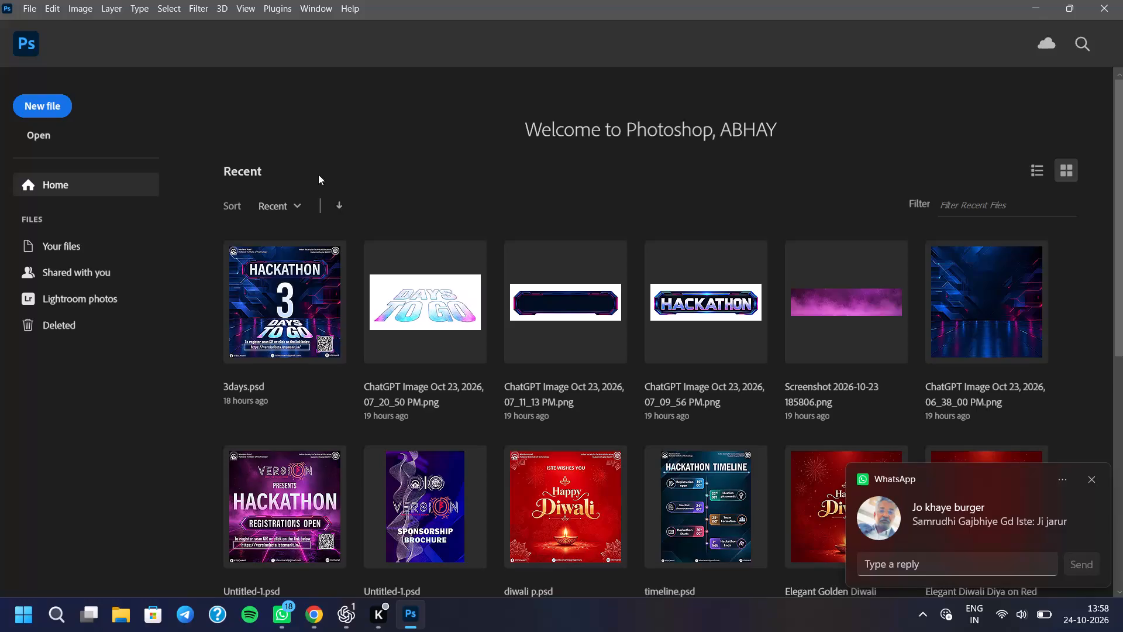
Open the recent document 3days.psd.
left_click(295, 300)
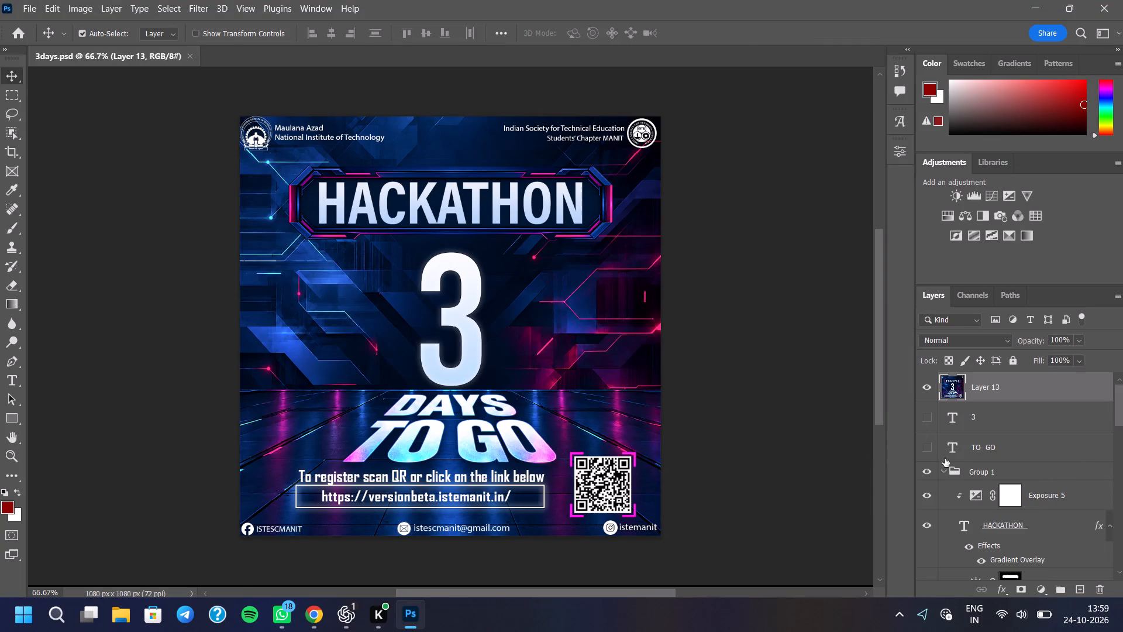
Hide Layer 13, Group 1 with the HACKATHON title, Layer 12 with DAYS TO GO, and the styled 3 text layer.
left_click(925, 386)
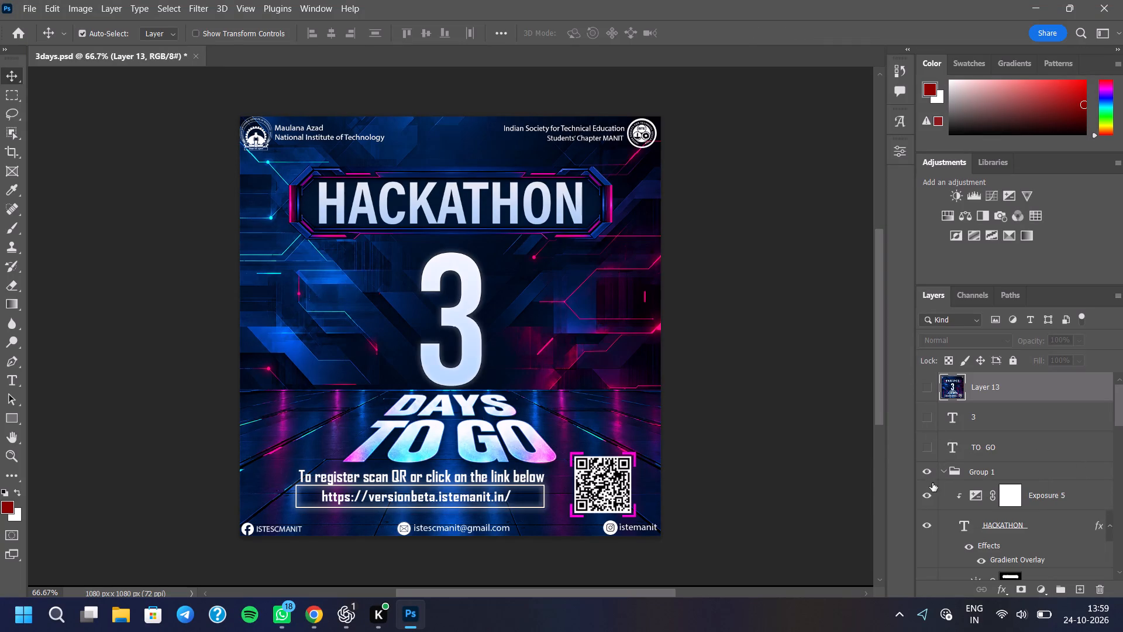
left_click(929, 470)
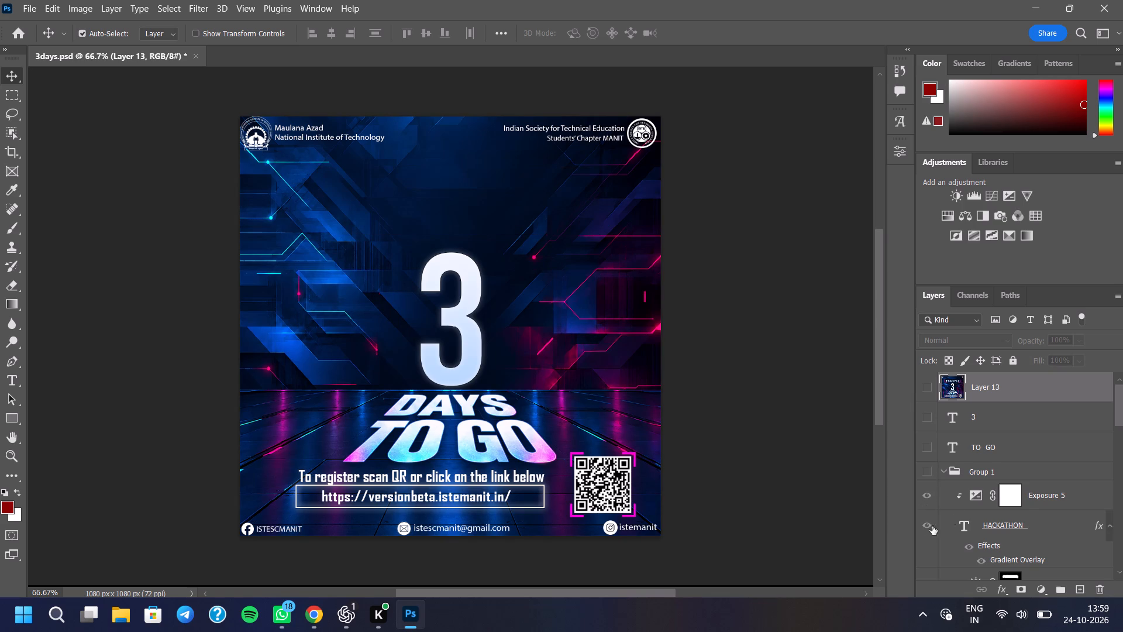
scroll(954, 511, "down", 4)
left_click(926, 524)
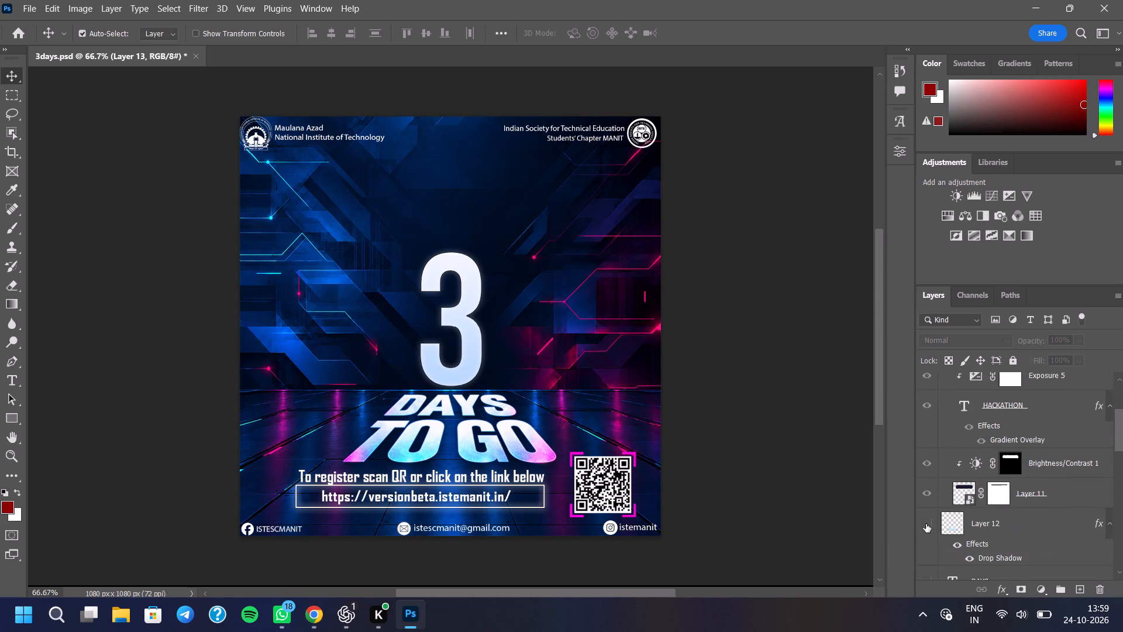
scroll(927, 524, "down", 2)
left_click(924, 549)
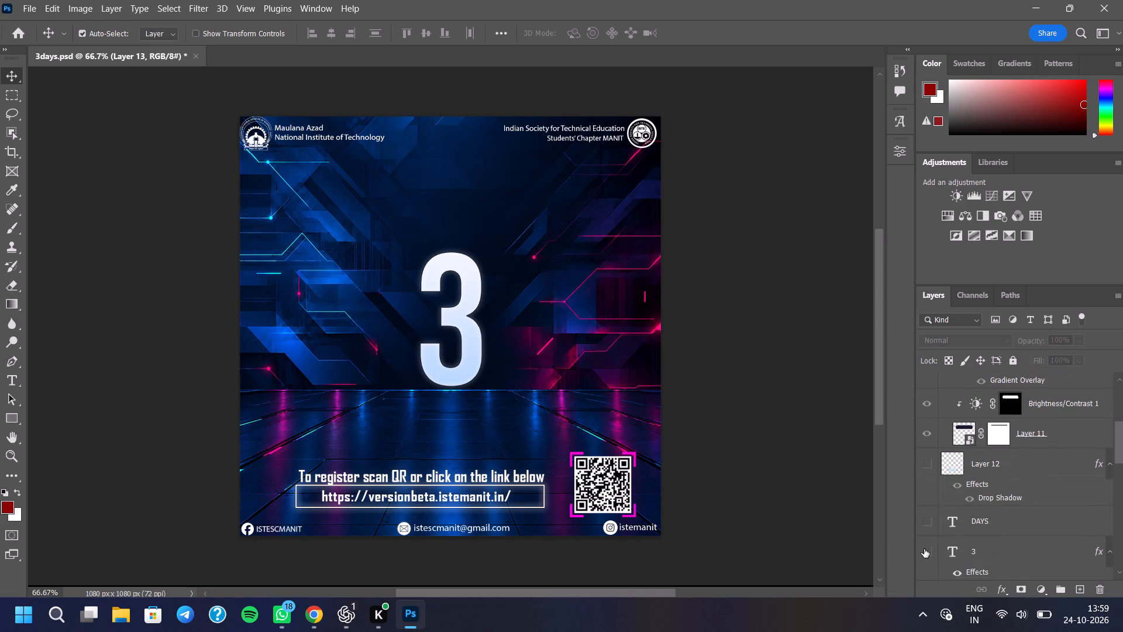
Hide the background artwork on Layer 1, just above the Background layer.
scroll(947, 525, "down", 3)
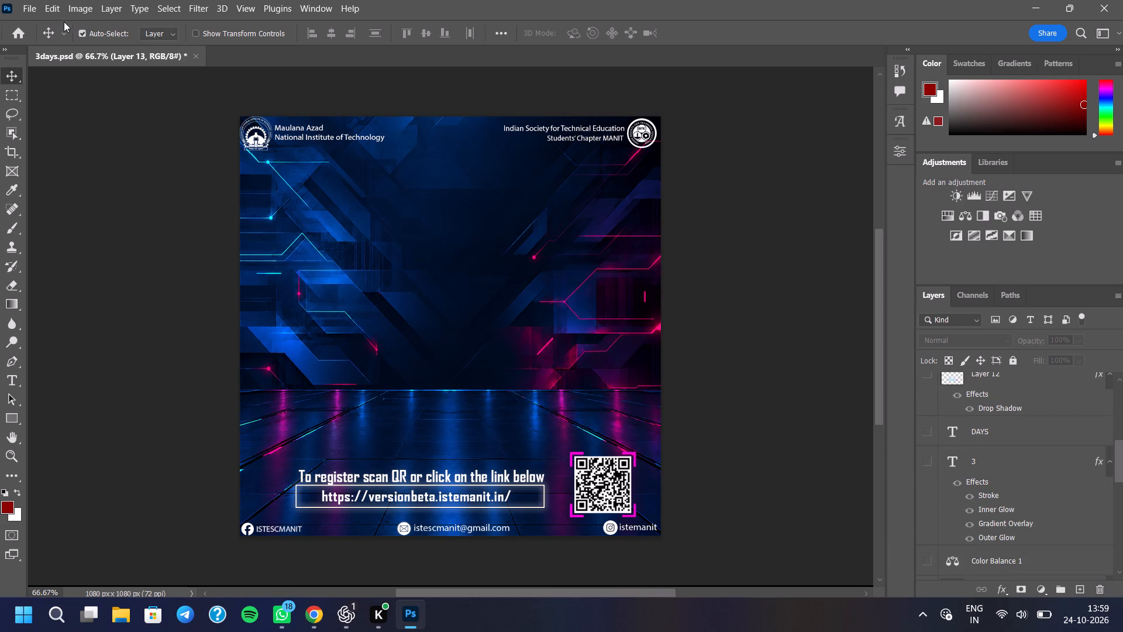
scroll(1042, 532, "down", 6)
scroll(1030, 525, "up", 1)
scroll(1030, 525, "down", 5)
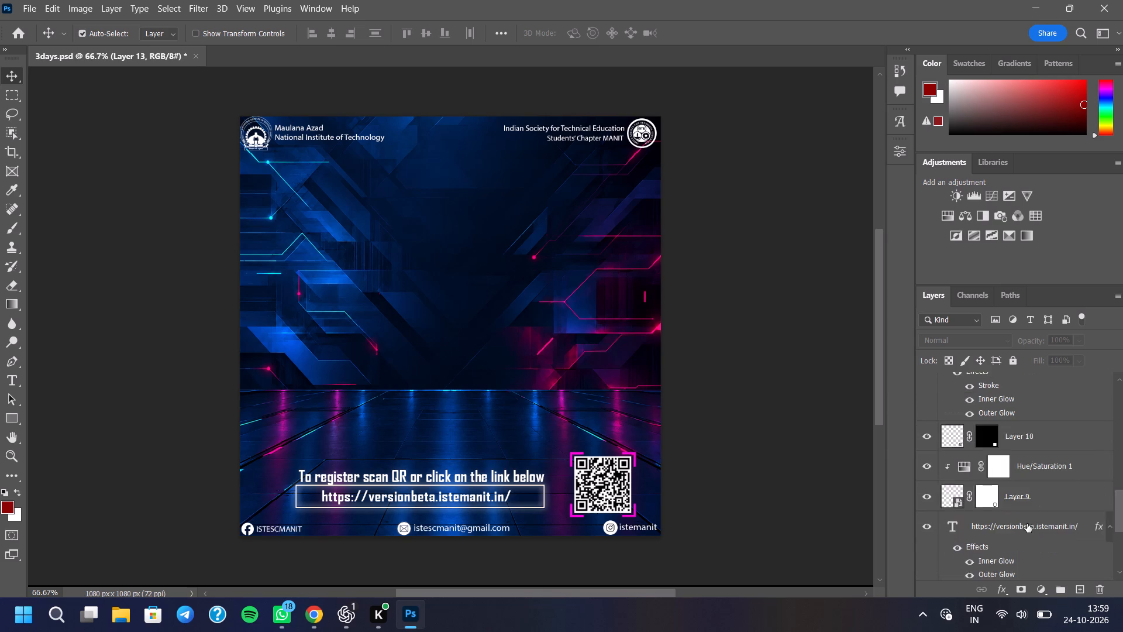
scroll(1027, 524, "down", 7)
left_click(927, 541)
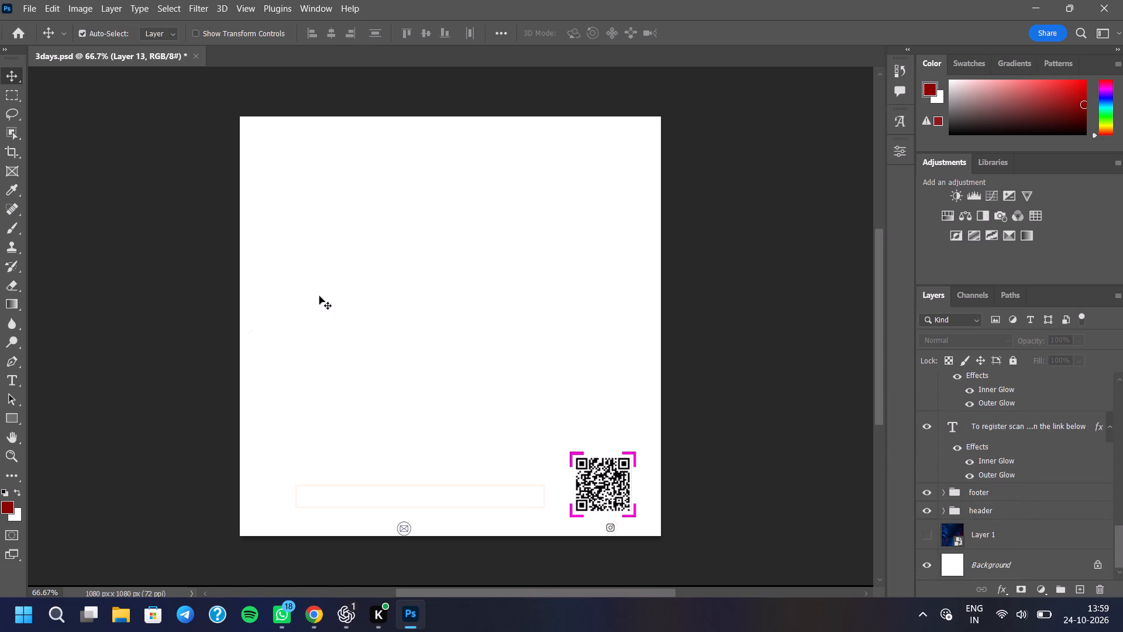
Open the image Neon Cyber Circuit Portal from the photoshop > New folder directory as a separate document.
left_click(31, 6)
left_click(35, 33)
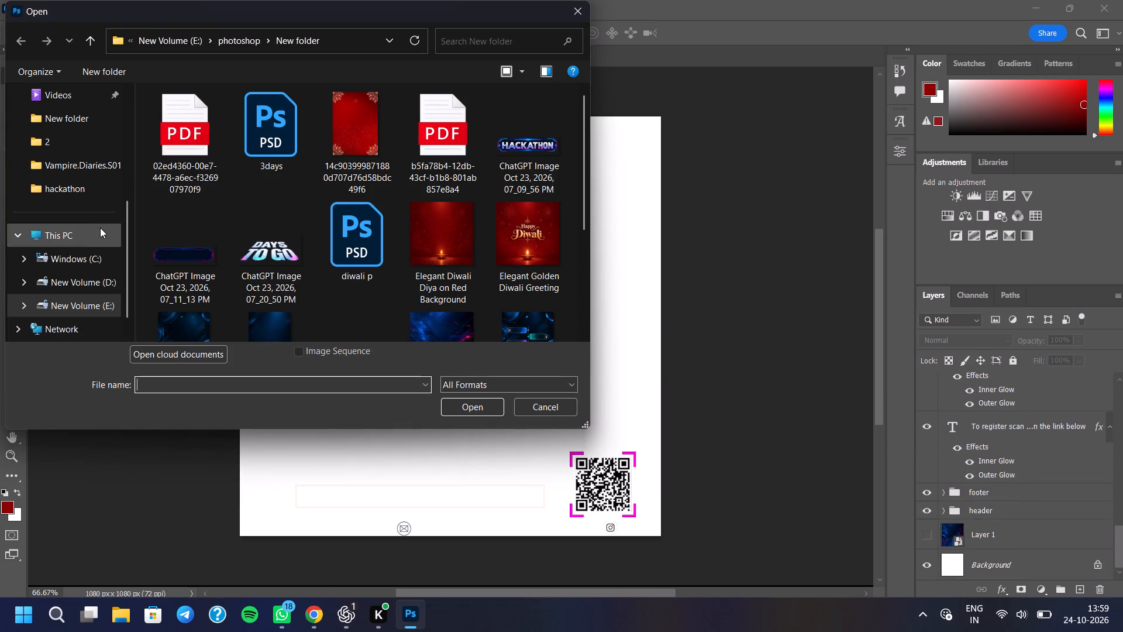
scroll(303, 239, "down", 4)
double_click(450, 190)
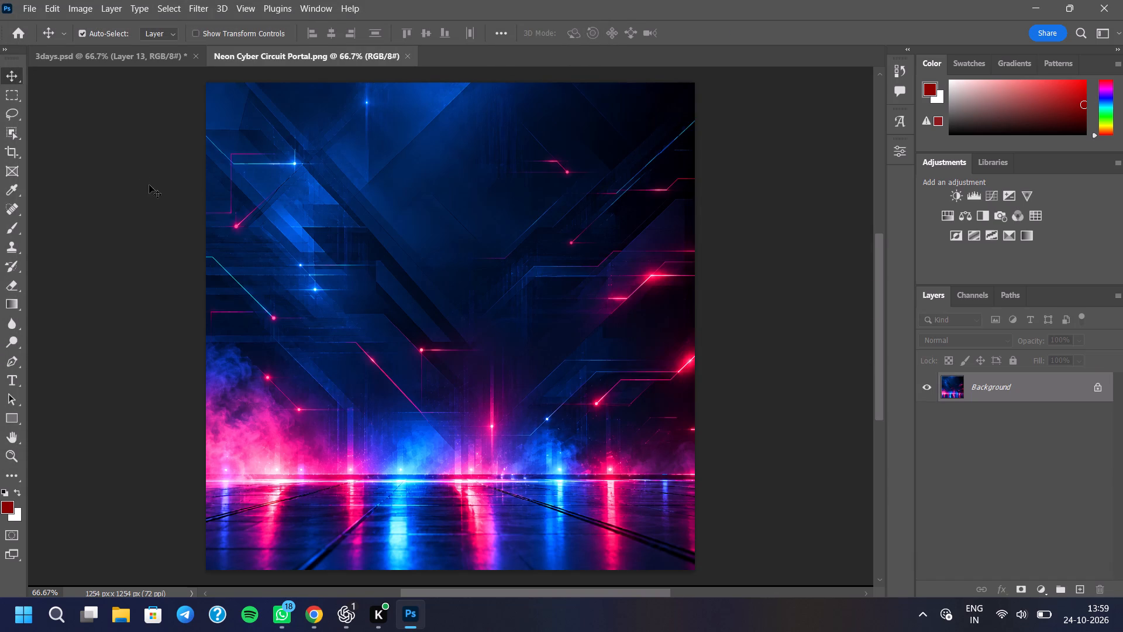
In File Explorer, browse New Volume (E:) to photoshop > New folder to view the poster assets, and return to Photoshop.
left_click(129, 623)
left_click(80, 537)
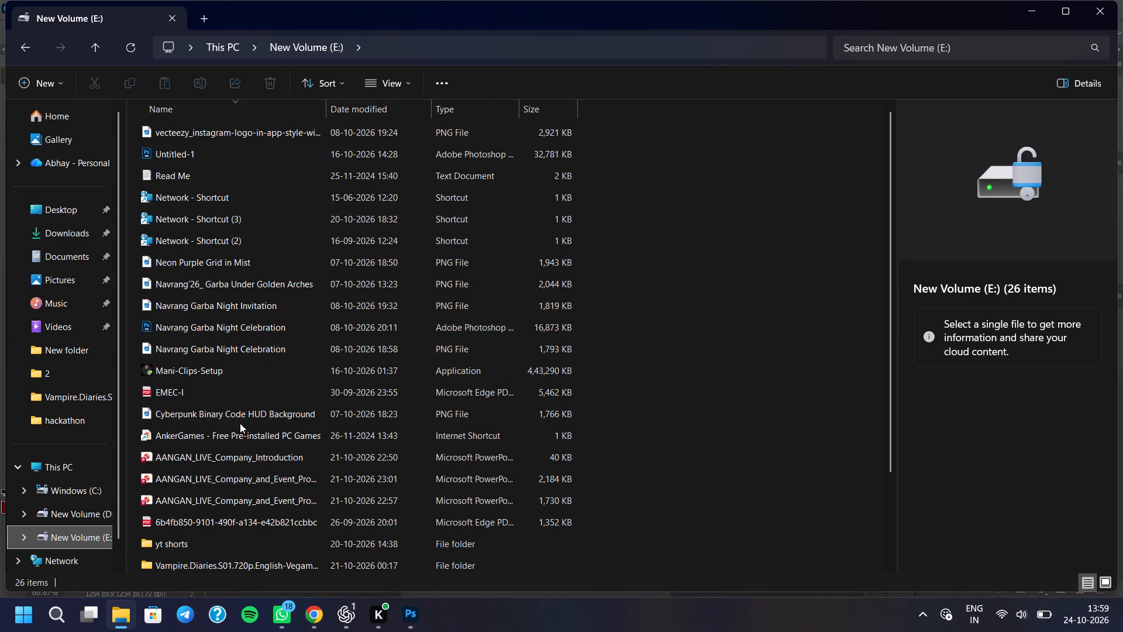
scroll(241, 421, "down", 4)
double_click(235, 497)
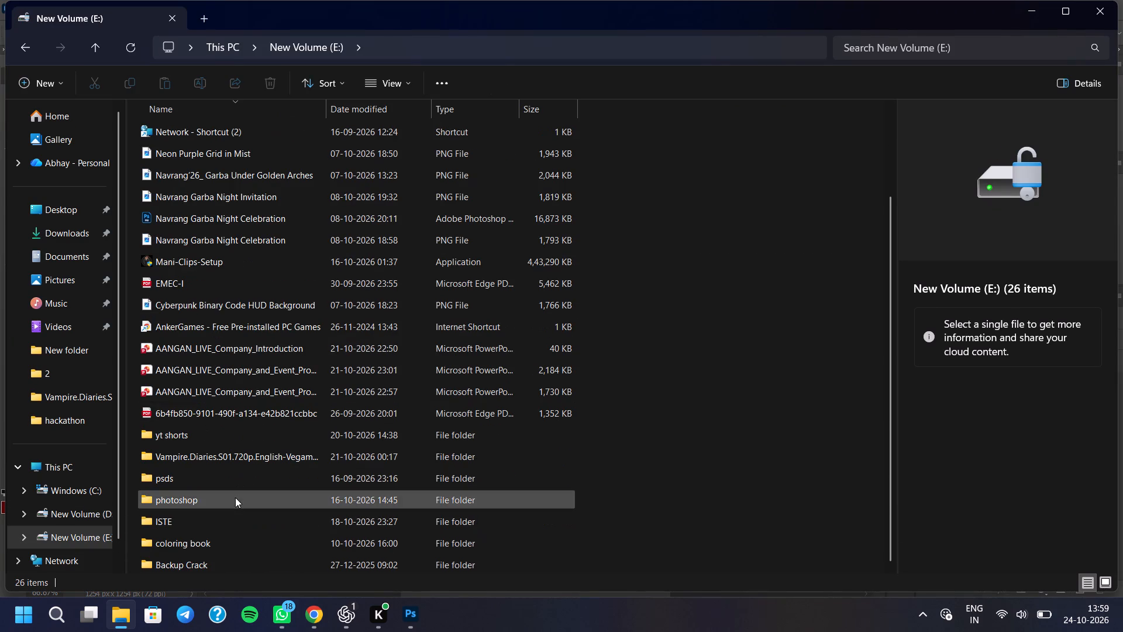
double_click(248, 213)
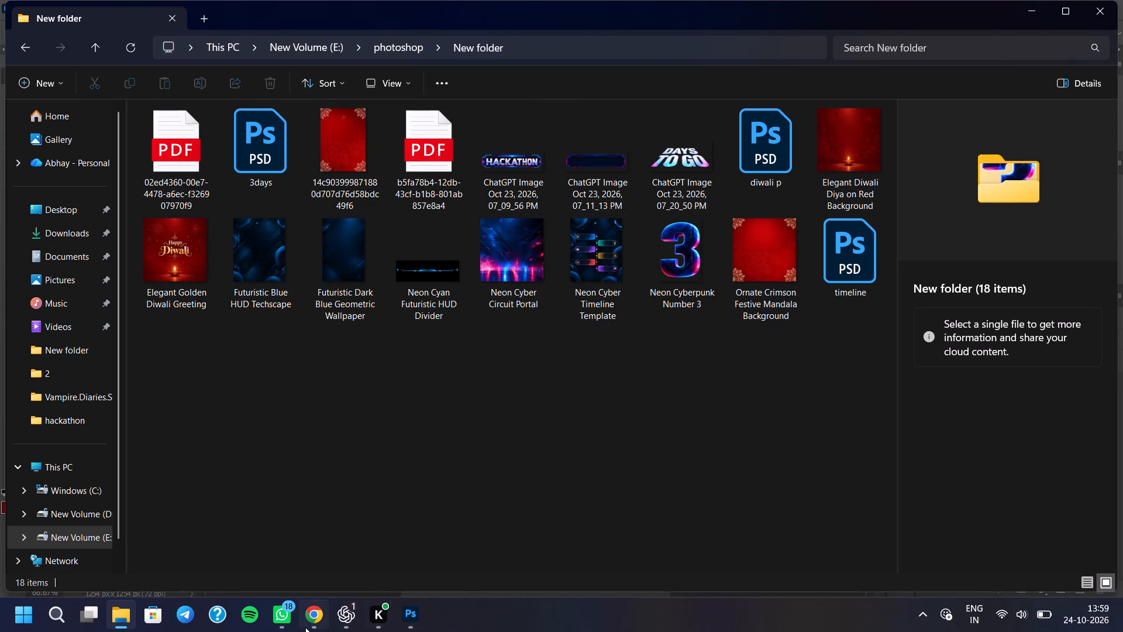
left_click(407, 627)
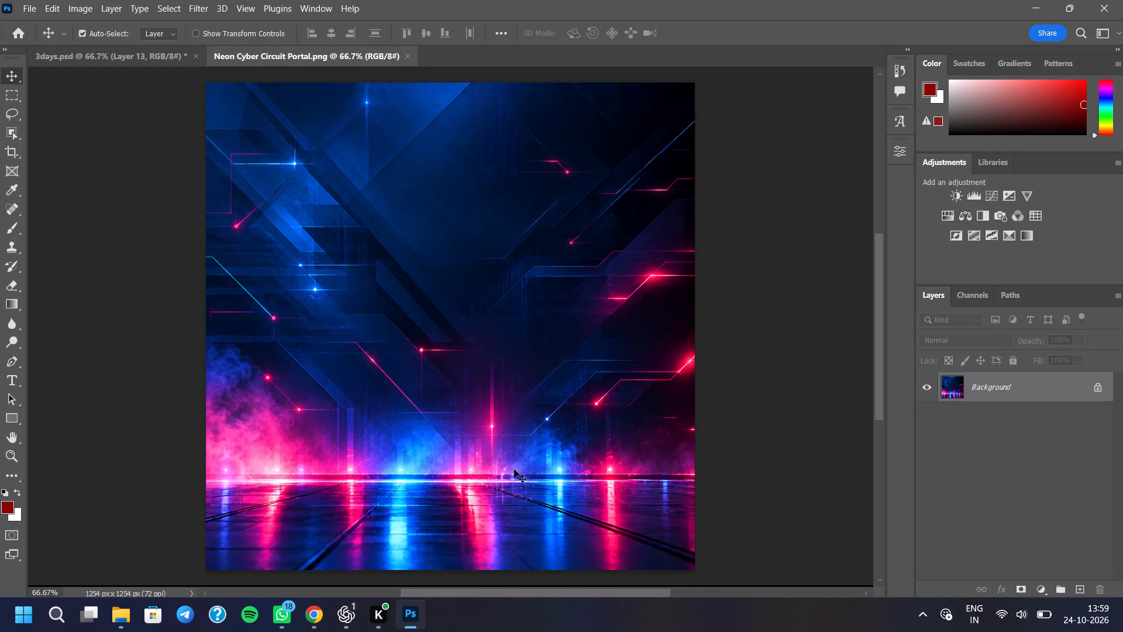
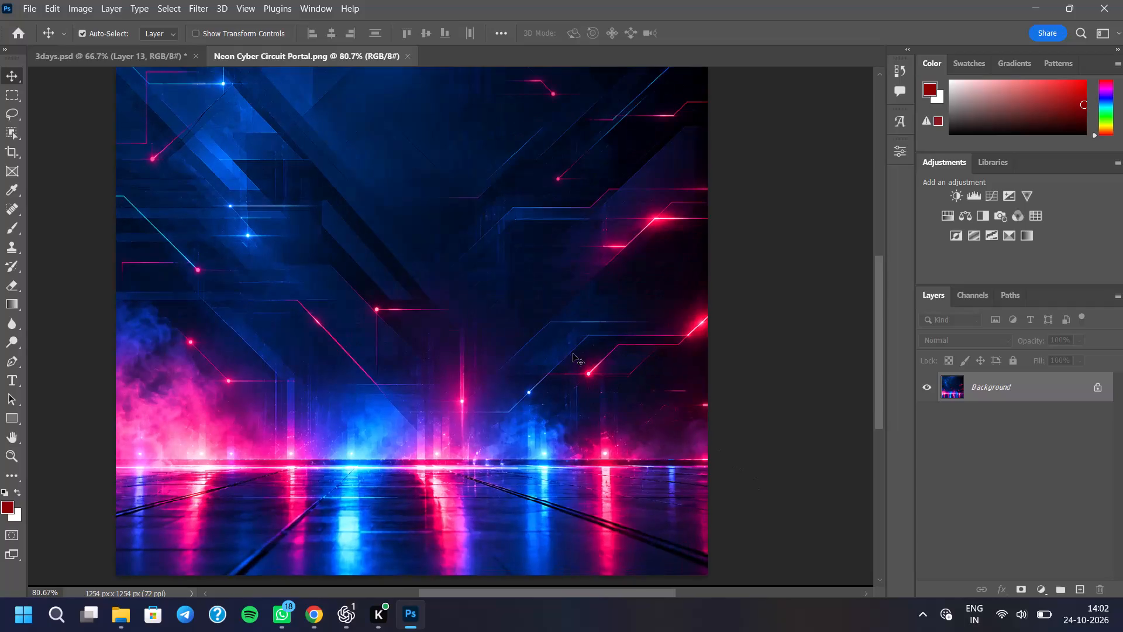
Copy the Neon Cyber Circuit Portal image's Background layer into the 3days.psd document as a new layer above Layer 13.
scroll(558, 373, "down", 4)
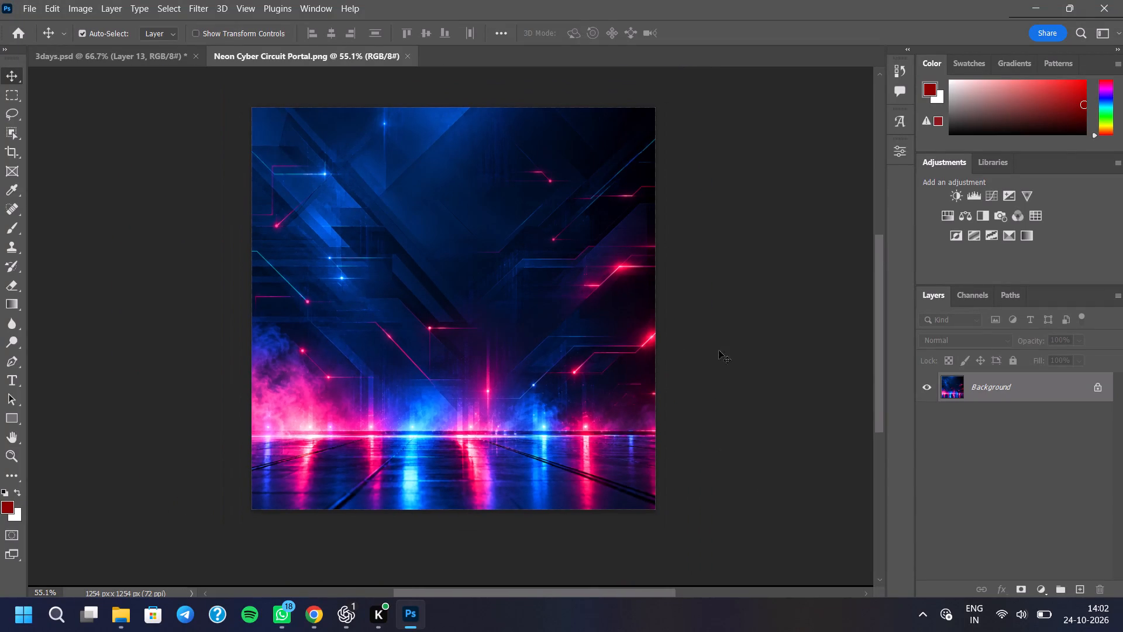
left_click_drag(973, 389, 47, 50)
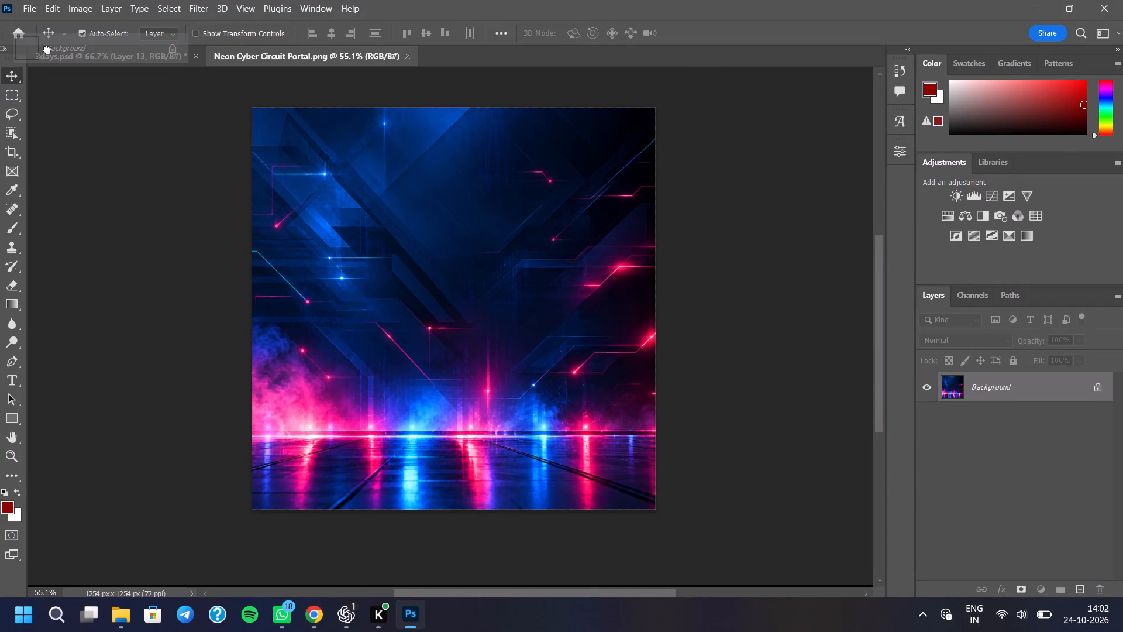
left_click_drag(47, 50, 446, 369)
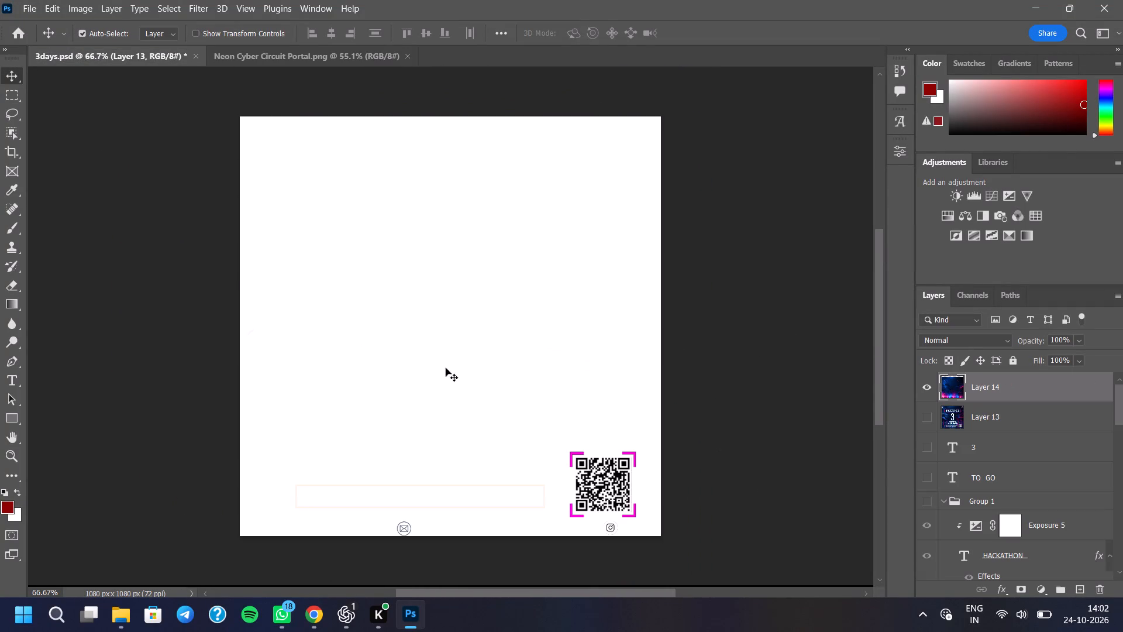
Convert the newly added neon circuit artwork layer to a smart object.
right_click(1023, 382)
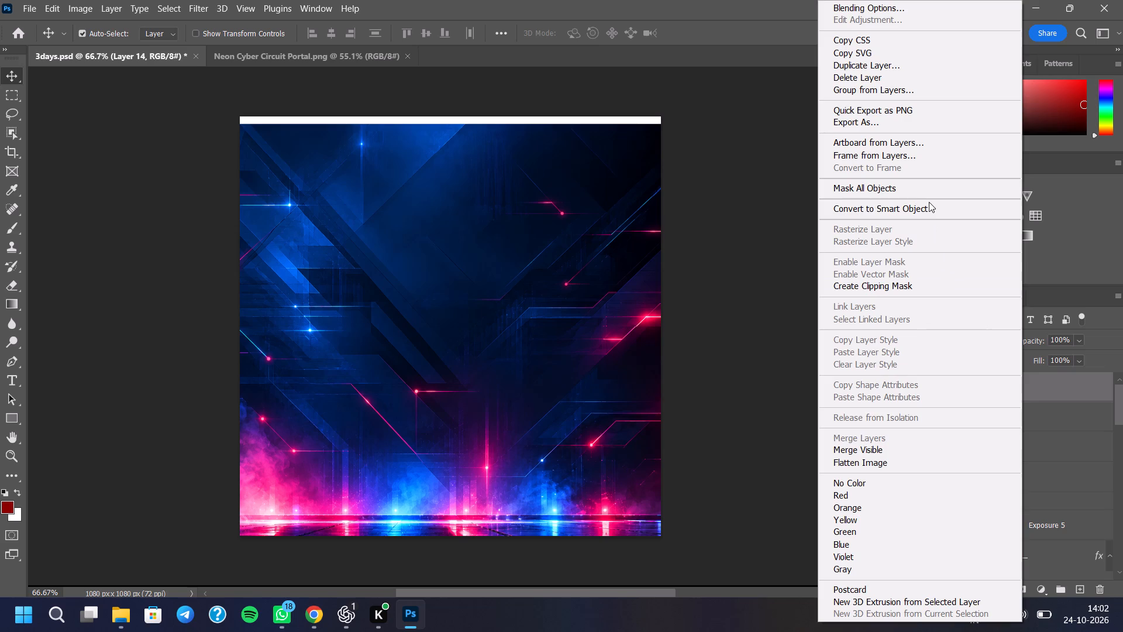
left_click(929, 202)
left_click(929, 209)
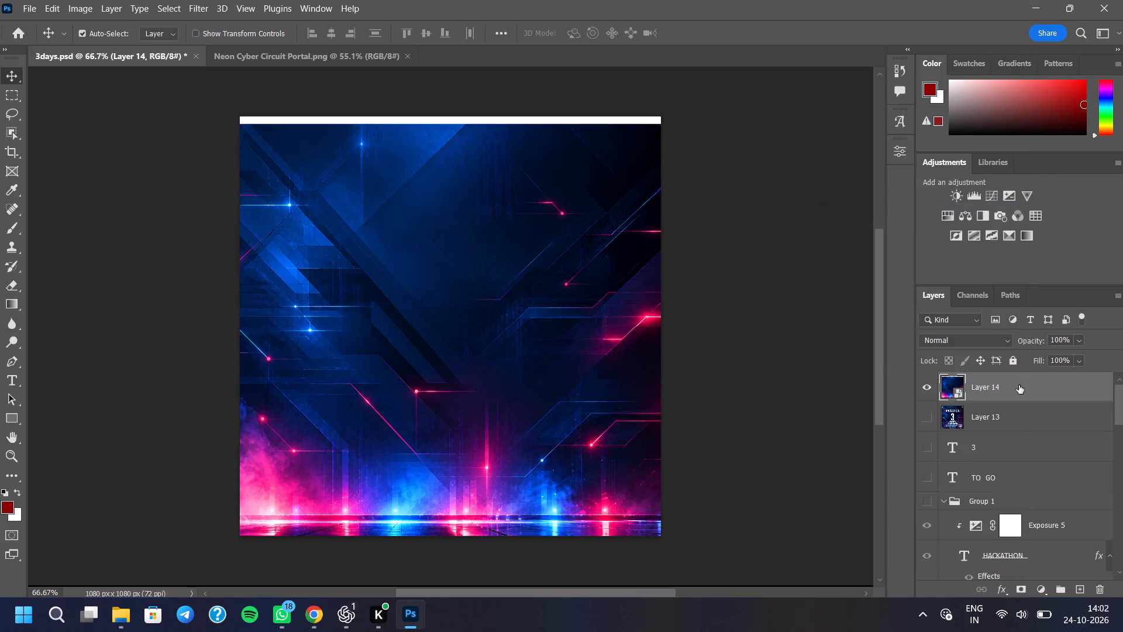
Begin a Free Transform on the neon circuit smart object, Layer 14.
key("ctrl+t")
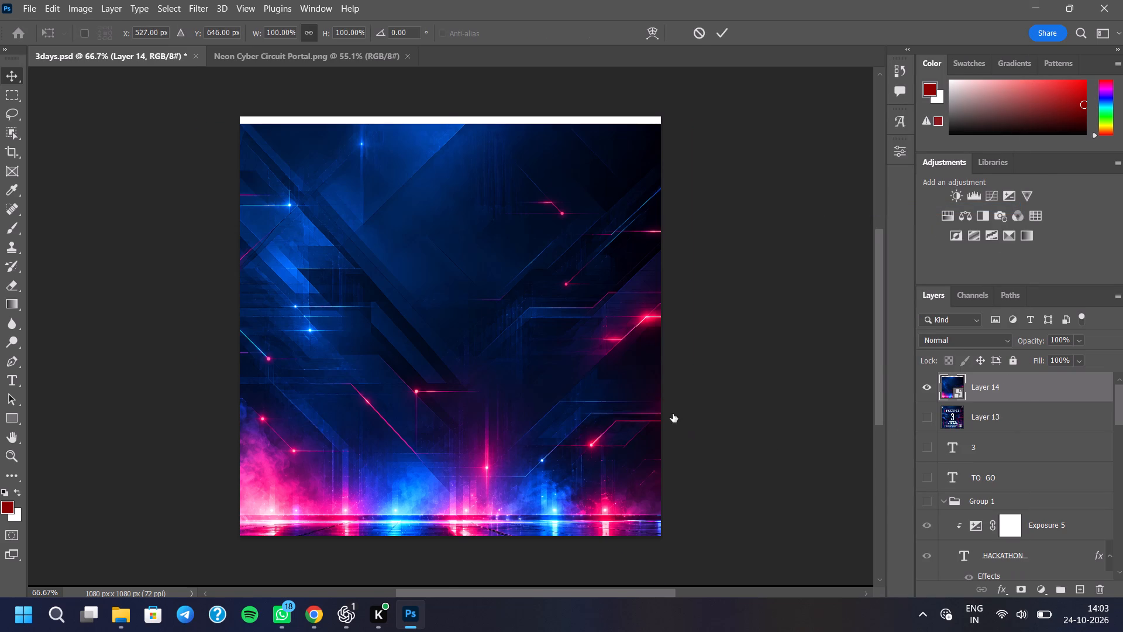
Scale the neon circuit artwork to about 86.5% and position it to fill the whole square canvas, then apply the transform.
scroll(673, 414, "down", 4)
left_click_drag(276, 521, 312, 444)
left_click_drag(428, 372, 419, 372)
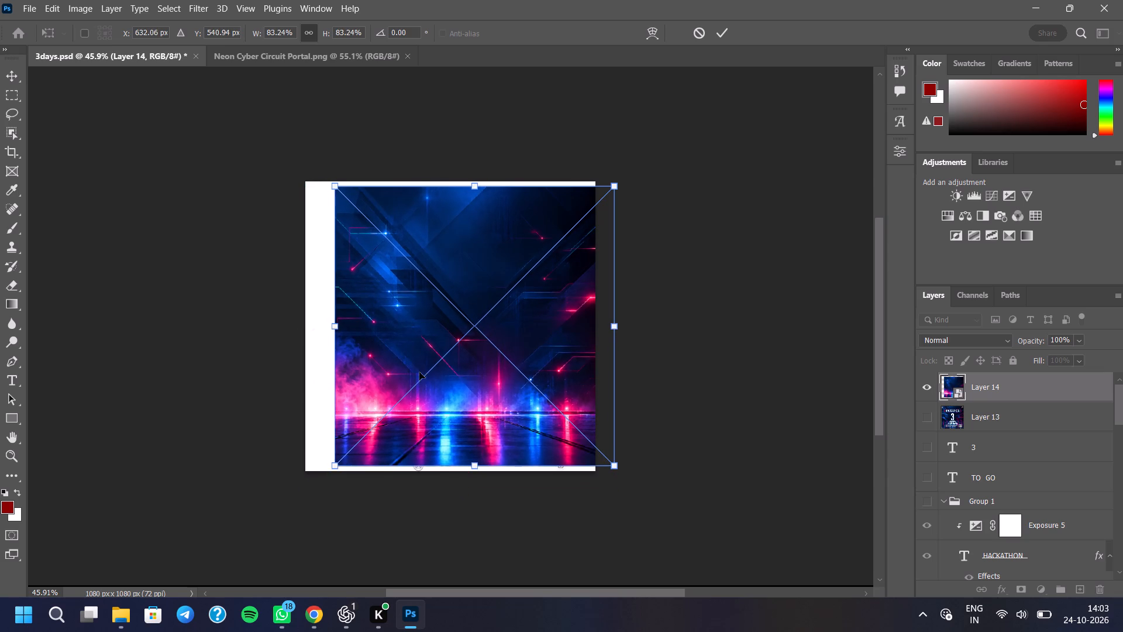
left_click_drag(419, 372, 404, 373)
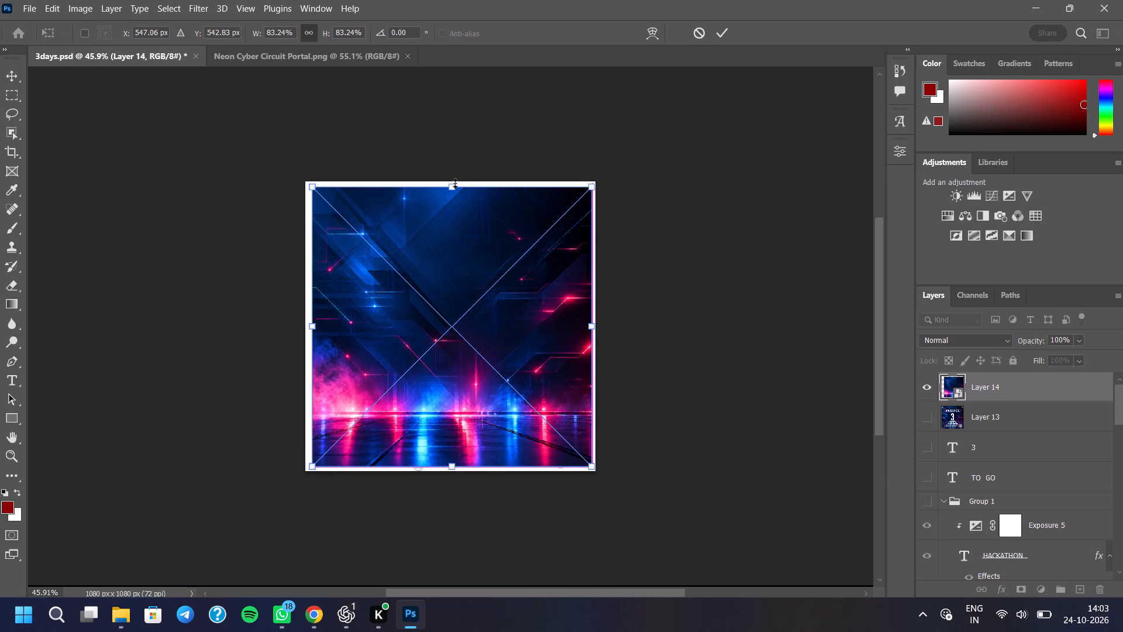
left_click_drag(453, 186, 451, 180)
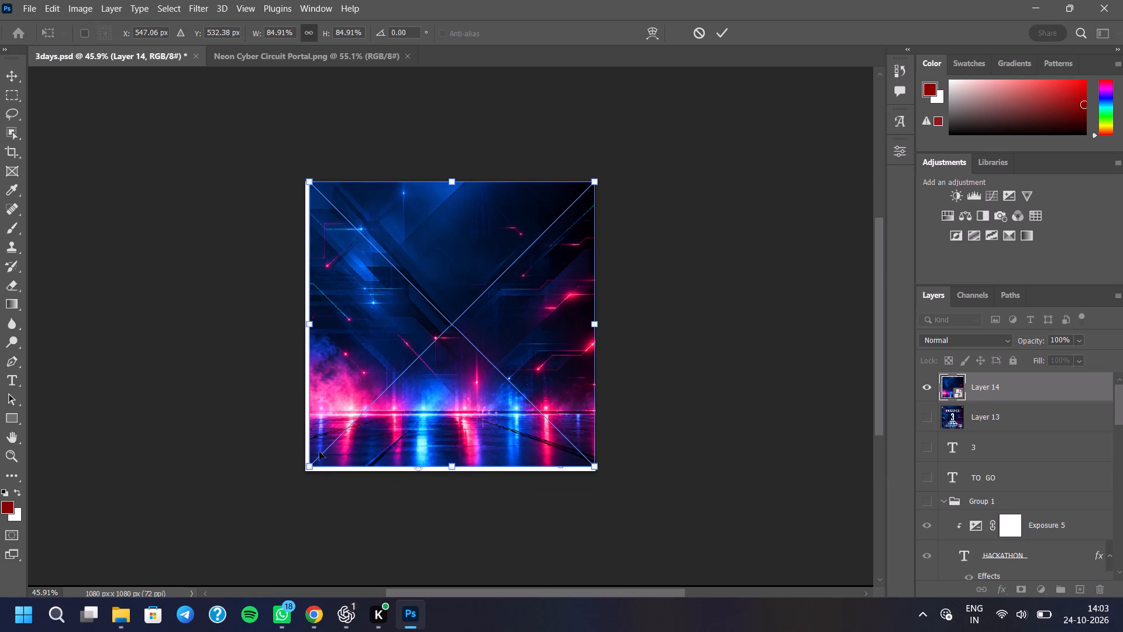
left_click_drag(311, 462, 308, 469)
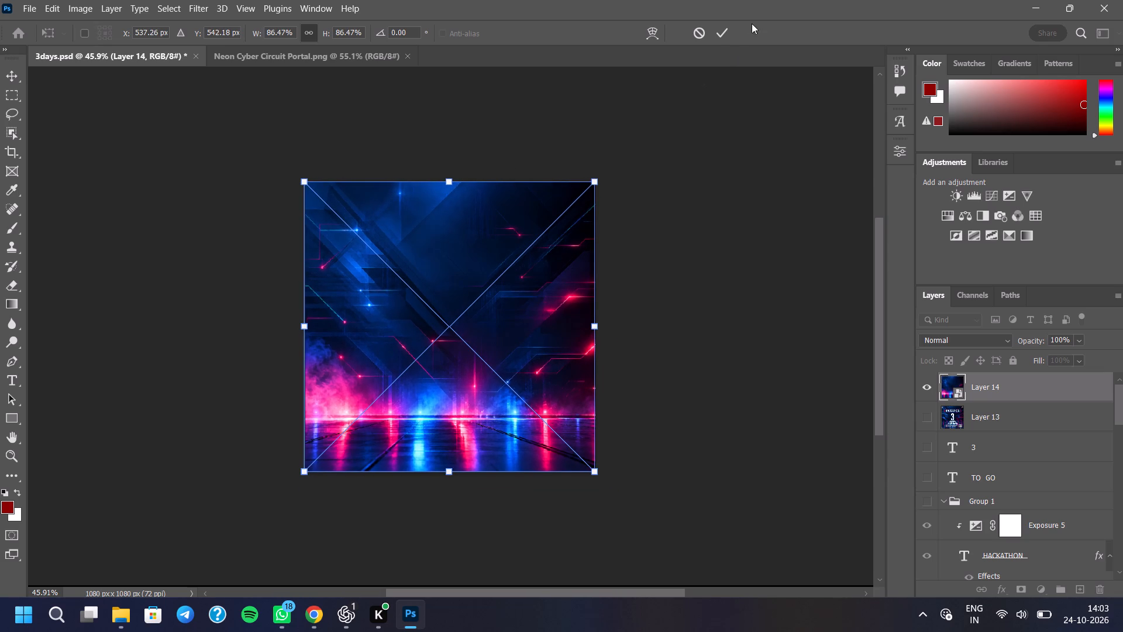
left_click(726, 36)
Move the neon circuit layer, Layer 14, down the layer stack to sit directly below the header group and above Layer 1.
scroll(446, 357, "up", 2)
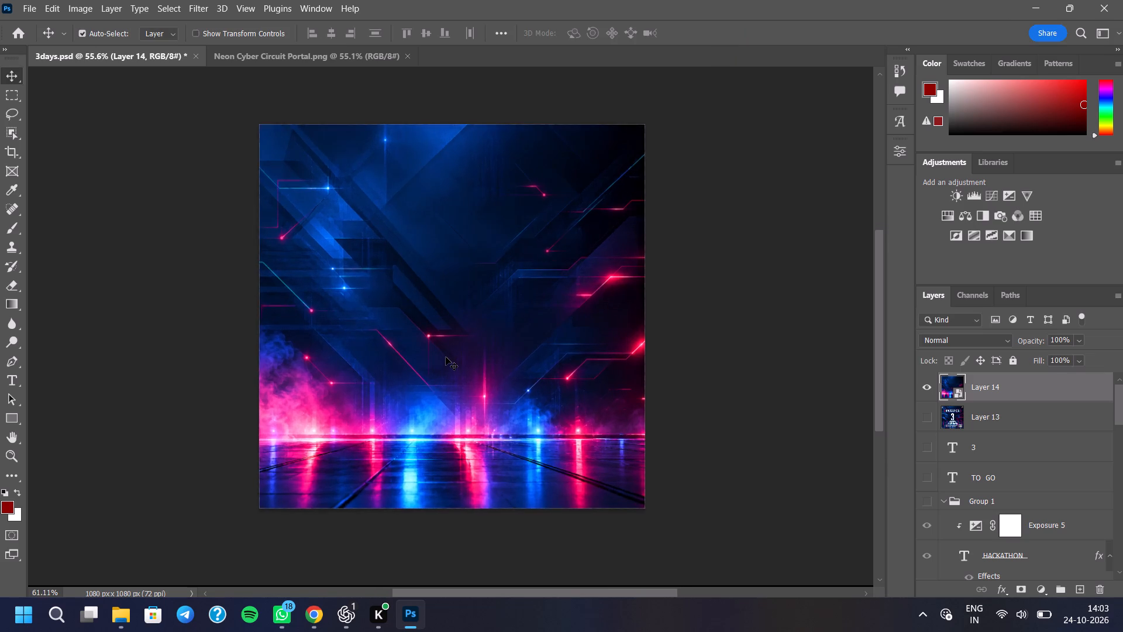
scroll(446, 357, "up", 2)
left_click_drag(1046, 393, 1077, 592)
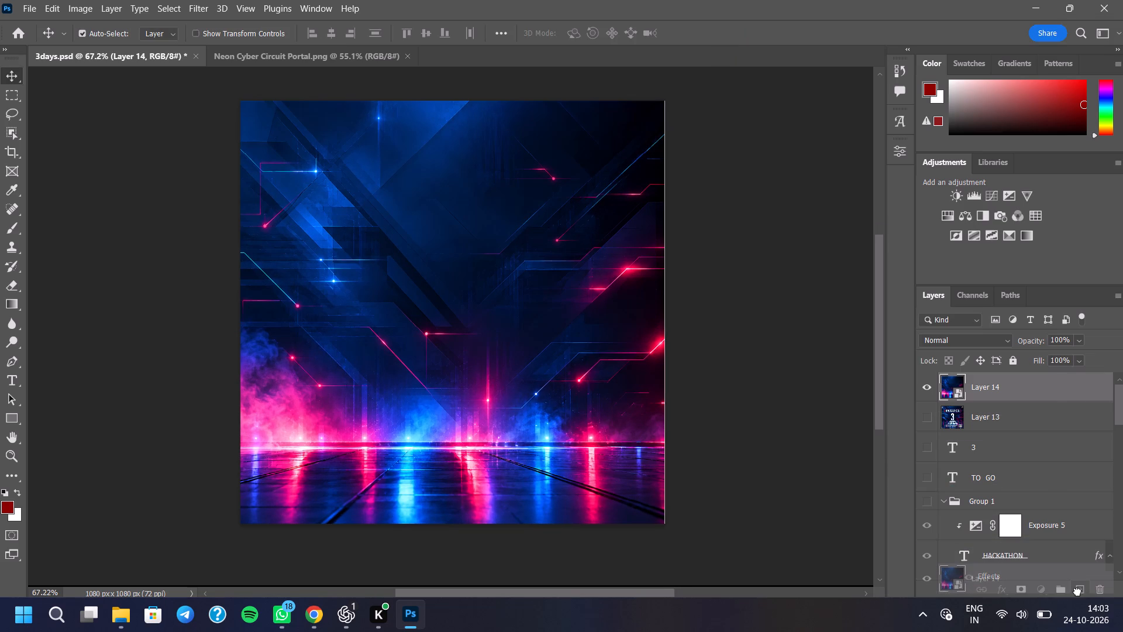
left_click_drag(1077, 592, 1046, 581)
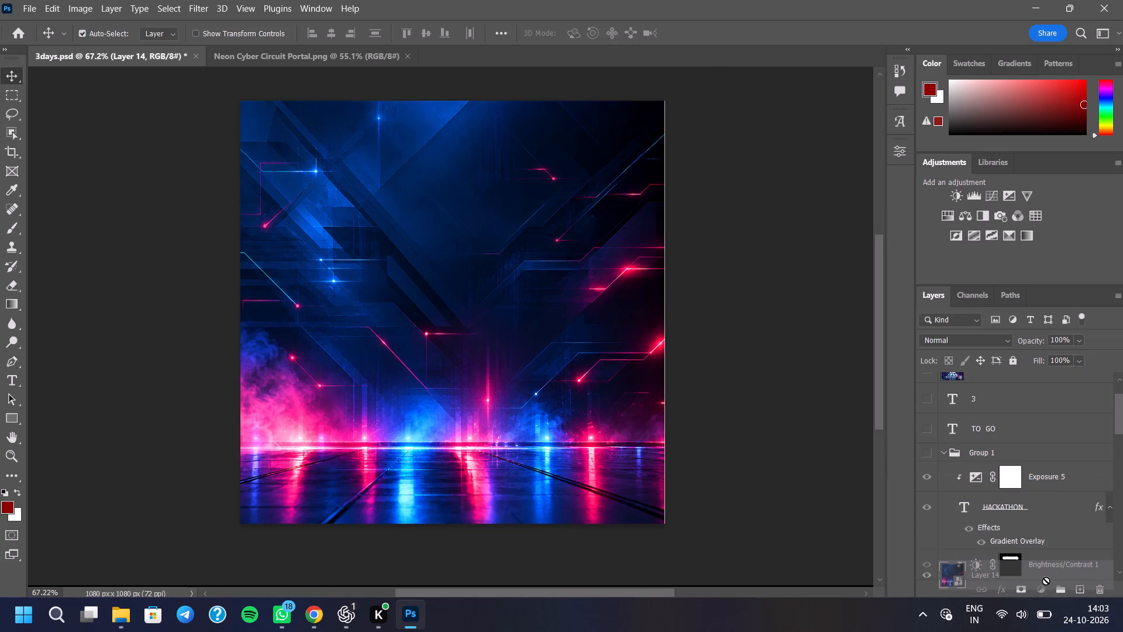
left_click_drag(1046, 581, 1045, 580)
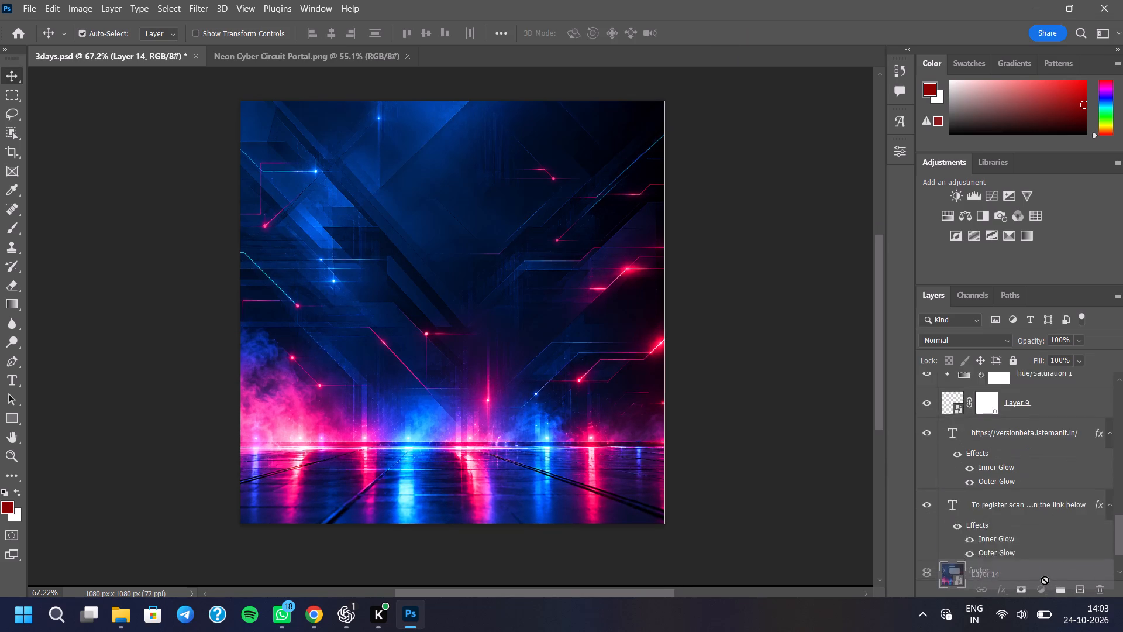
left_click_drag(1045, 580, 1034, 530)
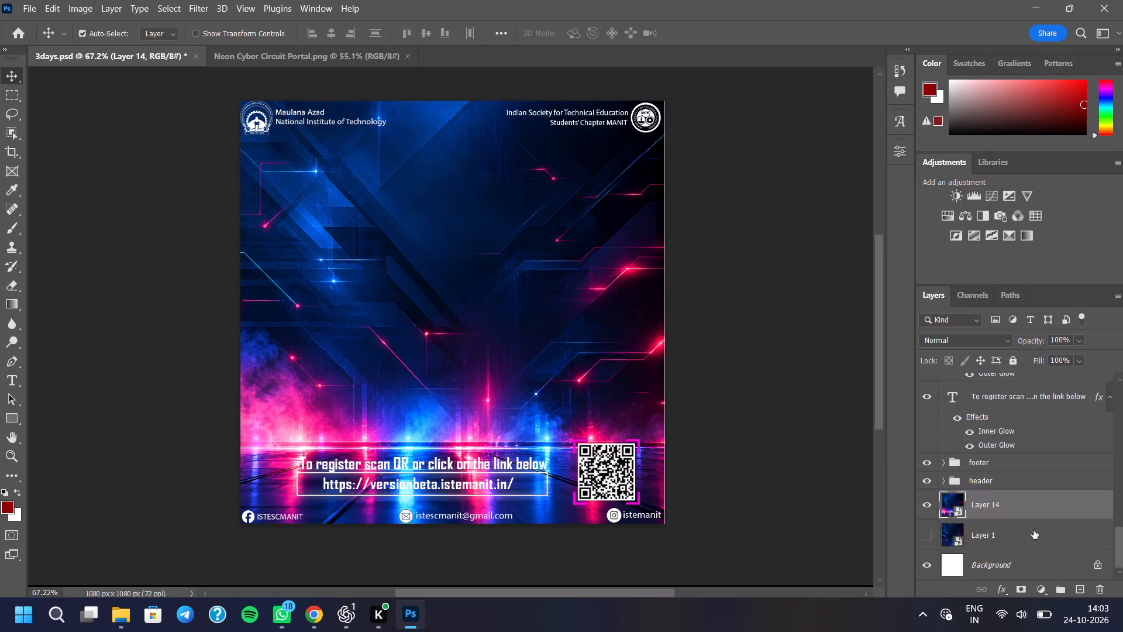
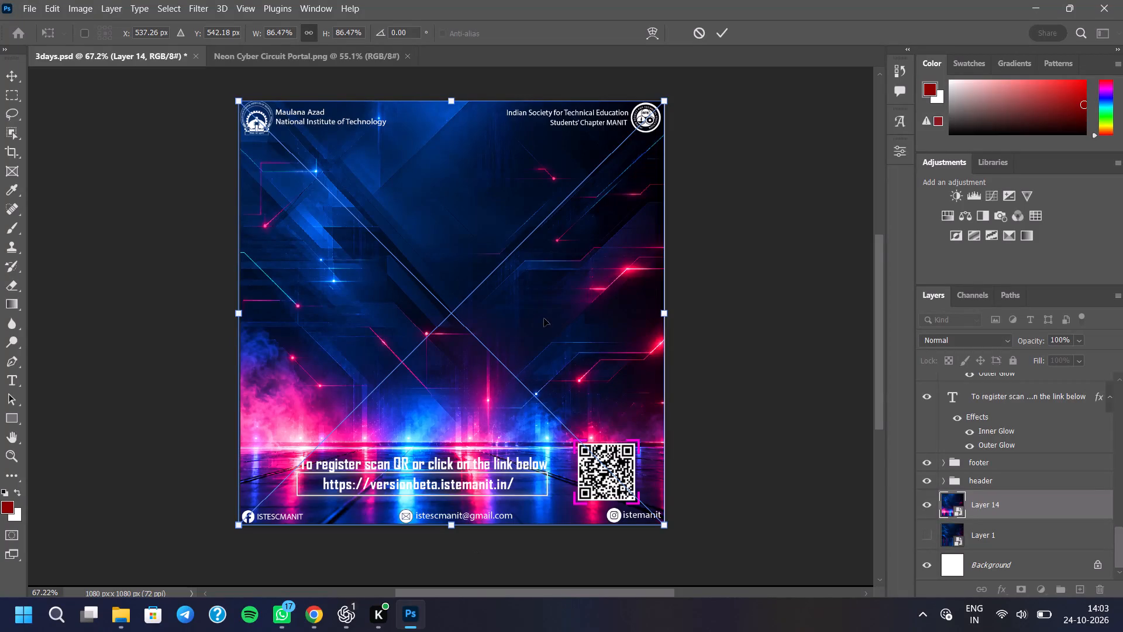
Scale the neon circuit artwork on Layer 14 to 86.89% so it fully covers the poster canvas.
left_click(667, 101)
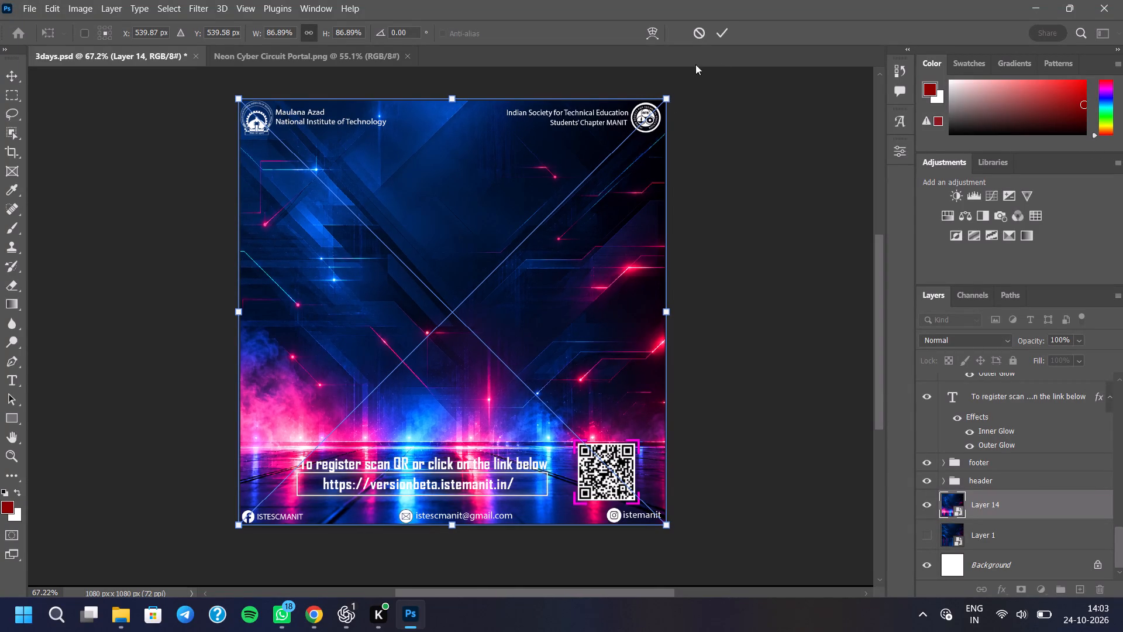
left_click(726, 28)
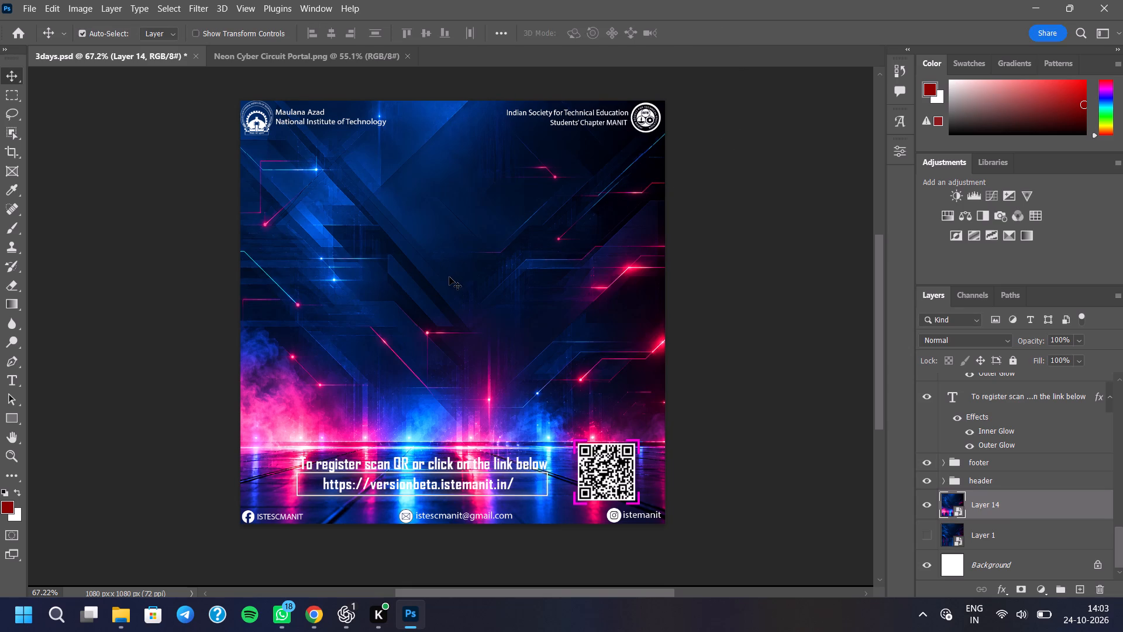
Stretch the neon circuit artwork, Layer 14, upward past the poster's top edge to about 191% height.
scroll(449, 277, "up", 2)
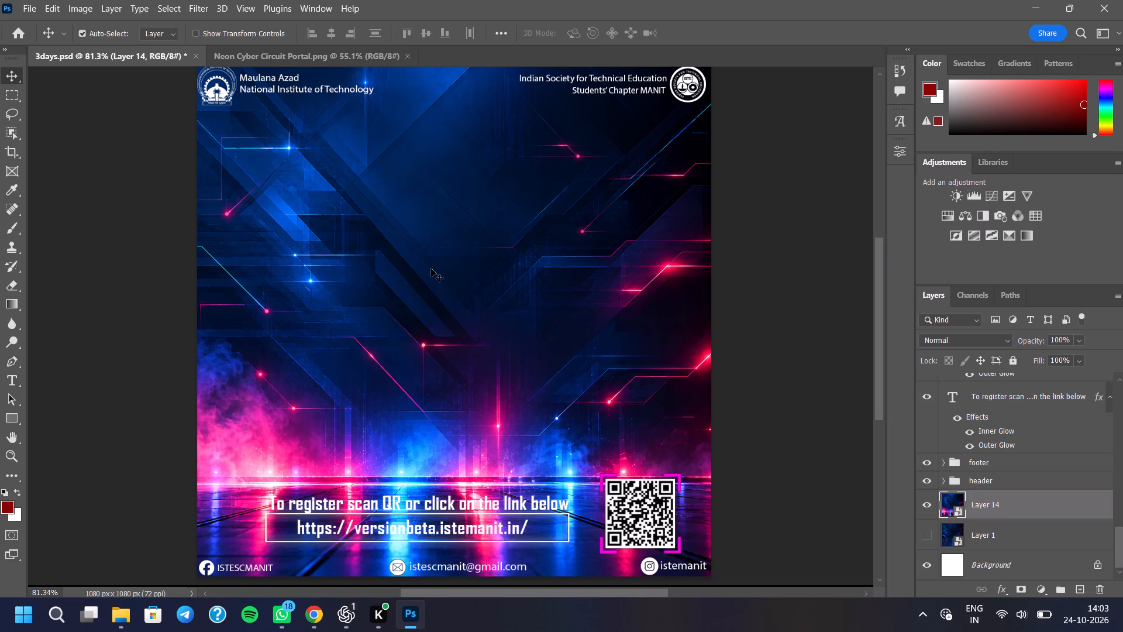
scroll(431, 269, "down", 3)
scroll(431, 269, "up", 1)
scroll(436, 293, "down", 1)
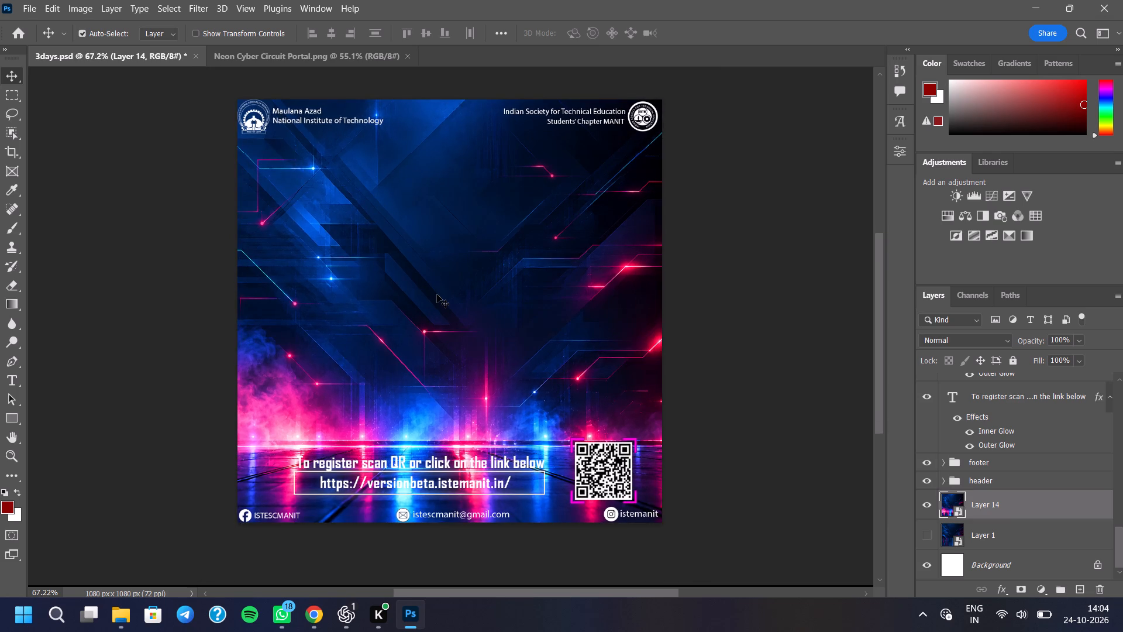
scroll(437, 294, "down", 1)
key("ctrl+t")
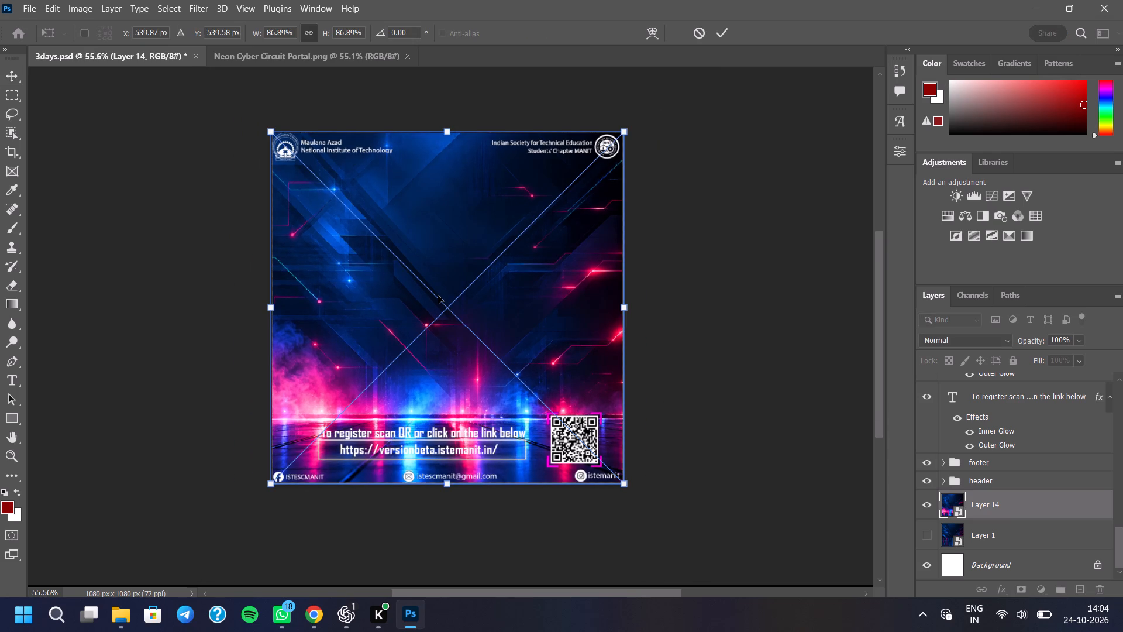
left_click_drag(445, 127, 450, 83, "shift")
scroll(463, 356, "down", 5)
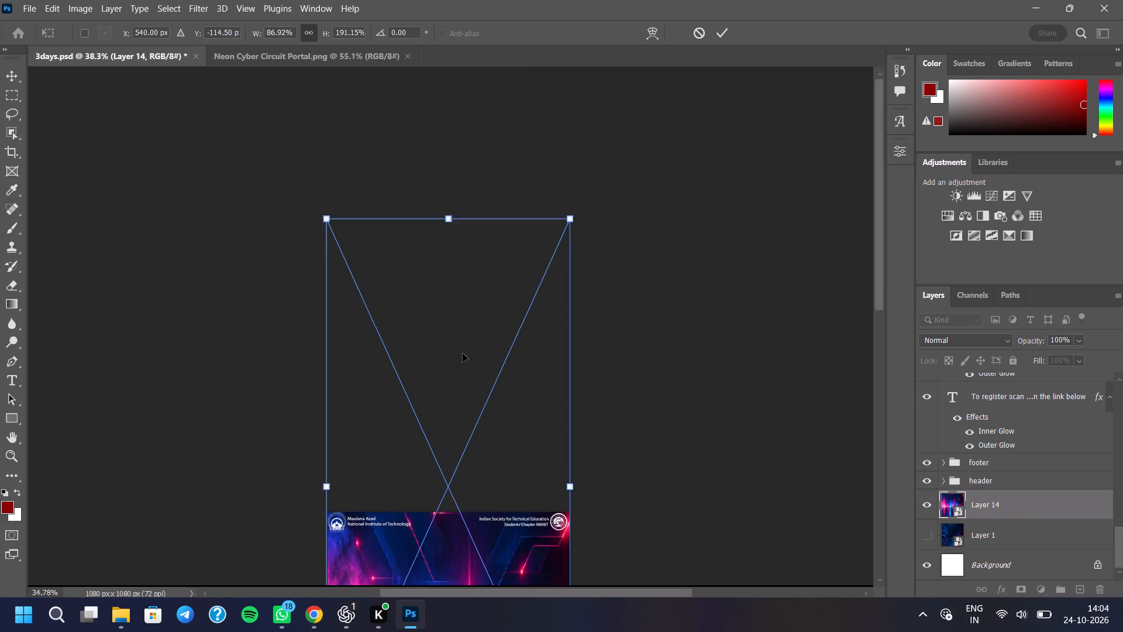
scroll(463, 353, "down", 2)
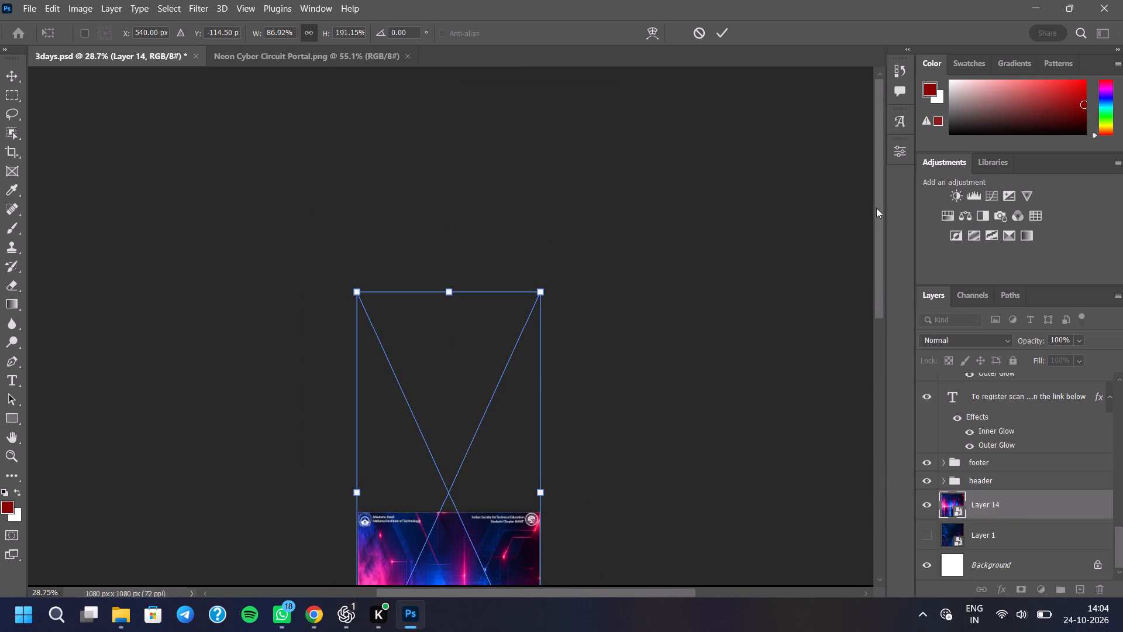
left_click_drag(876, 210, 893, 312)
scroll(437, 375, "up", 8)
scroll(433, 385, "down", 2)
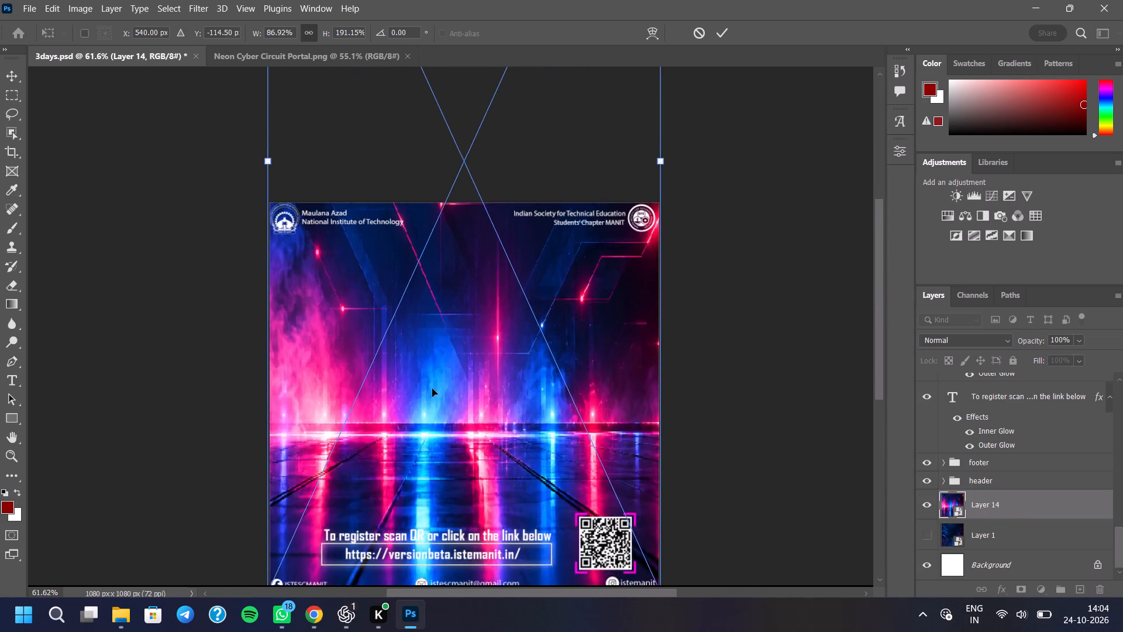
scroll(432, 389, "down", 7)
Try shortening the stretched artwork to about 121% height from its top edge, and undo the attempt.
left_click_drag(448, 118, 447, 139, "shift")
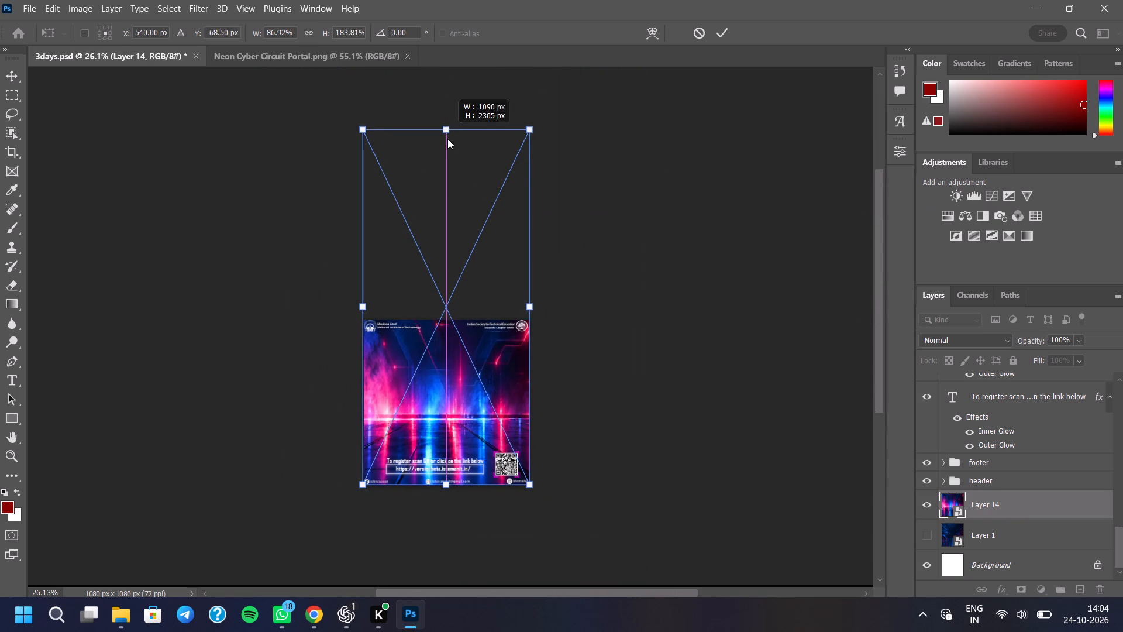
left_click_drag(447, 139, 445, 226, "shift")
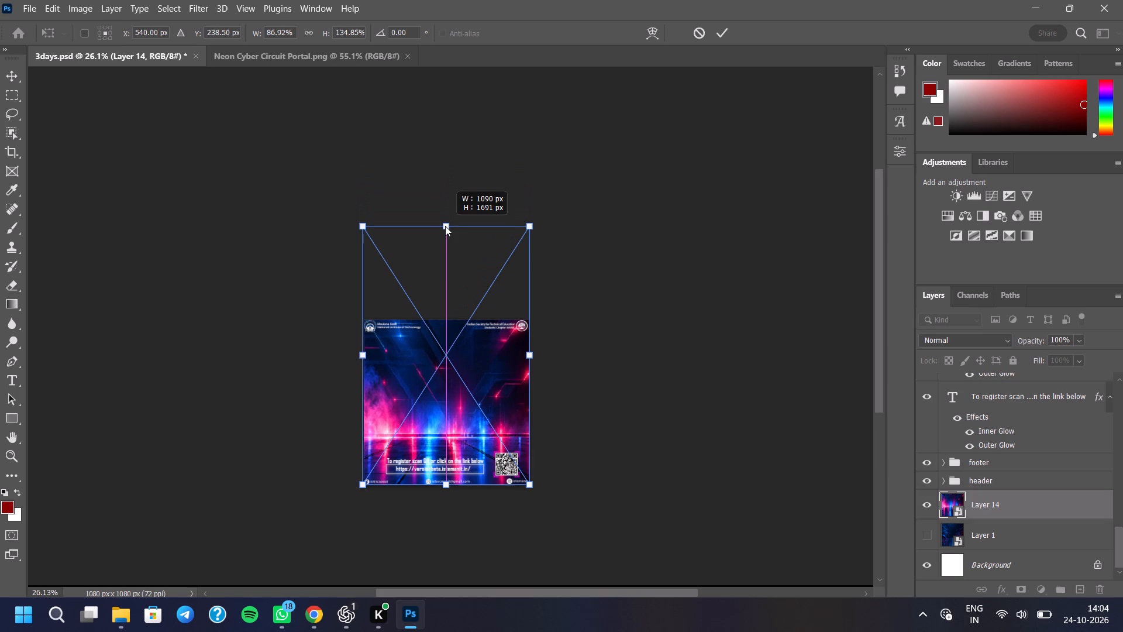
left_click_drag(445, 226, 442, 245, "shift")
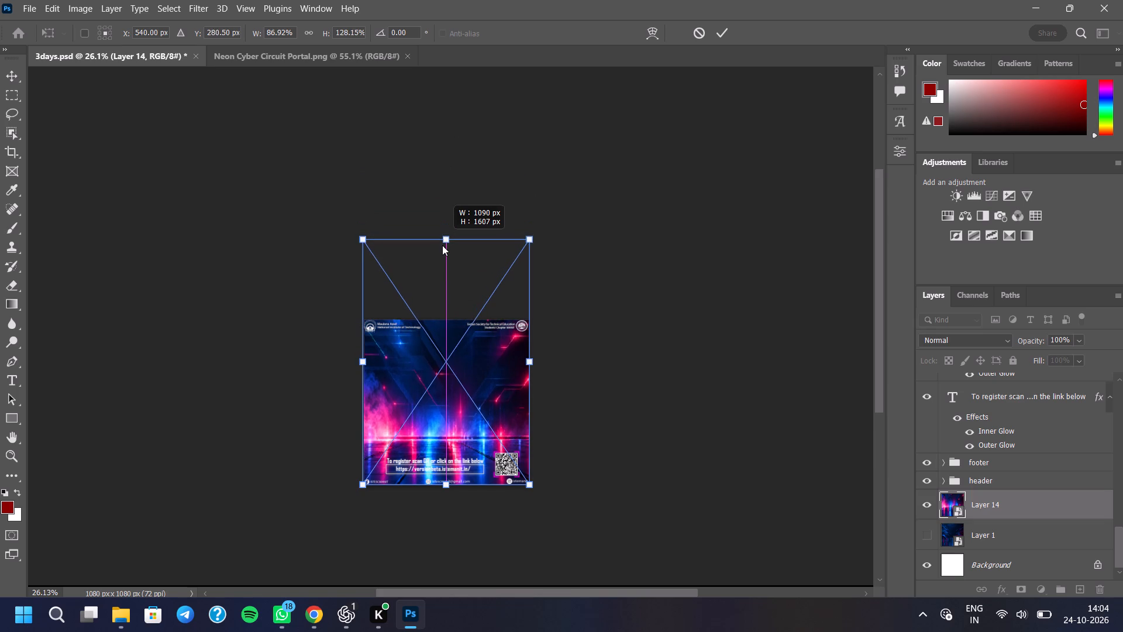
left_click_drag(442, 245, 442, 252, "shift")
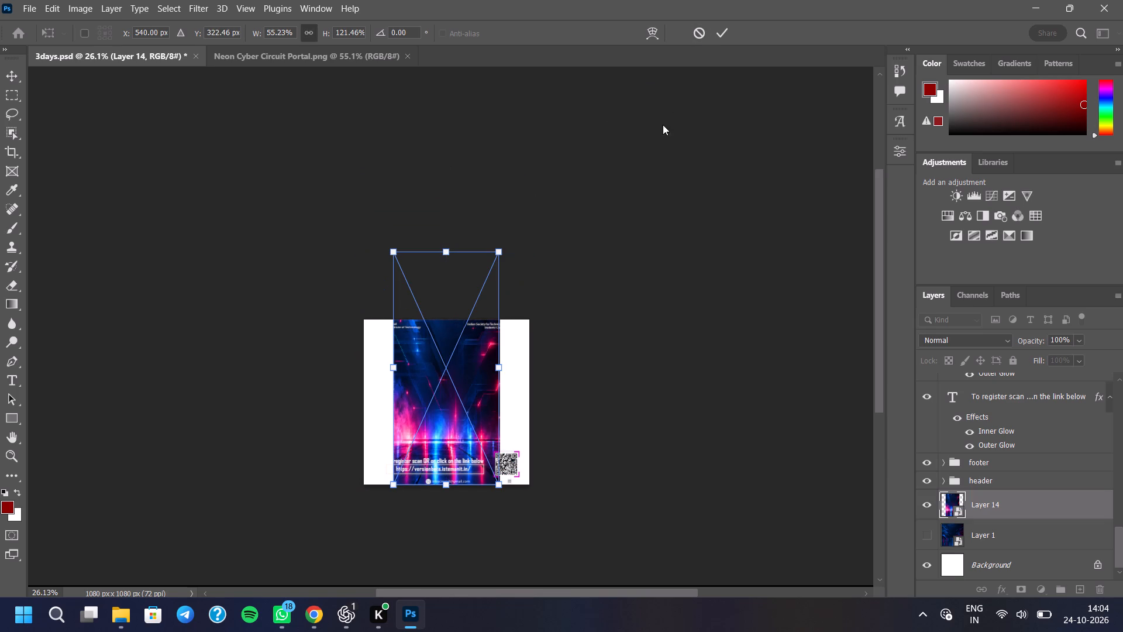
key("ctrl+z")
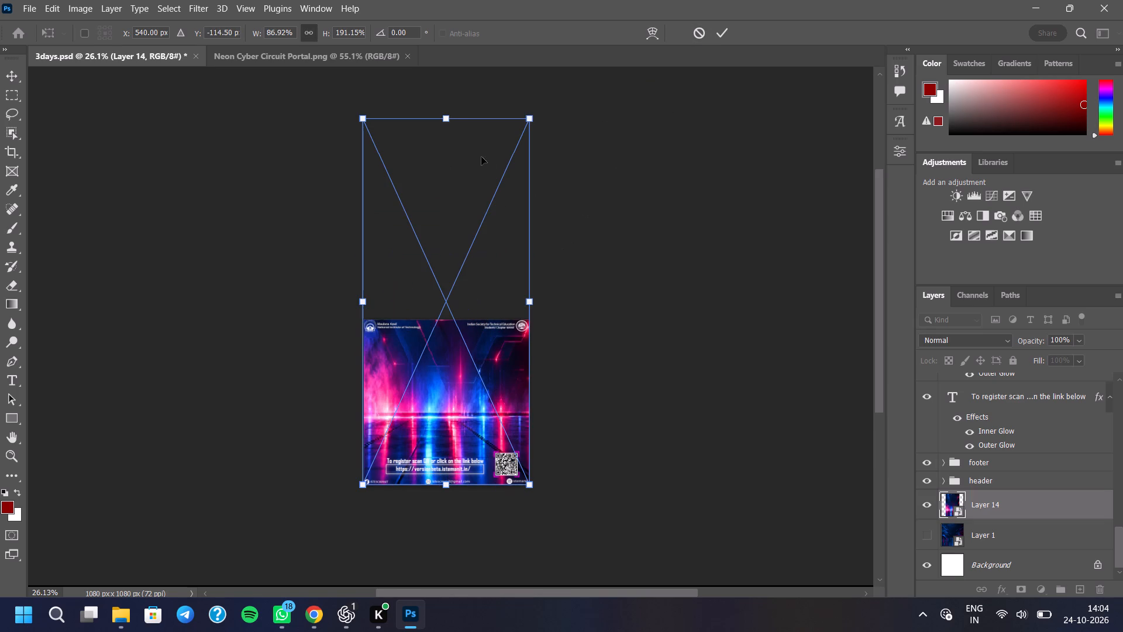
Lower the neon artwork's top edge to a moderate overhang above the poster, keeping its width, and apply the transform.
left_click_drag(445, 121, 436, 259, "shift")
left_click(719, 33)
scroll(436, 411, "up", 6)
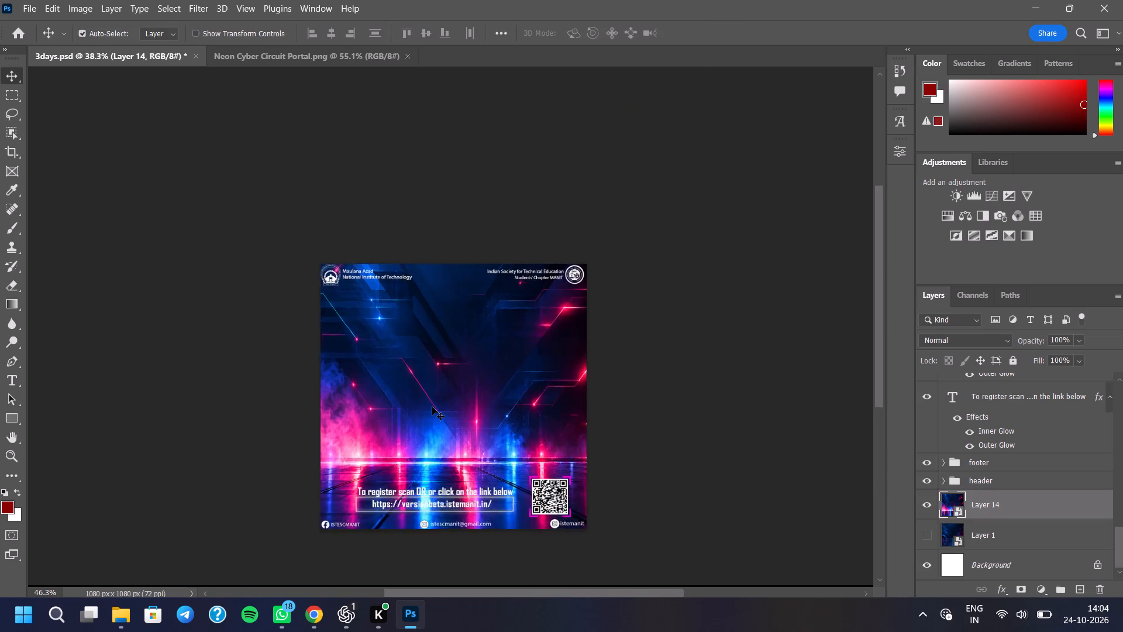
scroll(432, 407, "up", 2)
scroll(405, 311, "down", 4)
scroll(445, 428, "up", 4)
scroll(387, 372, "up", 3)
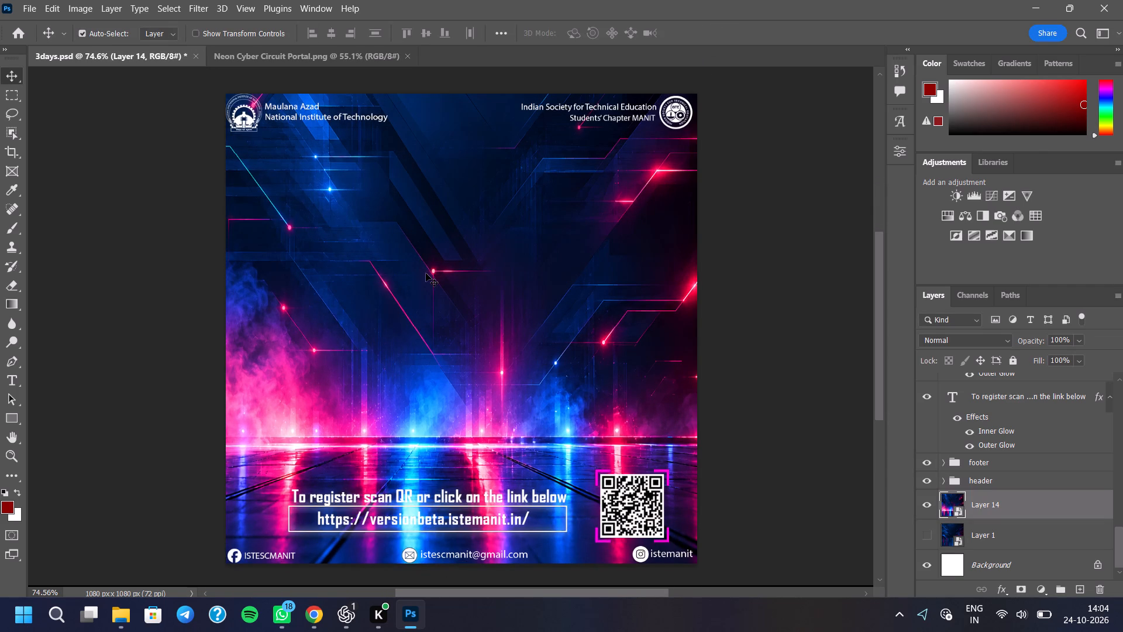
Open the Neon Cyberpunk Number 3 image from the photoshop project's New folder.
left_click(29, 6)
left_click(55, 45)
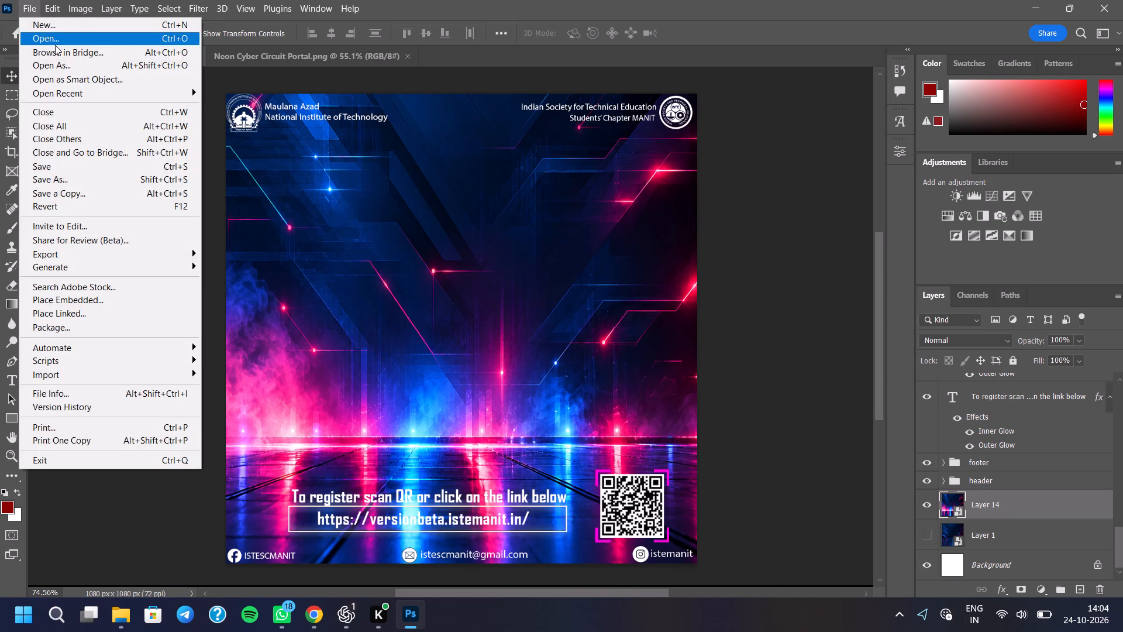
scroll(247, 178, "down", 6)
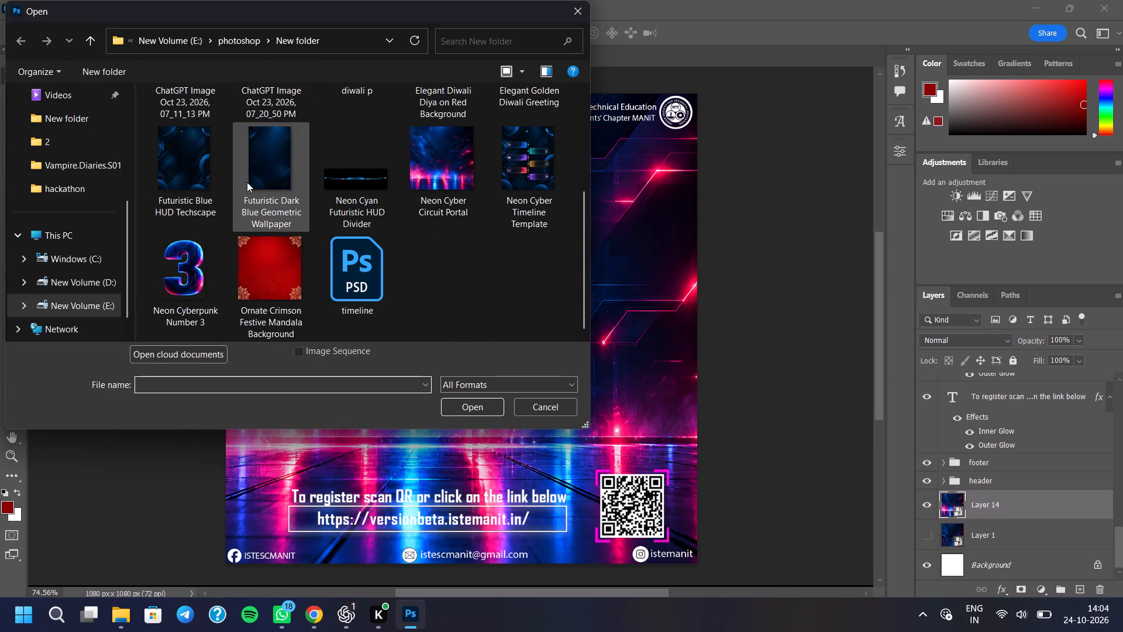
double_click(168, 254)
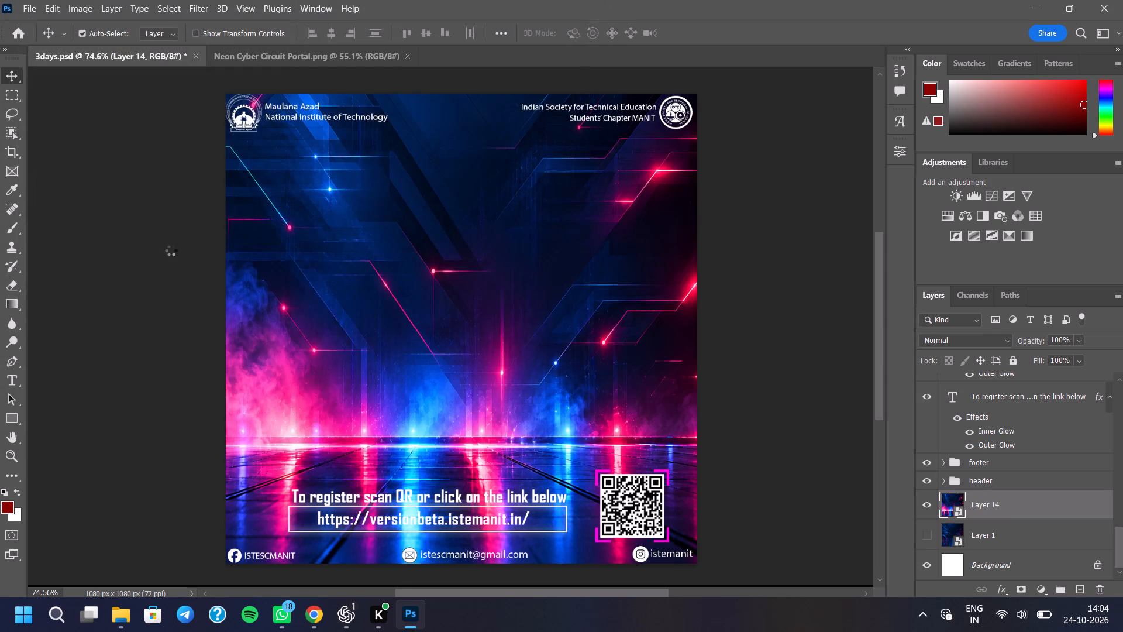
Copy the neon number 3 layer into the 3days.psd document, directly above Layer 14.
left_click_drag(997, 389, 350, 257)
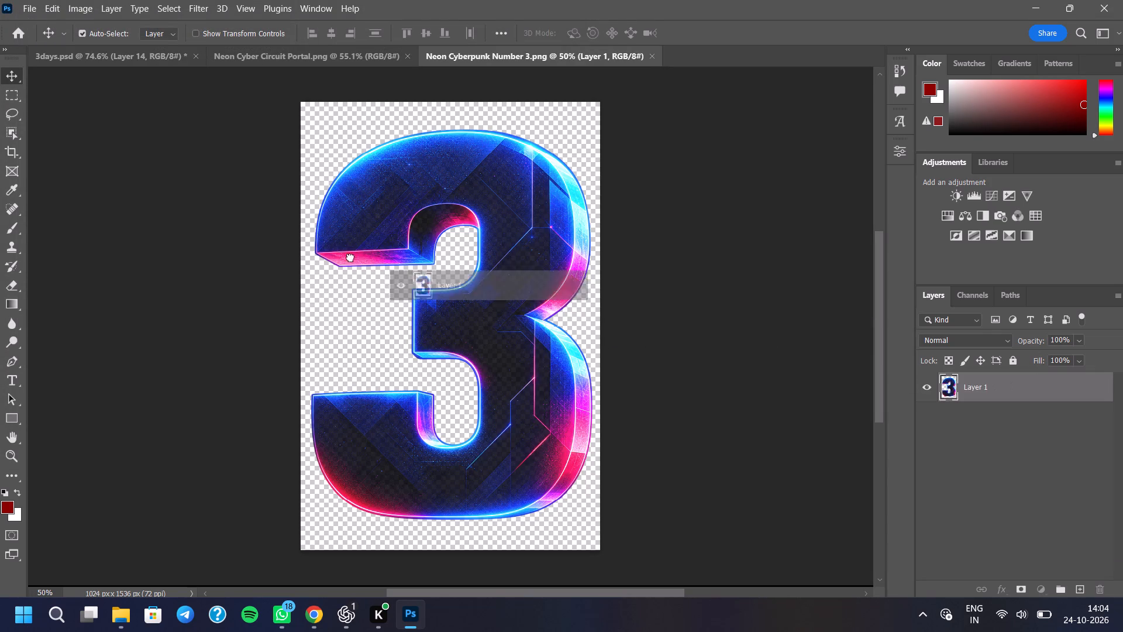
left_click_drag(350, 257, 381, 359)
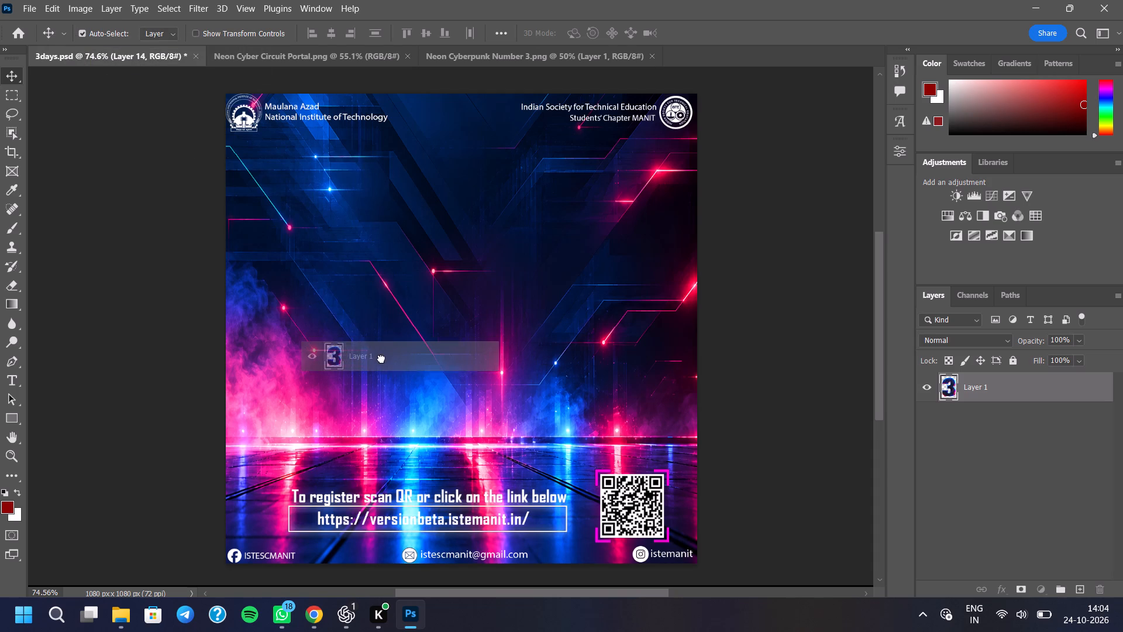
left_click_drag(381, 359, 375, 365)
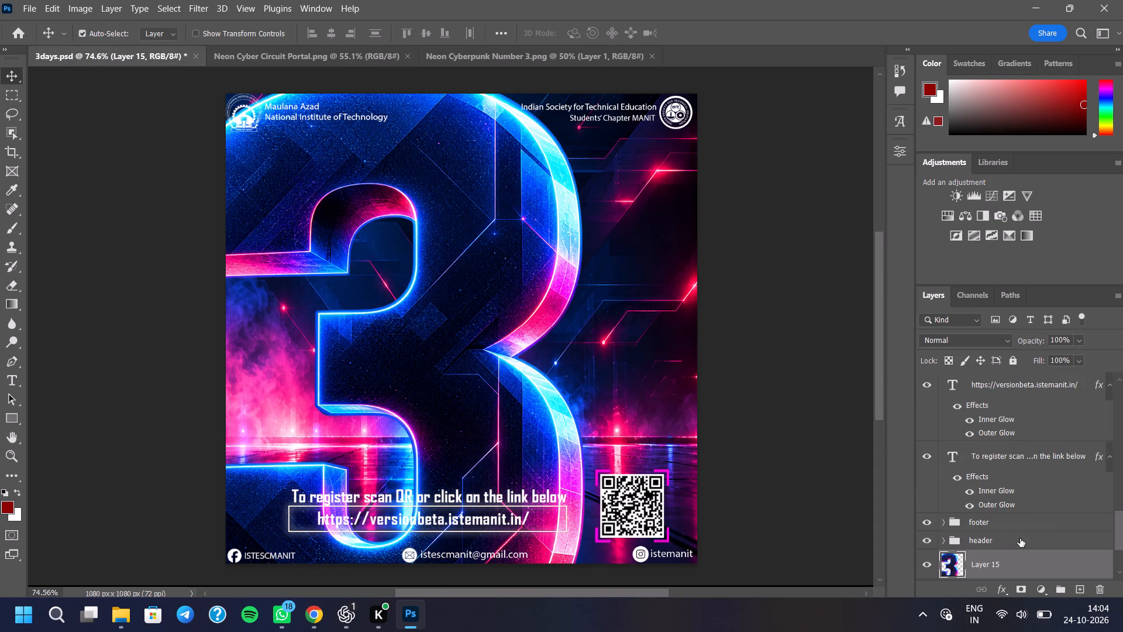
Convert the newly added number 3 layer to a smart object.
right_click(1008, 562)
left_click(883, 213)
key("ctrl+t")
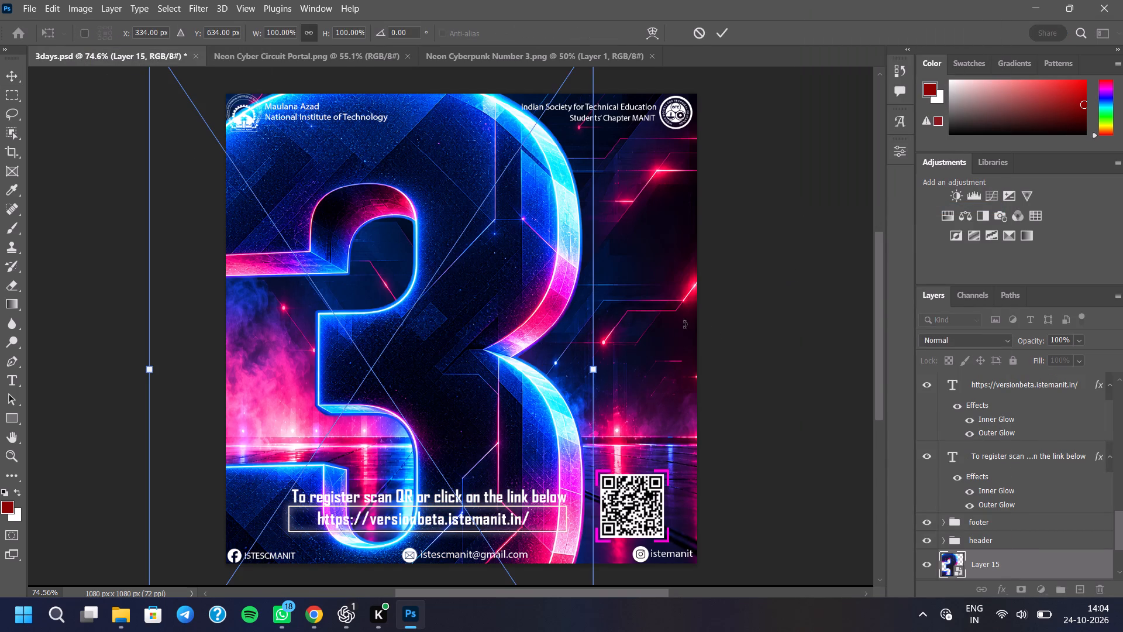
scroll(321, 309, "down", 4)
scroll(297, 437, "down", 2)
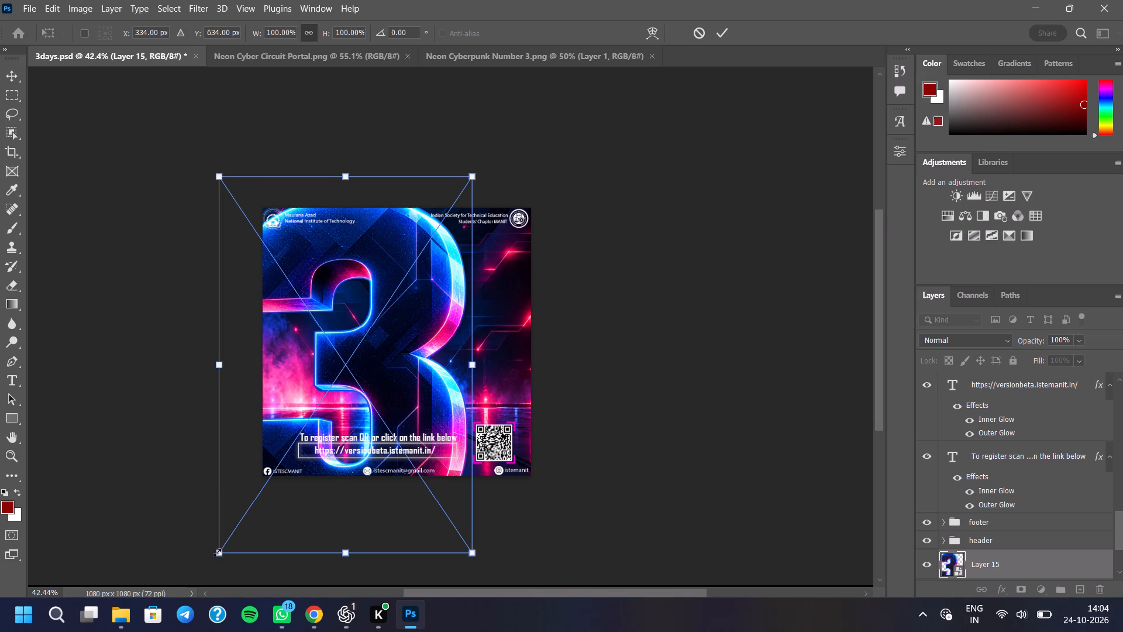
left_click_drag(218, 552, 328, 346)
left_click_drag(391, 301, 323, 363)
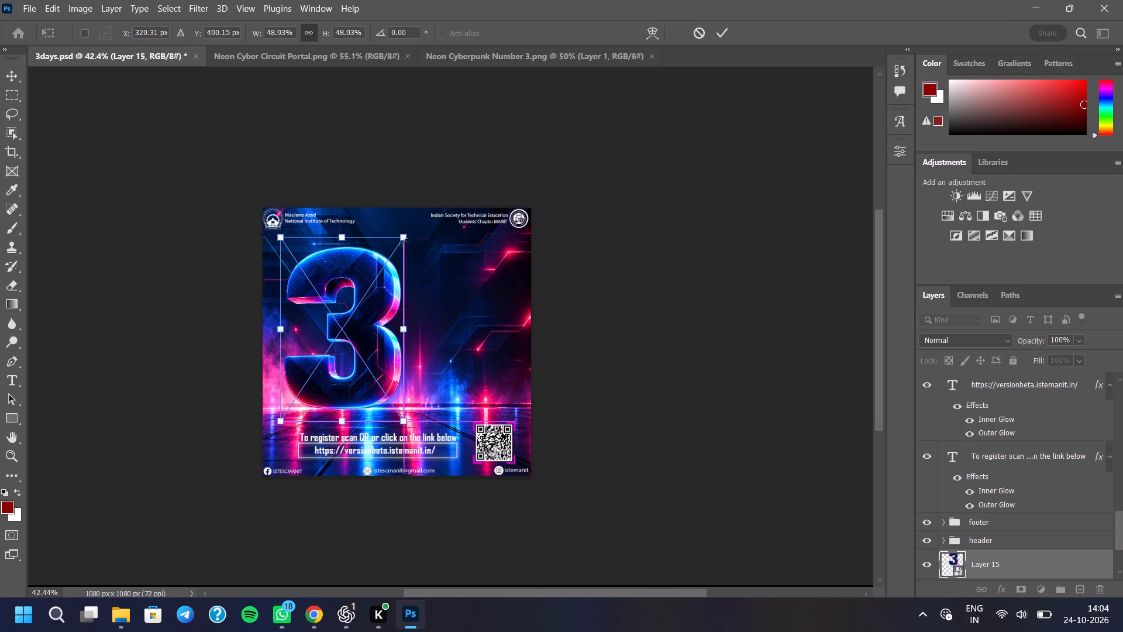
left_click_drag(404, 235, 377, 280)
scroll(576, 436, "down", 3)
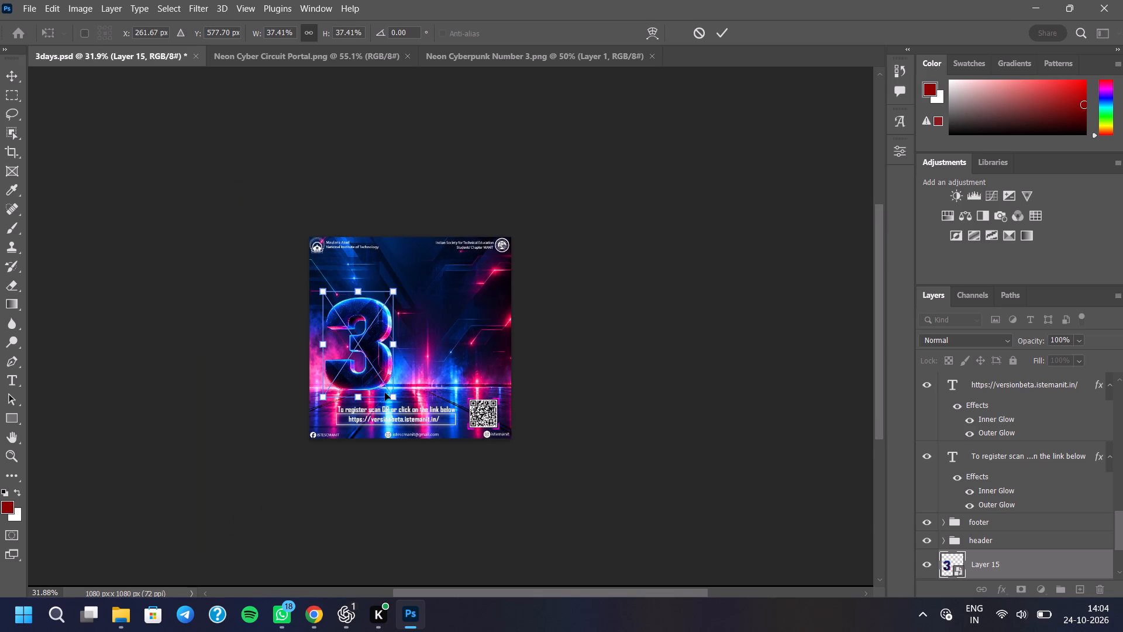
scroll(346, 363, "up", 7)
left_click_drag(366, 329, 381, 322)
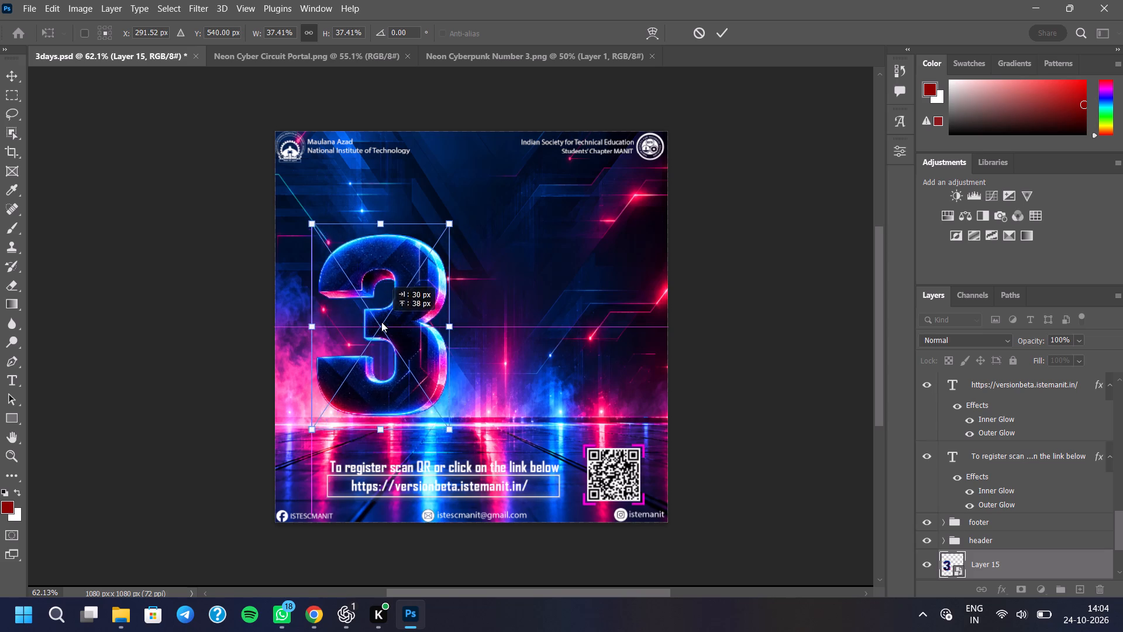
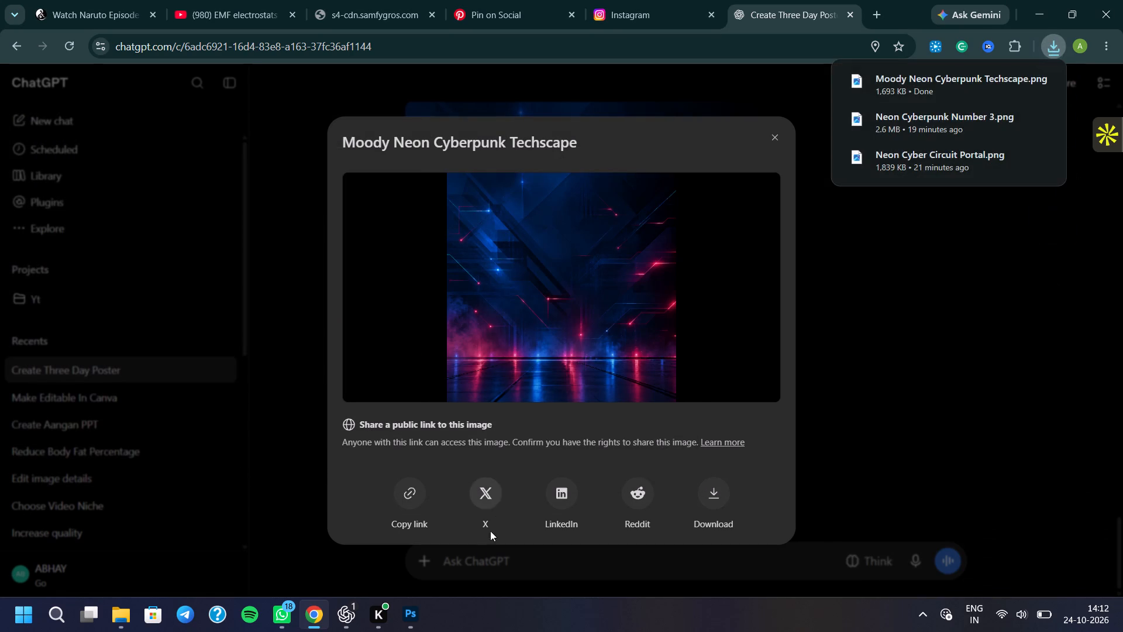
Switch to Photoshop and hide the previous neon circuit background, Layer 14, in 3days.psd.
left_click(395, 631)
scroll(1104, 510, "down", 11)
left_click(929, 503)
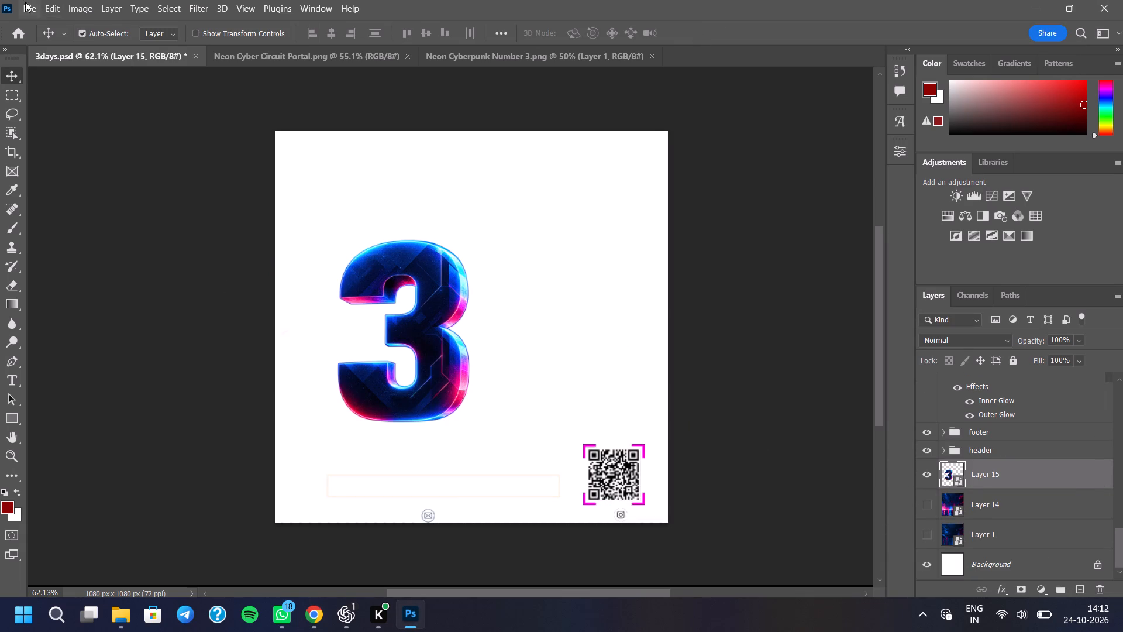
Open the Moody Neon Cyberpunk Techscape image from the New folder in Photoshop.
left_click(25, 2)
left_click(31, 33)
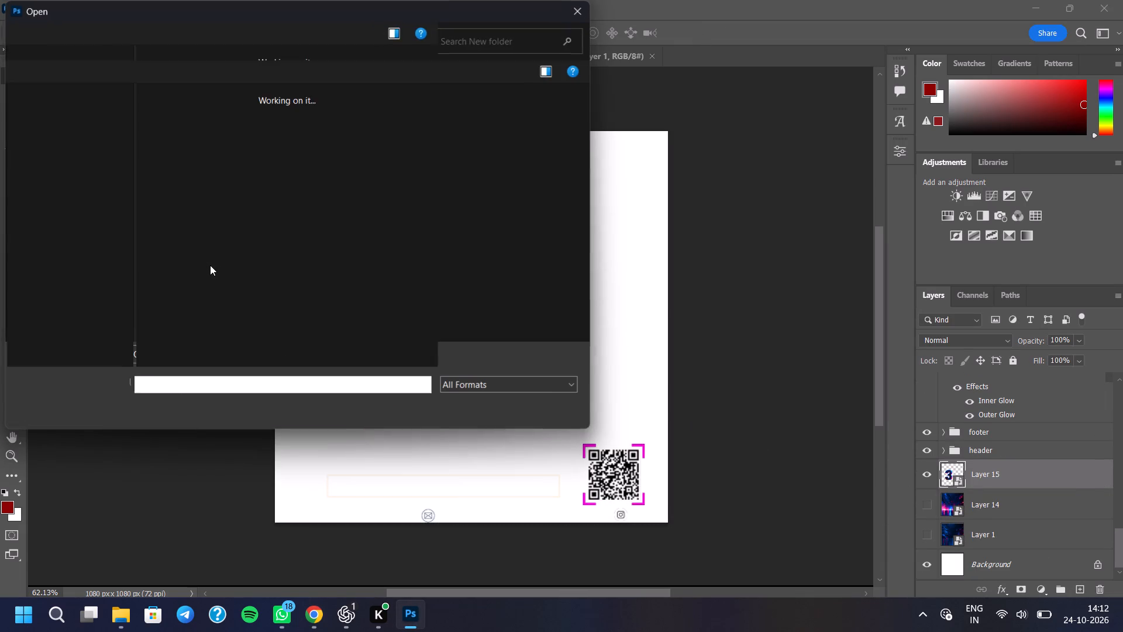
scroll(359, 262, "down", 2)
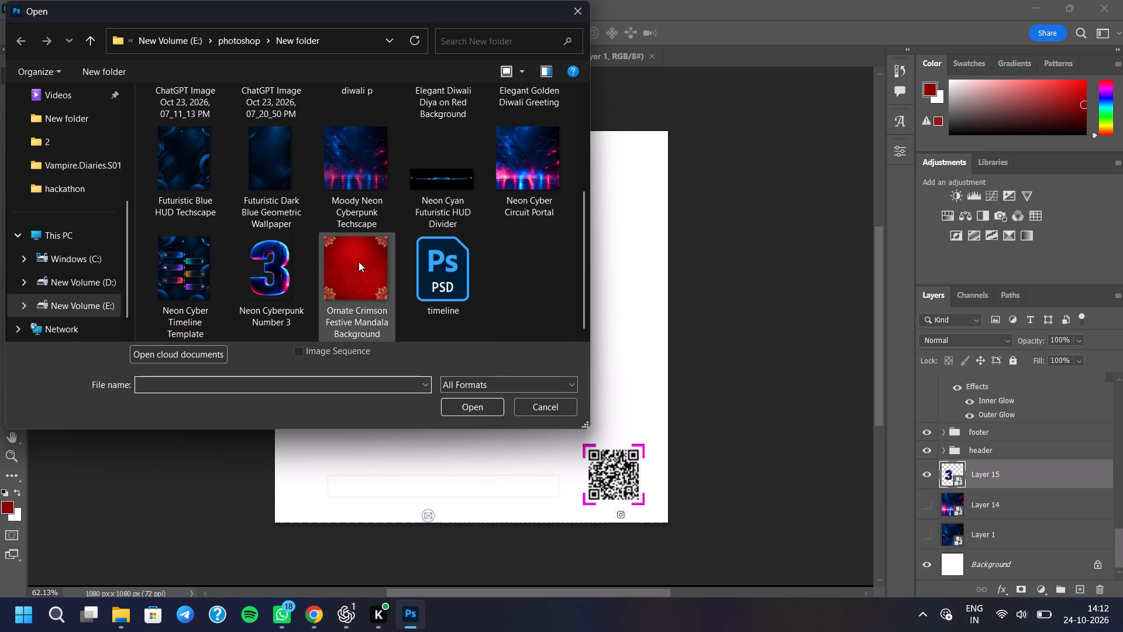
scroll(359, 262, "down", 2)
double_click(353, 160)
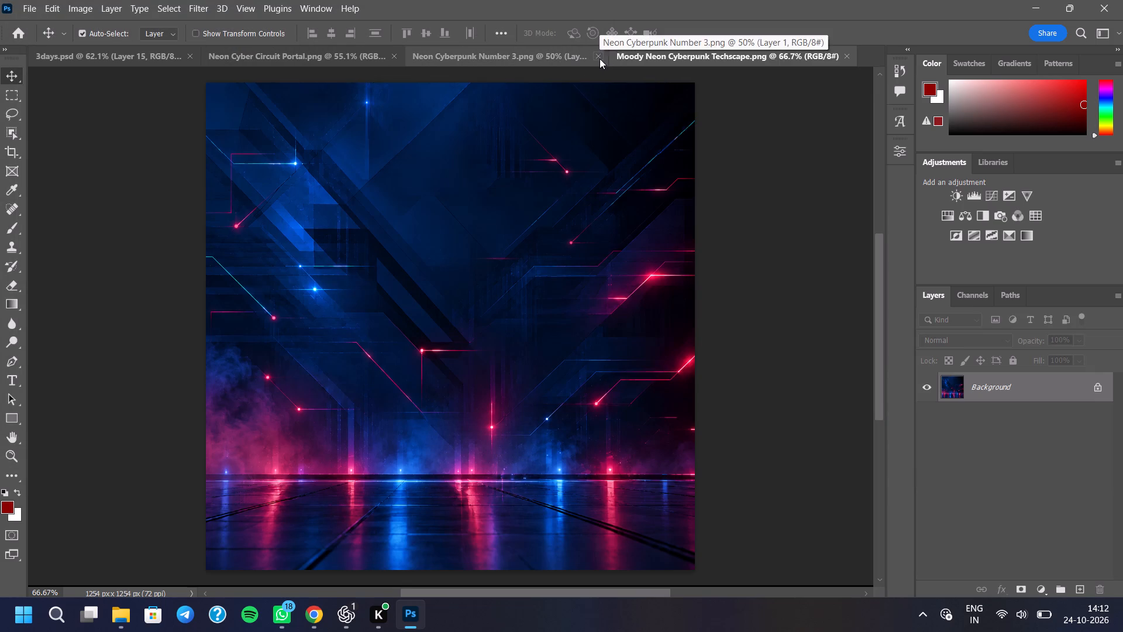
Close the Neon Cyberpunk Number 3.png document.
left_click(600, 59)
Copy the Moody Neon Cyberpunk Techscape background into the 3days.psd poster and convert its new layer to a smart object.
left_click_drag(1002, 390, 105, 60)
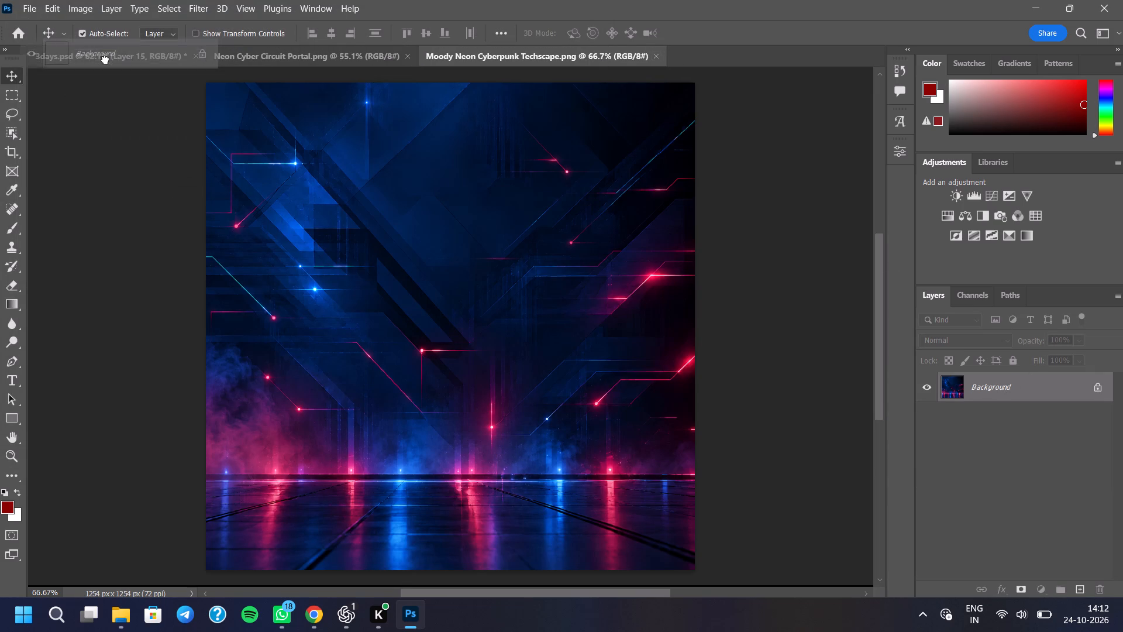
left_click_drag(105, 60, 452, 334)
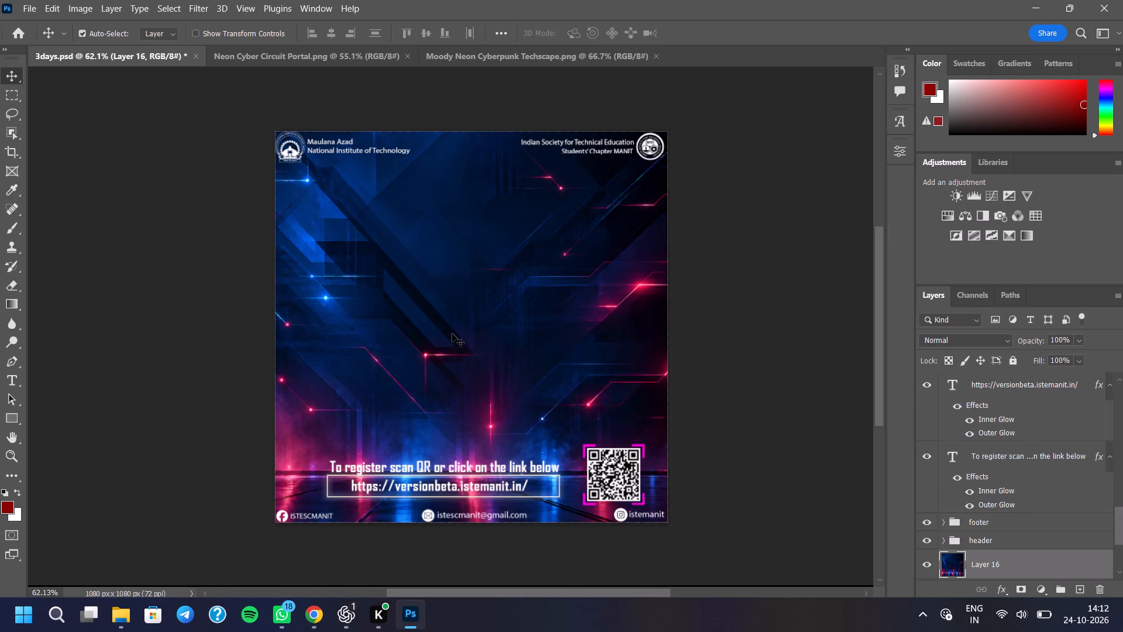
right_click(992, 562)
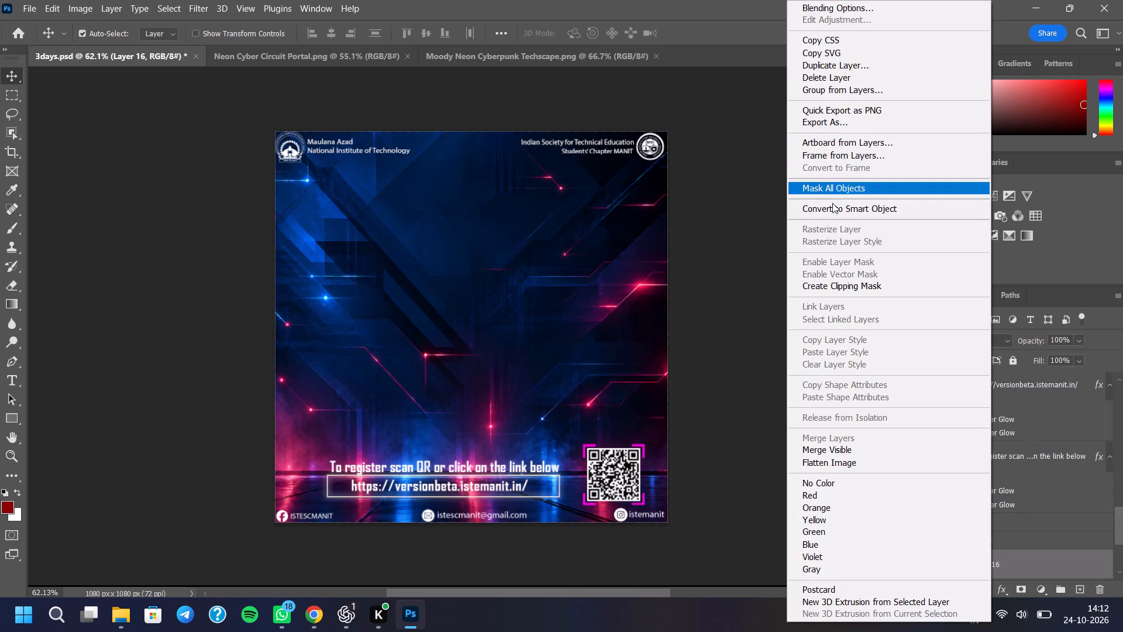
left_click(832, 203)
Move the new background layer beneath the neon number 3 layer and above the hidden Layer 14.
scroll(1023, 427, "down", 5)
left_click_drag(1010, 435, 1018, 497)
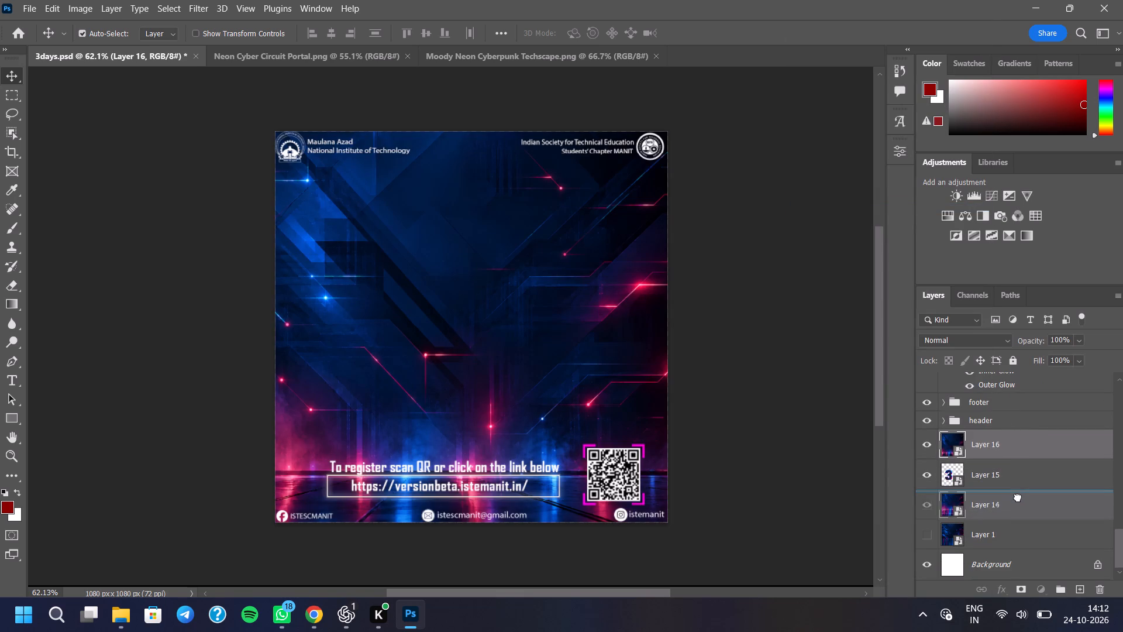
left_click_drag(1018, 497, 1018, 494)
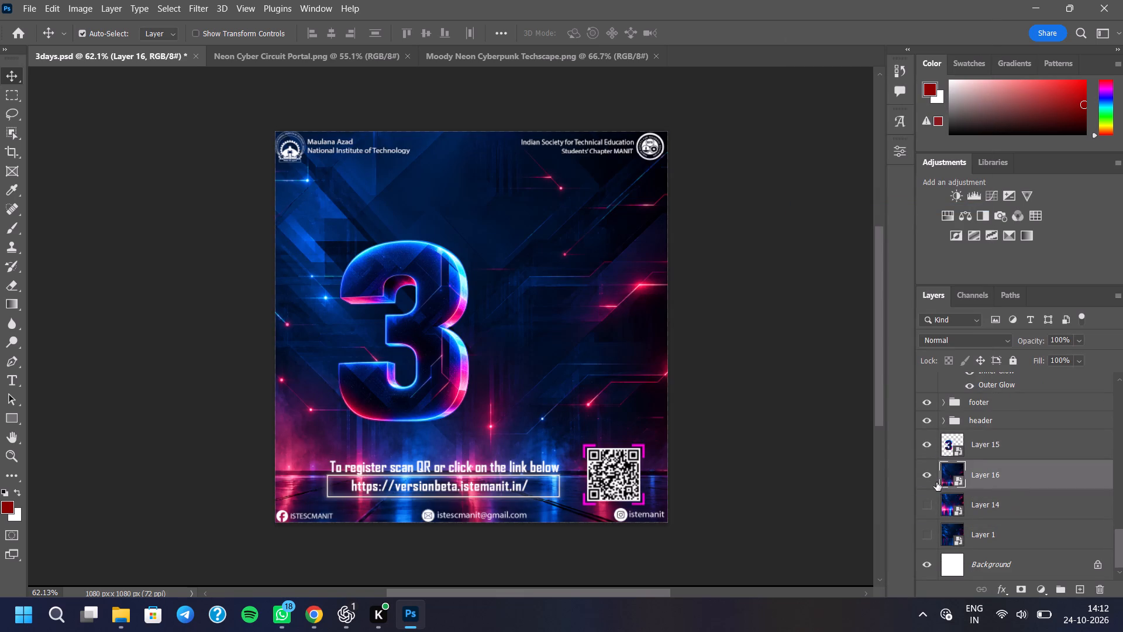
Scale the new background to about 87.6% and centre it on the canvas at 540, 540 px so it covers the poster.
key("ctrl+t")
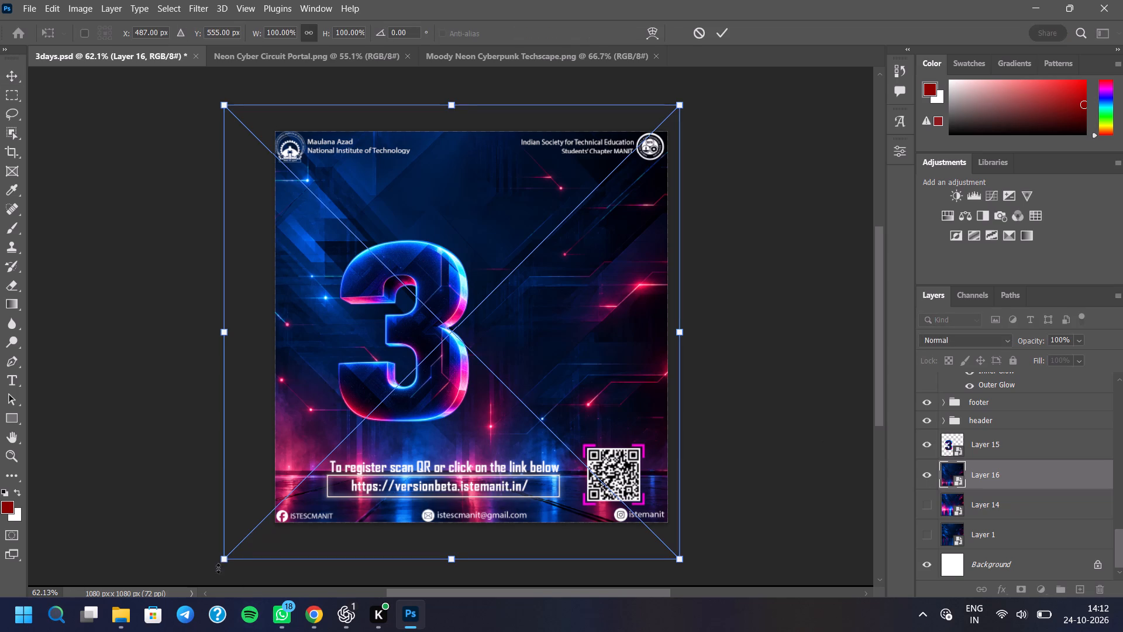
left_click_drag(218, 561, 274, 523)
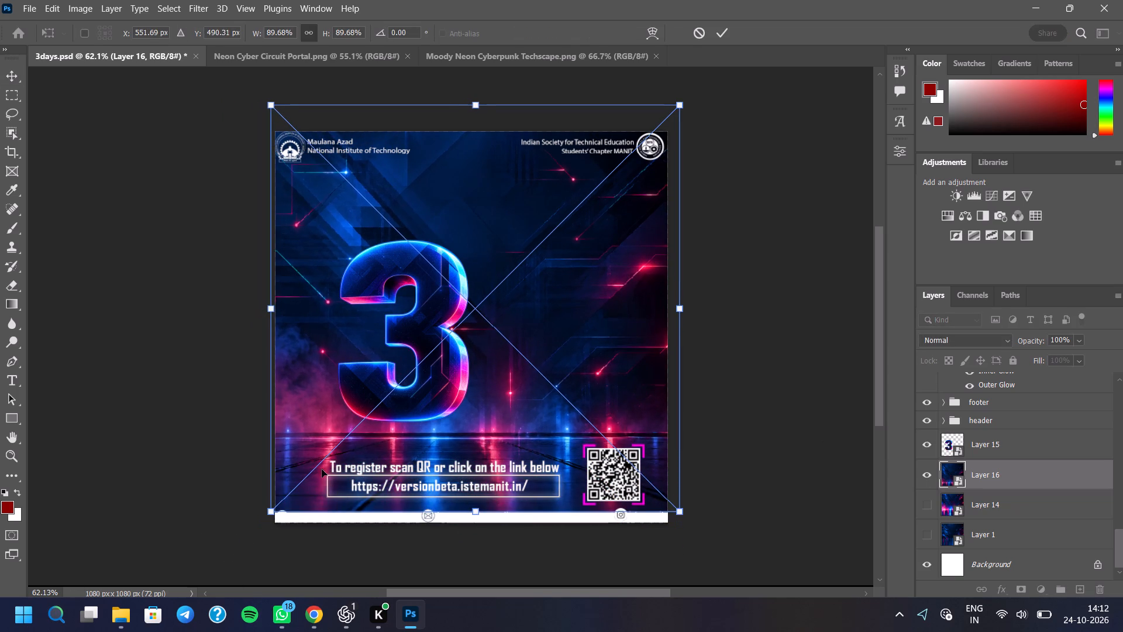
left_click_drag(356, 415, 360, 427)
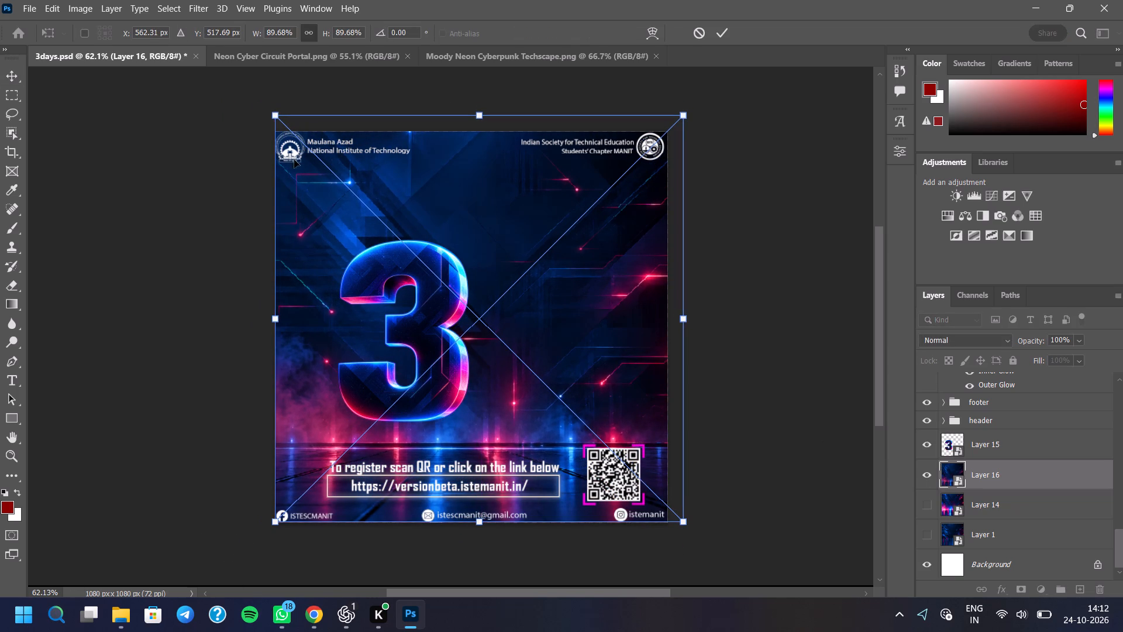
left_click_drag(277, 116, 284, 140)
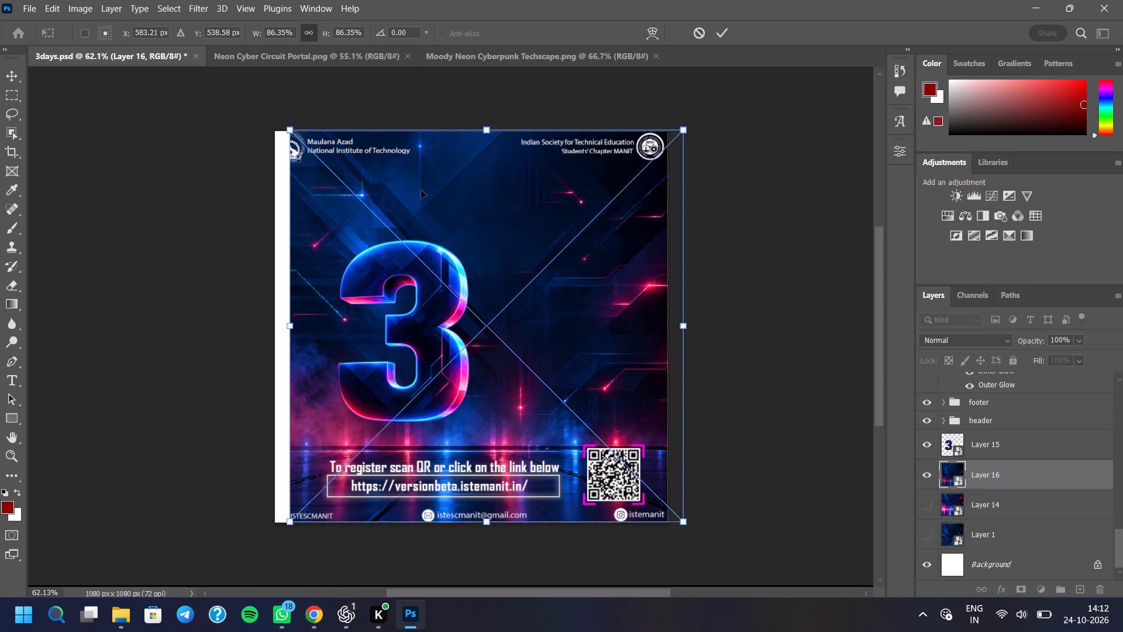
left_click_drag(428, 191, 412, 193)
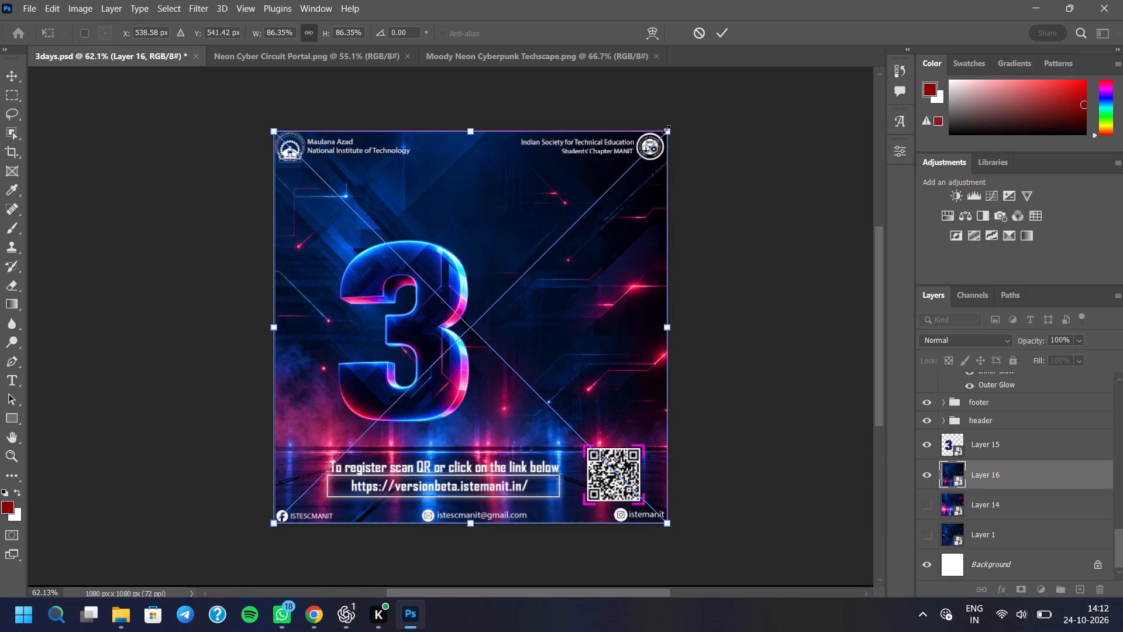
left_click_drag(666, 129, 673, 125)
left_click(613, 153)
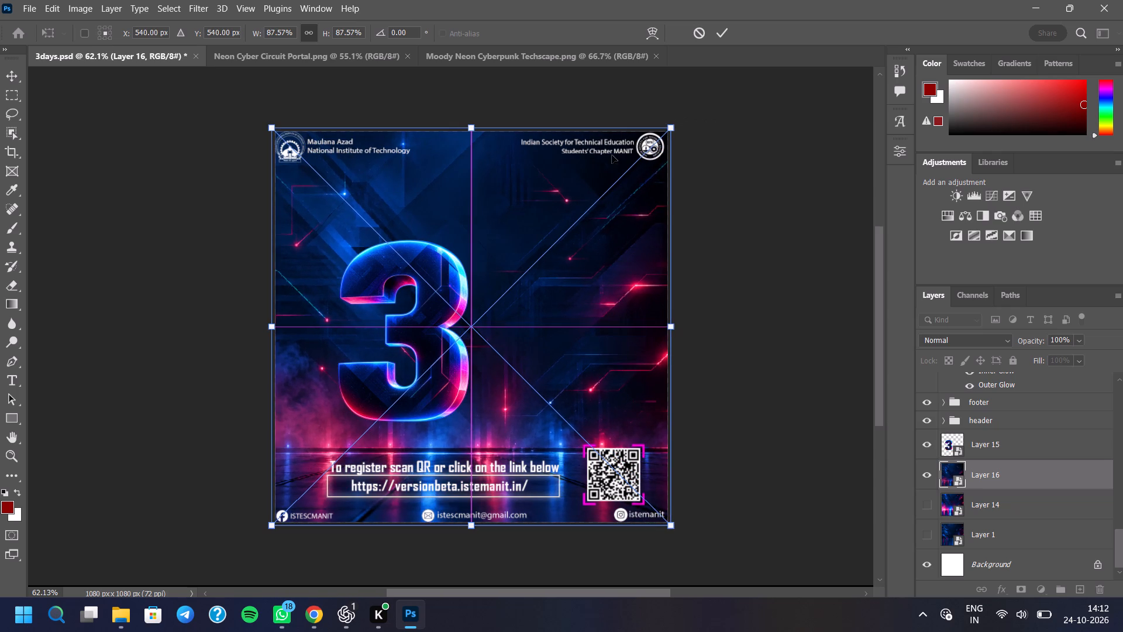
left_click(715, 38)
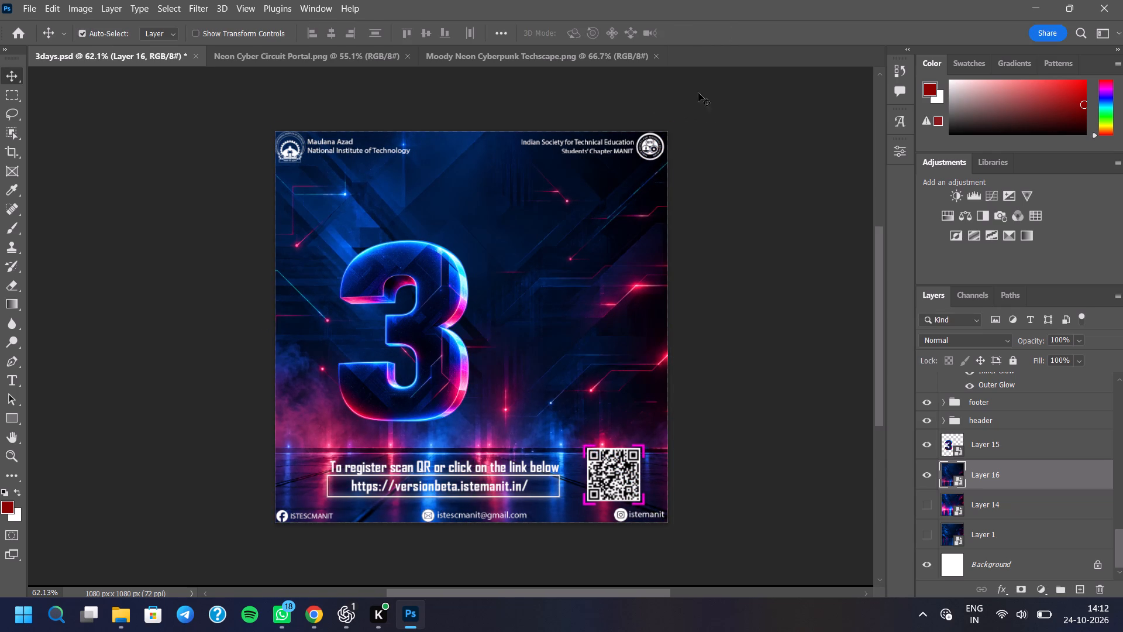
left_click(584, 250)
Stretch the new background upward to about 121% height, keeping its bottom edge and width in place.
key("ctrl+t")
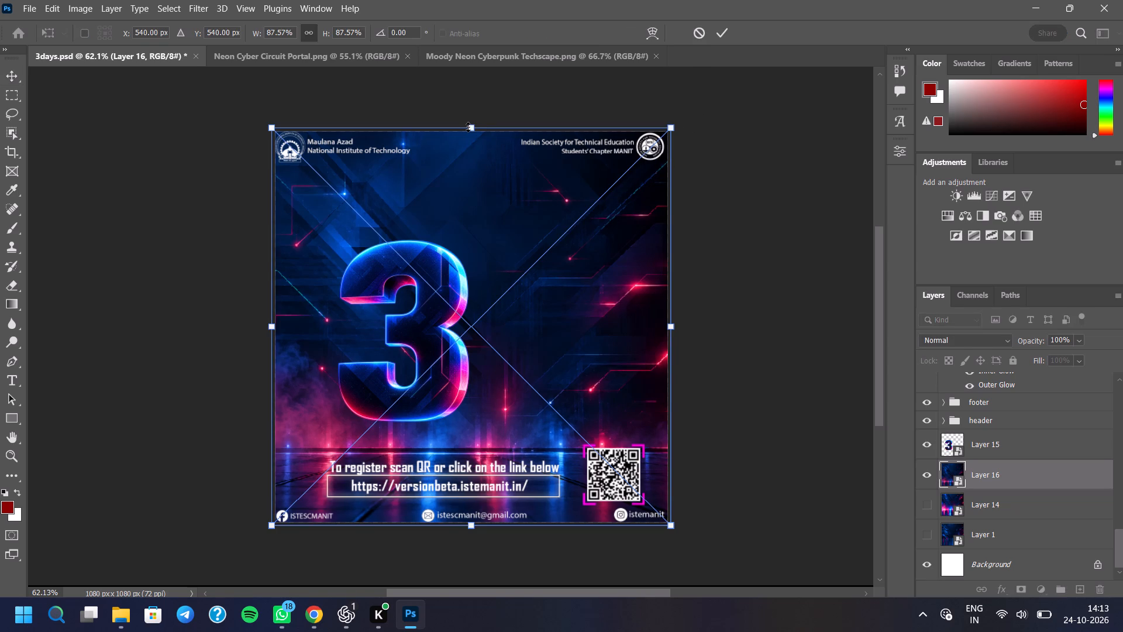
left_click_drag(468, 127, 469, 57, "shift")
scroll(518, 258, "down", 4)
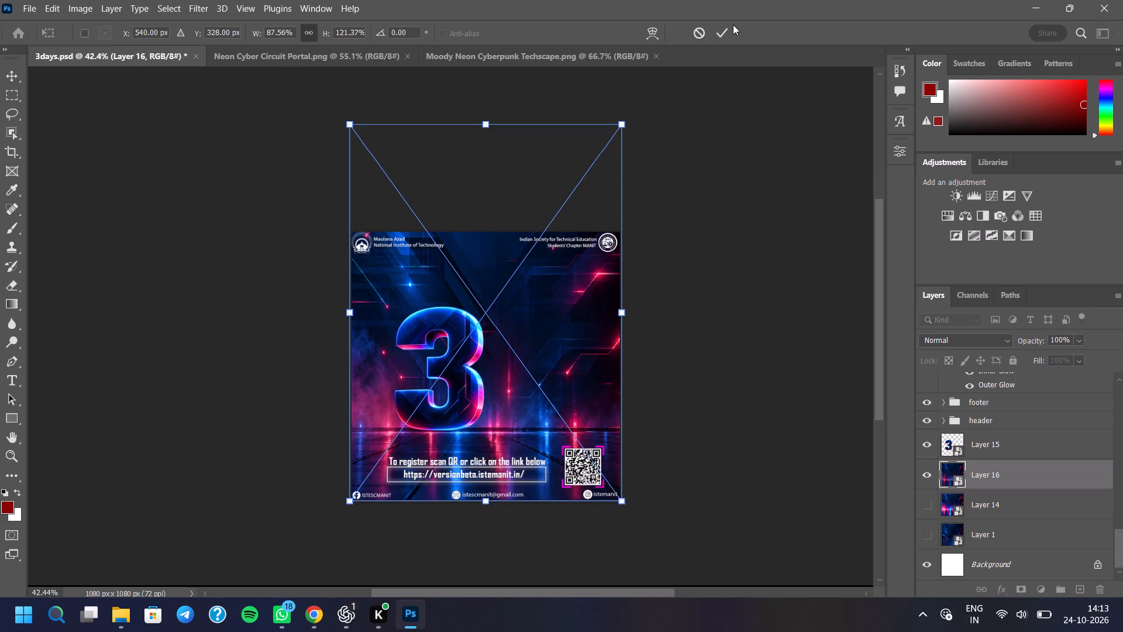
left_click(723, 29)
scroll(491, 418, "up", 6)
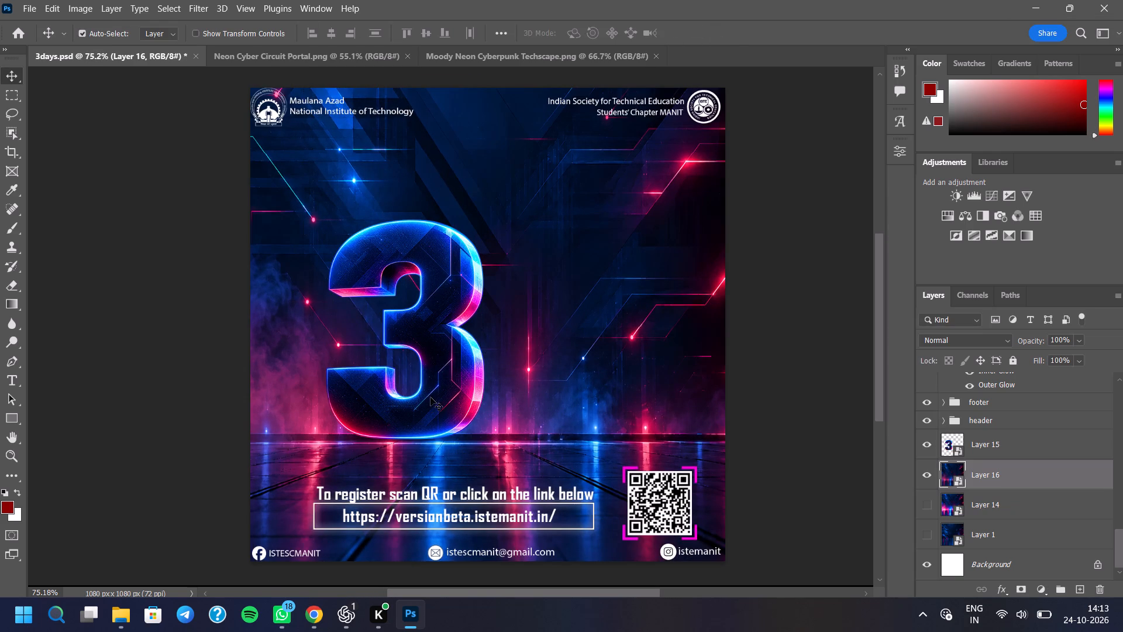
Move the neon number 3 left and slightly down to about X 292 px, Y 563 px.
scroll(1072, 517, "up", 2)
left_click(1050, 512)
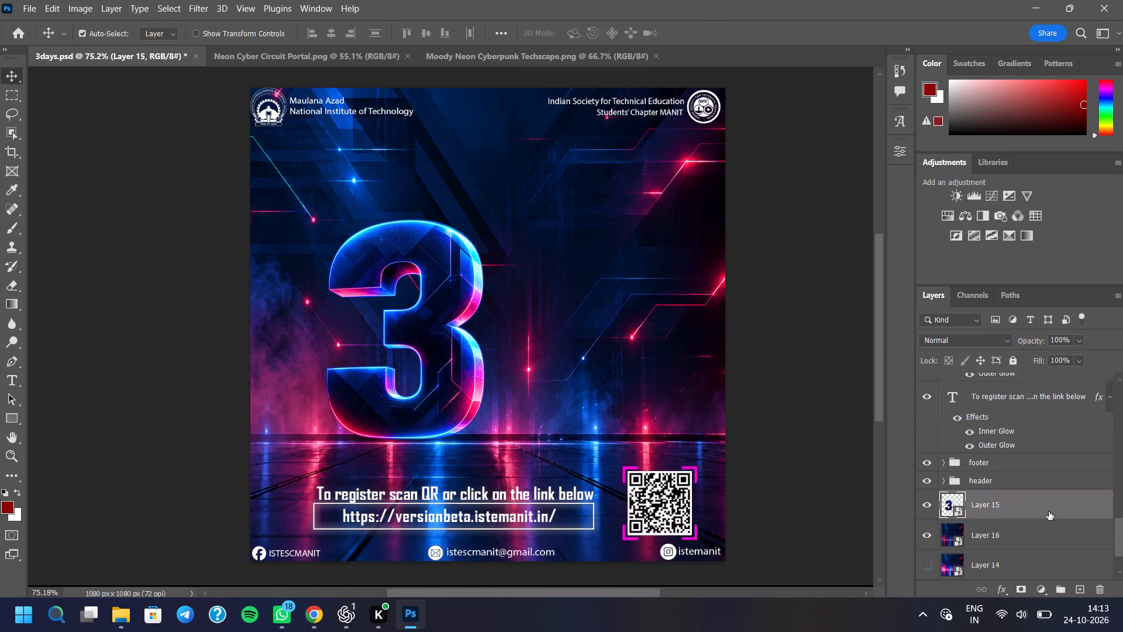
key("ctrl+t")
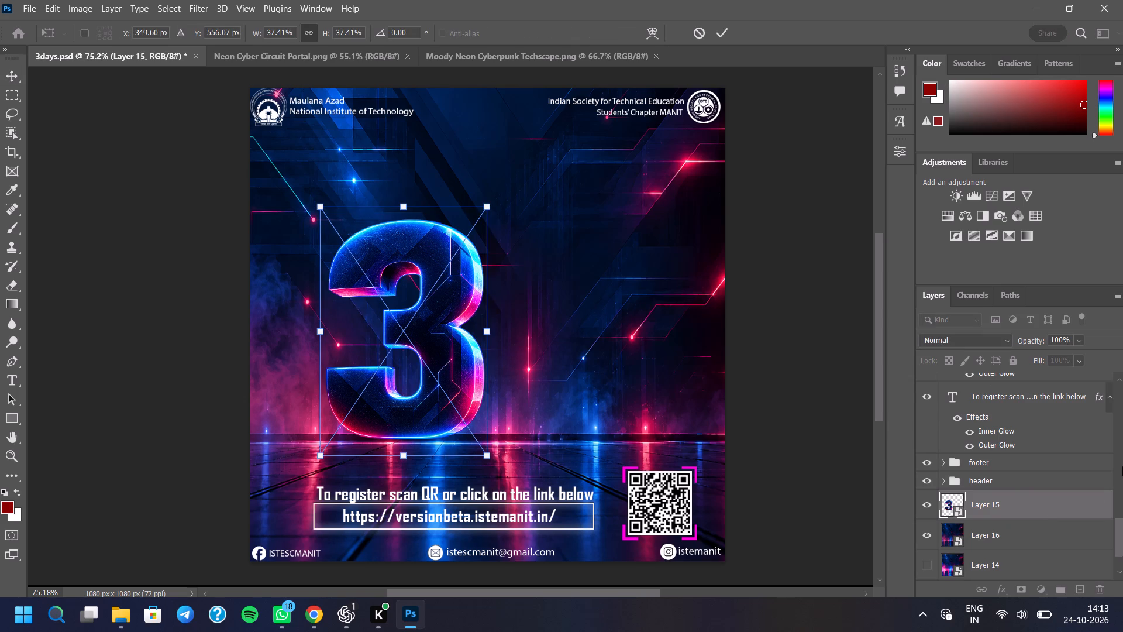
left_click_drag(436, 344, 419, 346)
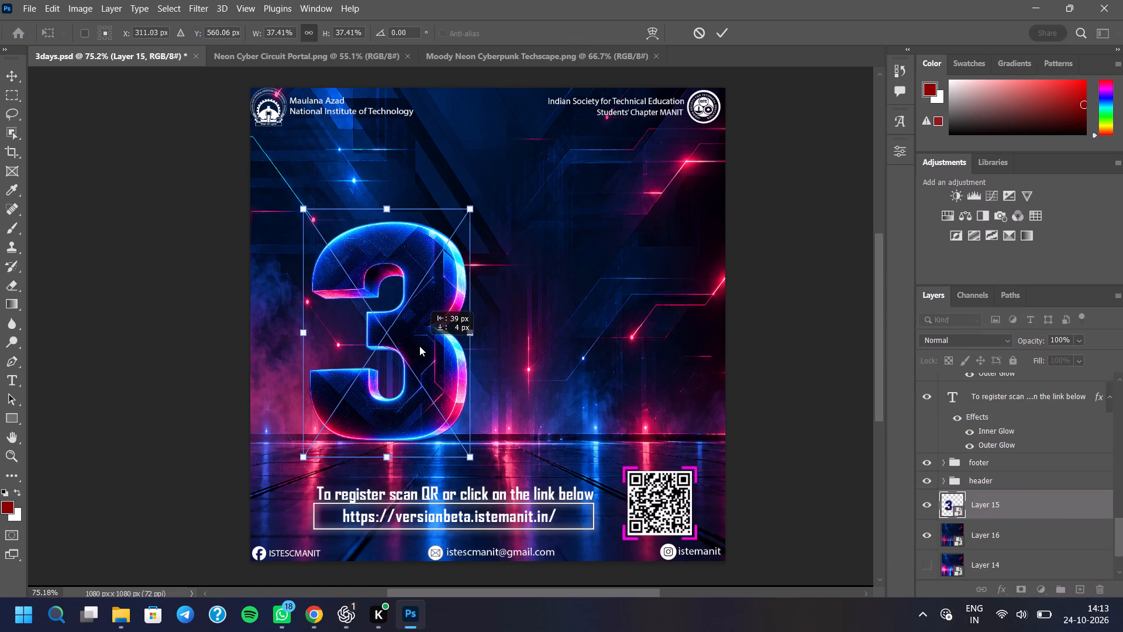
left_click_drag(419, 346, 417, 348)
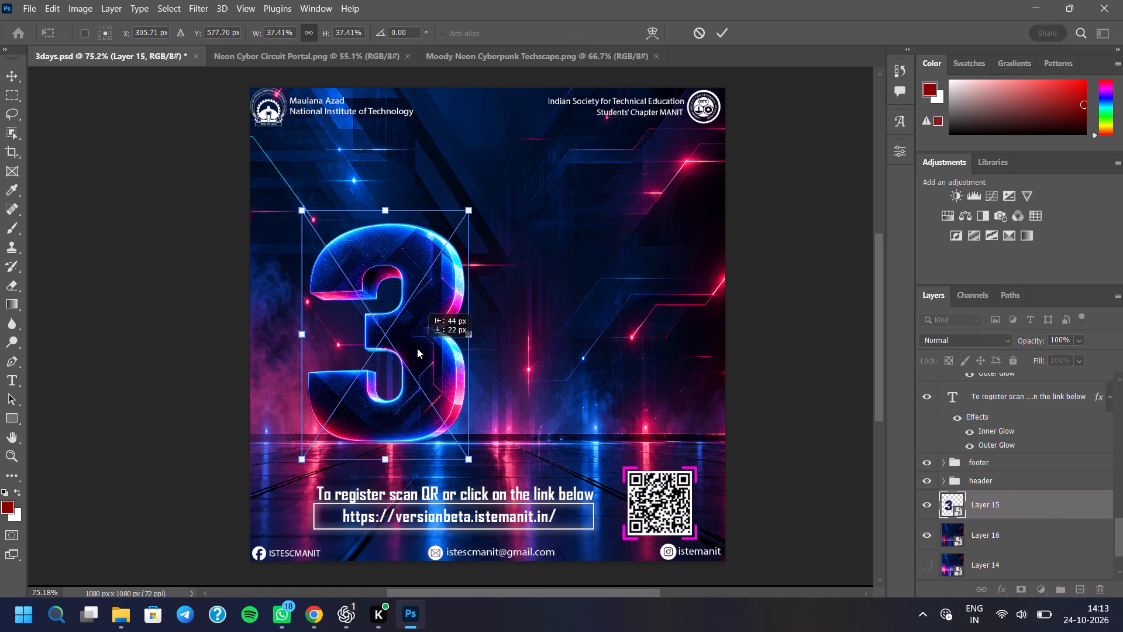
left_click_drag(417, 348, 416, 347)
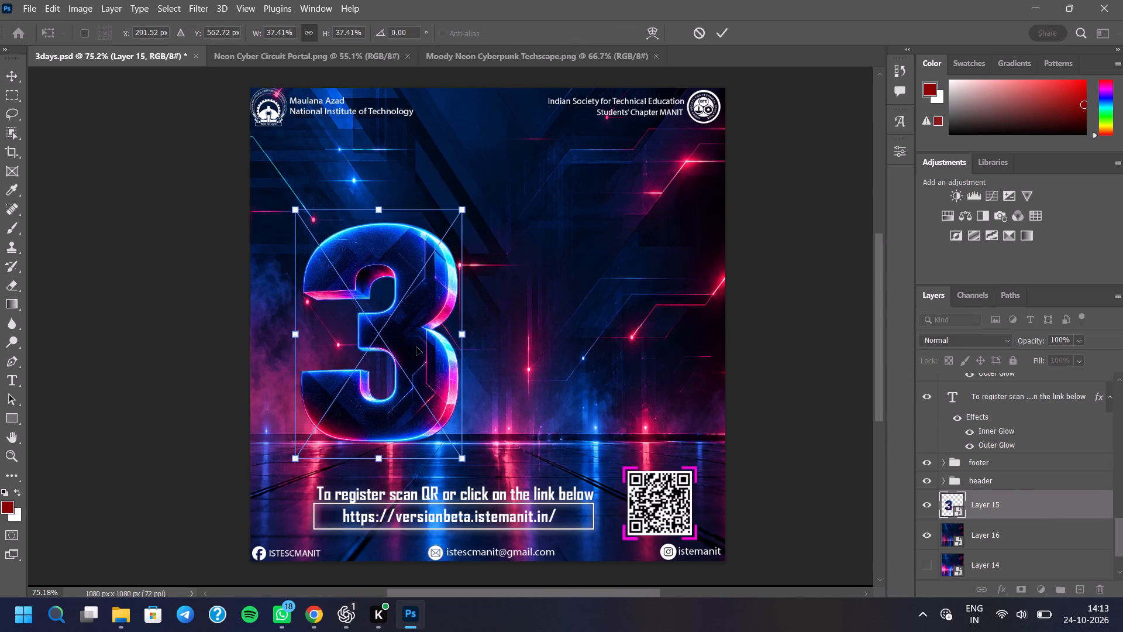
left_click(724, 42)
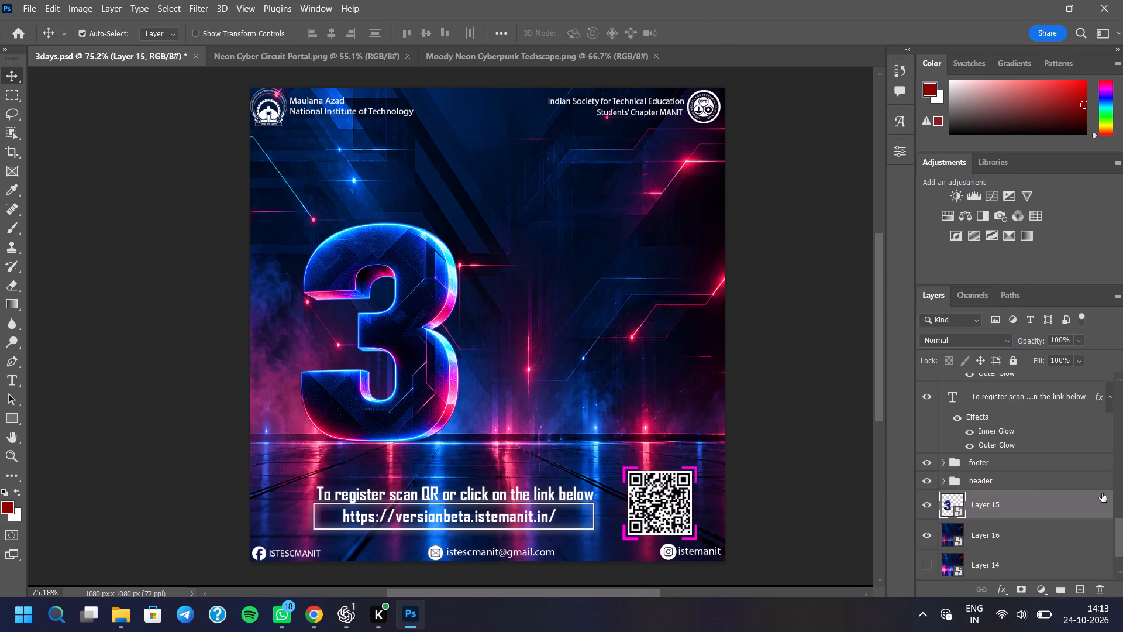
Select the Rectangle 2, Layer 10, Hue/Saturation 1, Layer 9, registration link and "To register scan" text layers together.
scroll(1102, 493, "up", 16)
scroll(1100, 491, "up", 6)
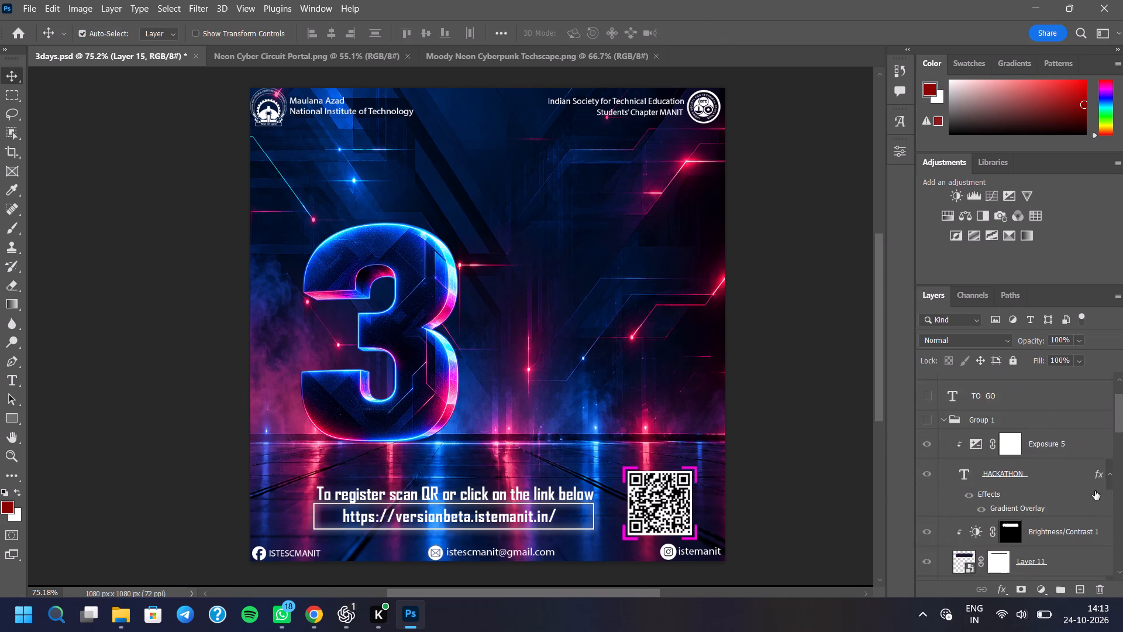
scroll(1095, 491, "up", 4)
scroll(1011, 469, "down", 11)
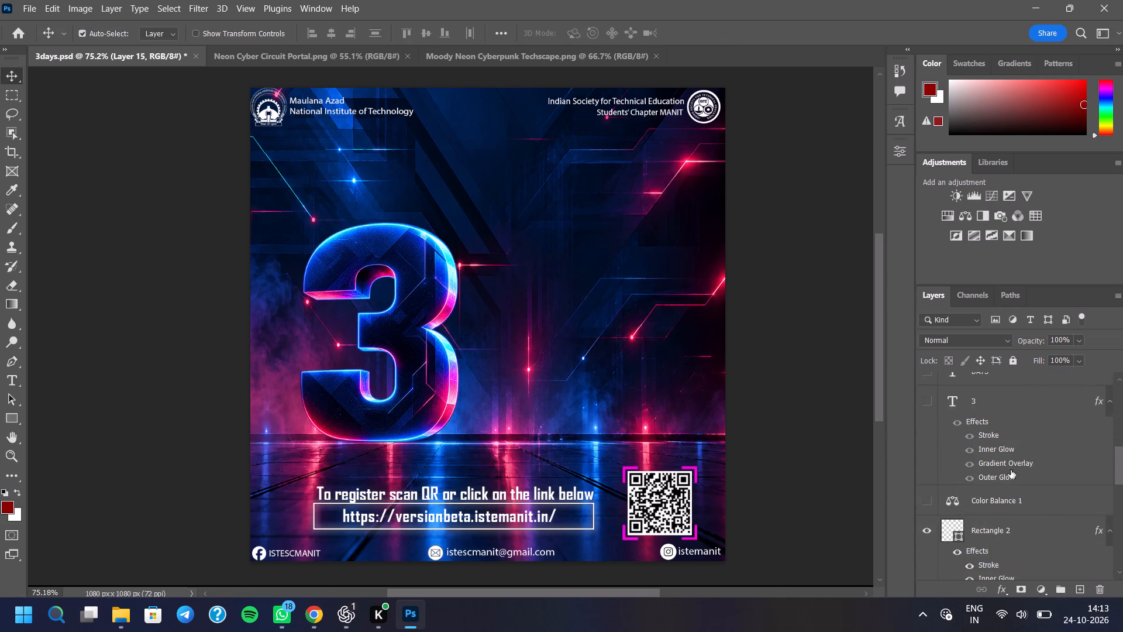
scroll(1011, 470, "down", 2)
left_click(923, 468)
left_click(923, 468)
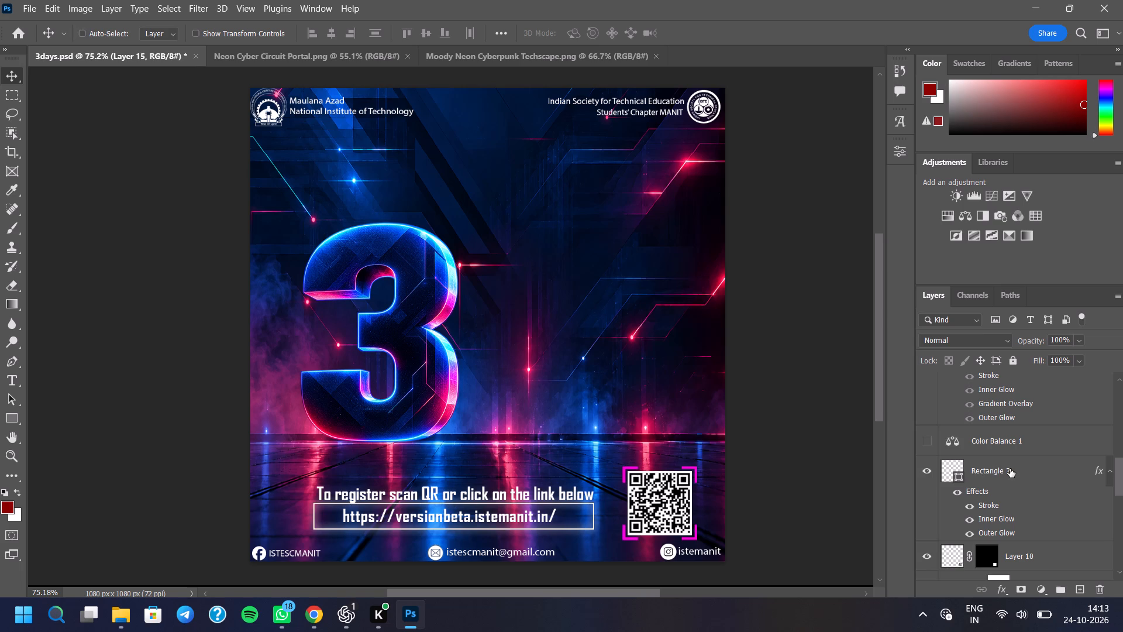
left_click(1010, 469, "ctrl")
scroll(1010, 482, "down", 2, "ctrl")
left_click(1015, 499, "ctrl")
scroll(1019, 504, "down", 2, "ctrl")
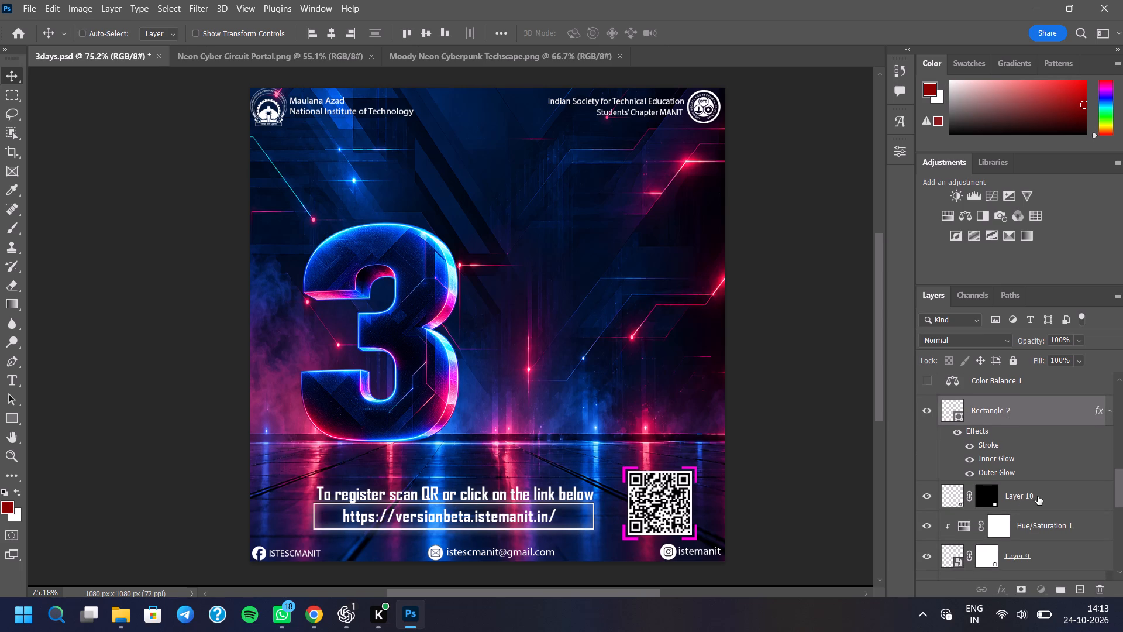
left_click(1038, 496, "ctrl")
left_click(1042, 474, "ctrl")
scroll(1042, 474, "up", 2, "ctrl")
scroll(1042, 474, "down", 3, "ctrl")
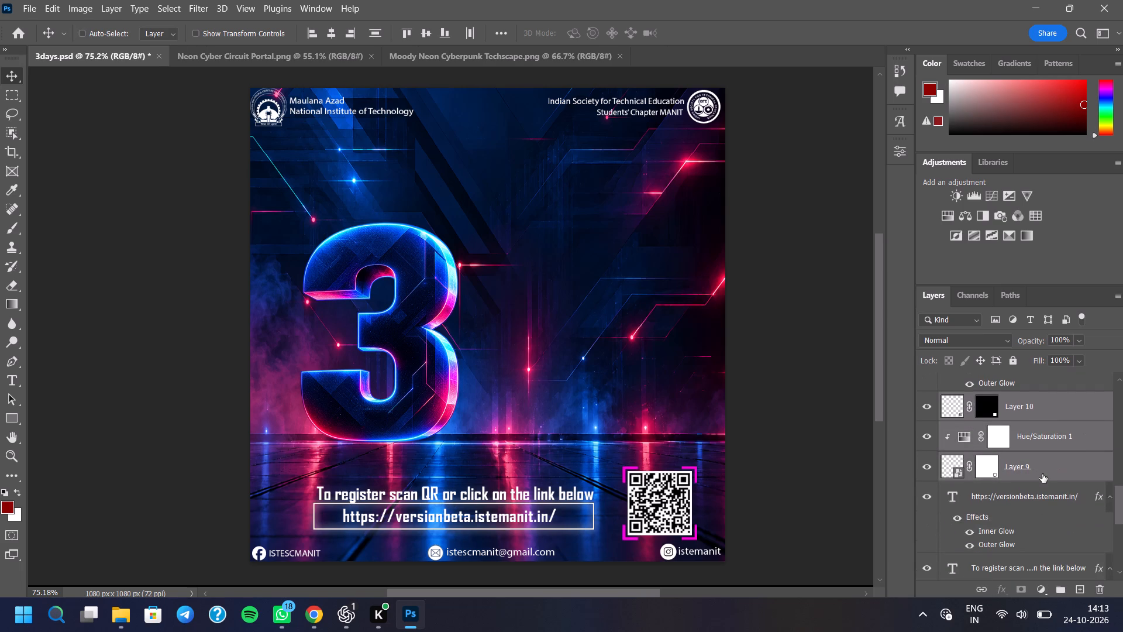
scroll(1041, 476, "down", 1, "ctrl")
left_click(1041, 476, "ctrl")
left_click(1030, 540, "ctrl")
scroll(1021, 520, "down", 2, "ctrl")
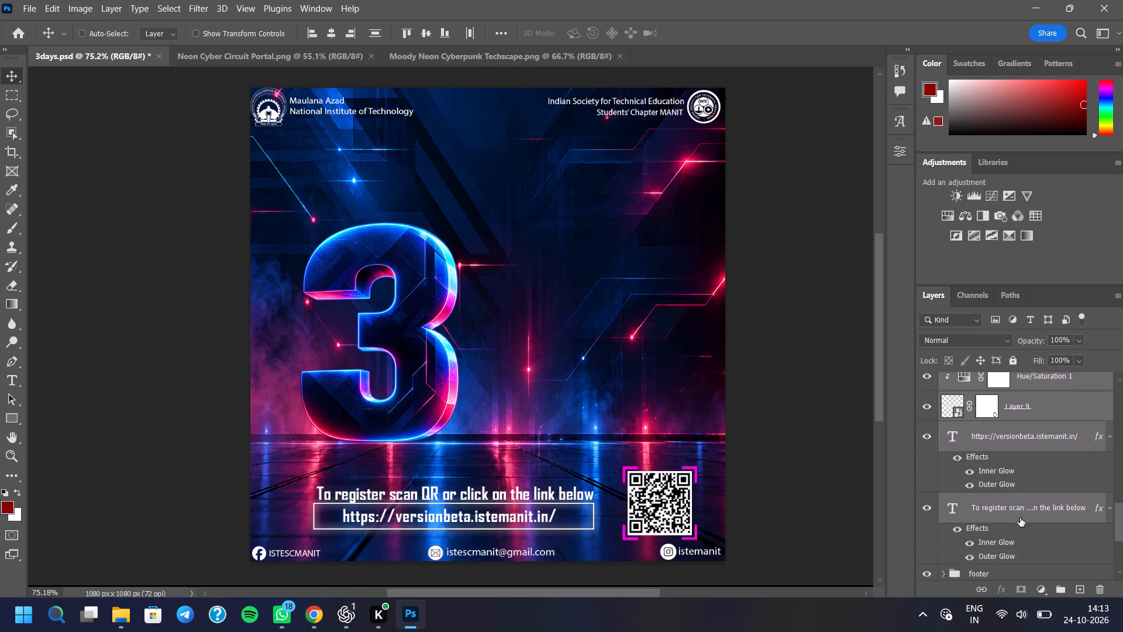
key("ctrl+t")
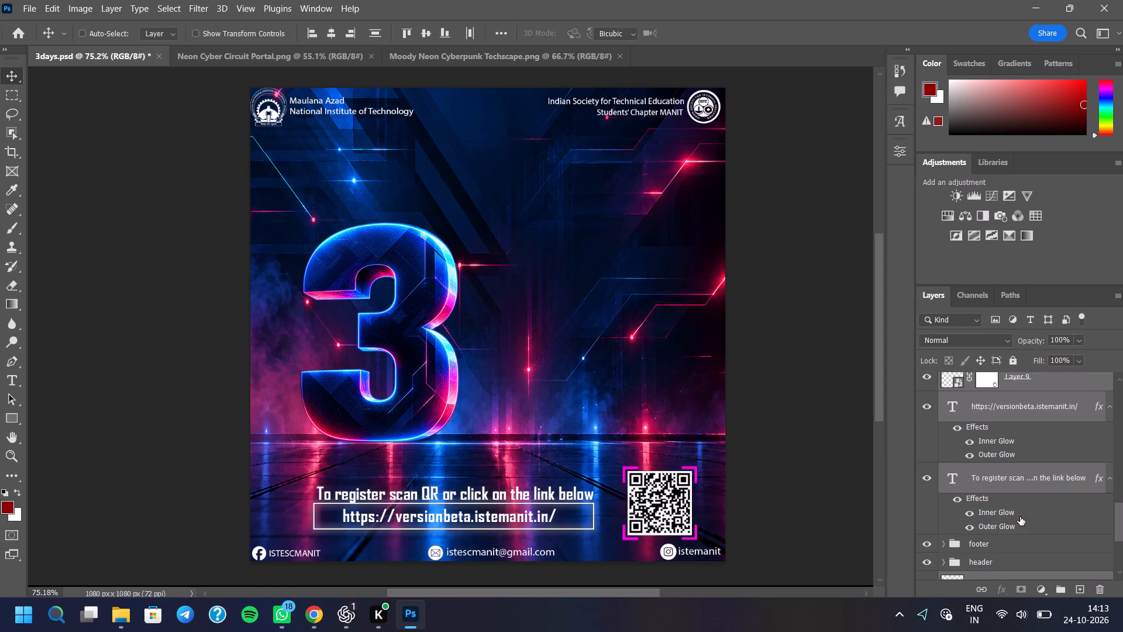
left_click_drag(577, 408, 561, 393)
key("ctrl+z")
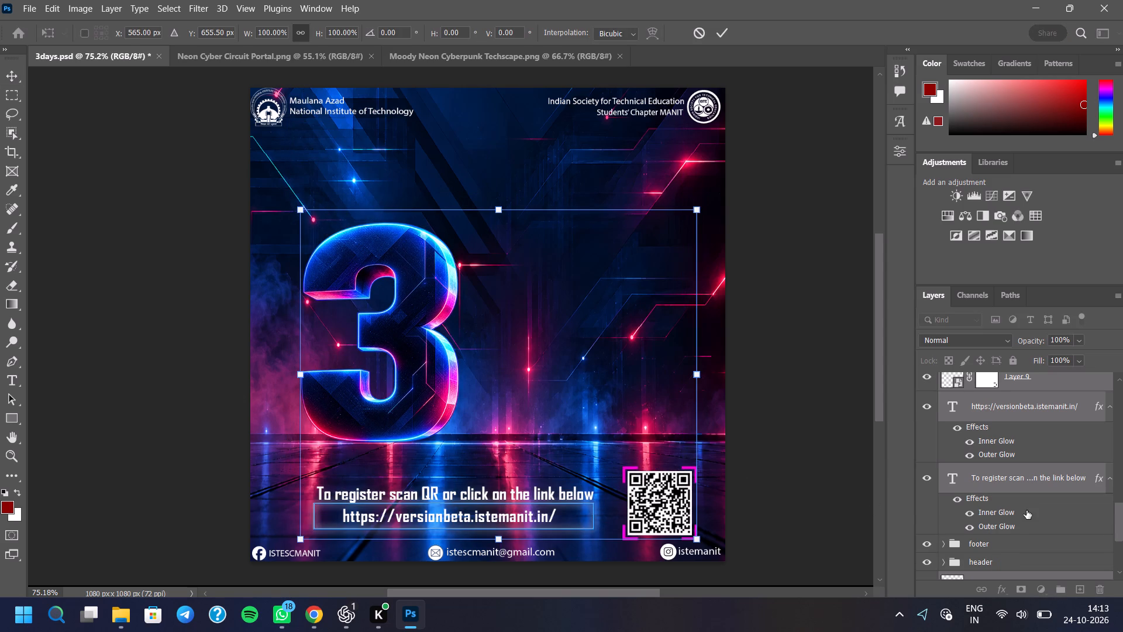
Exclude the neon number 3 layer from the selection and move the registration text and QR code to about X 549 px, Y 913 px.
scroll(1026, 510, "down", 3)
left_click(1026, 497, "ctrl")
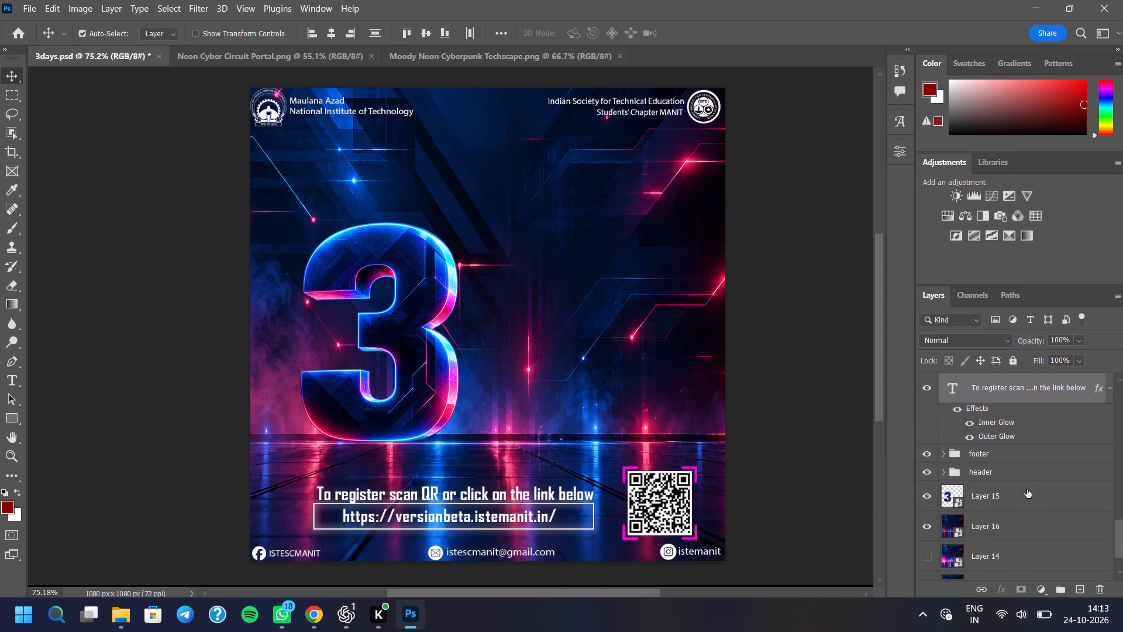
scroll(1027, 486, "up", 5, "ctrl")
key("ctrl+t")
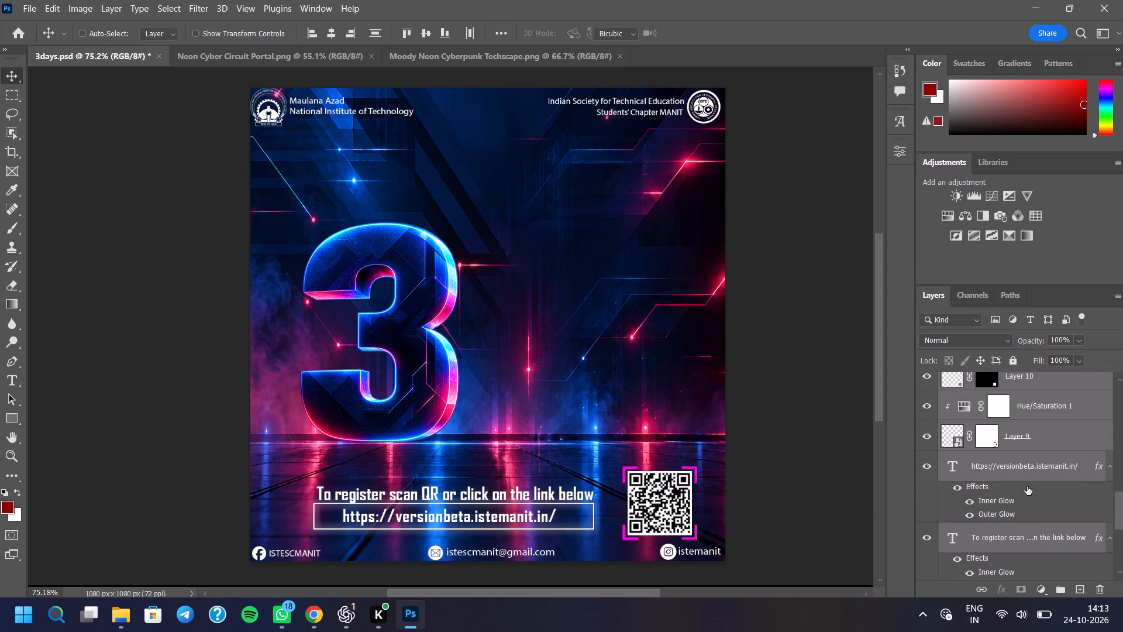
left_click_drag(611, 492, 597, 483)
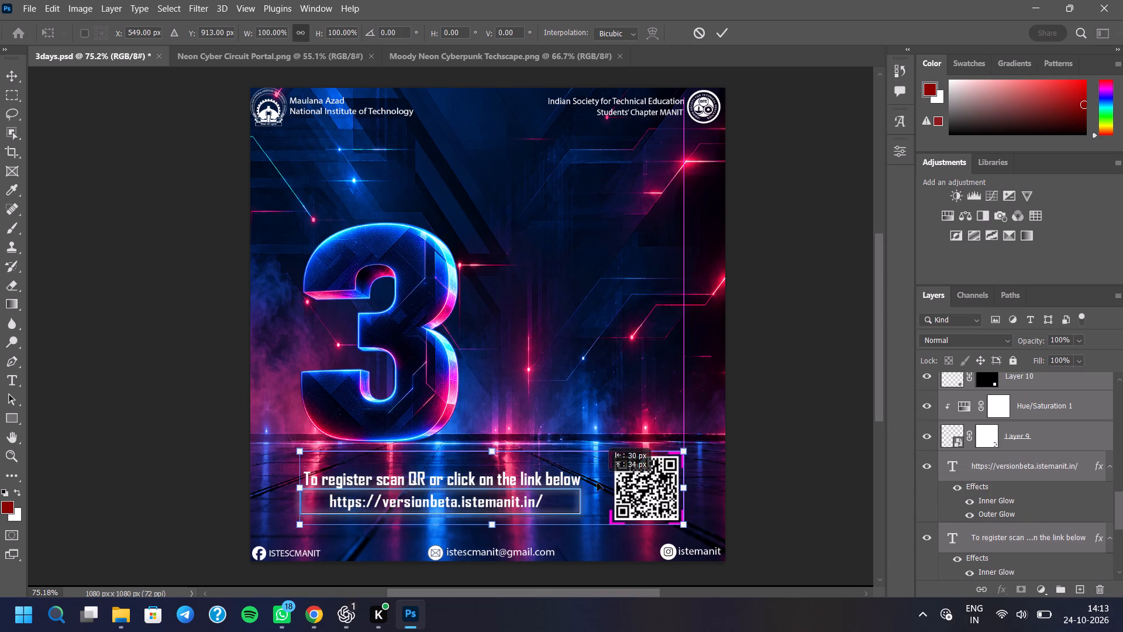
Shift the registration text and QR code slightly left to X 538 px, Y 913 px and apply the transform.
left_click_drag(597, 483, 592, 483)
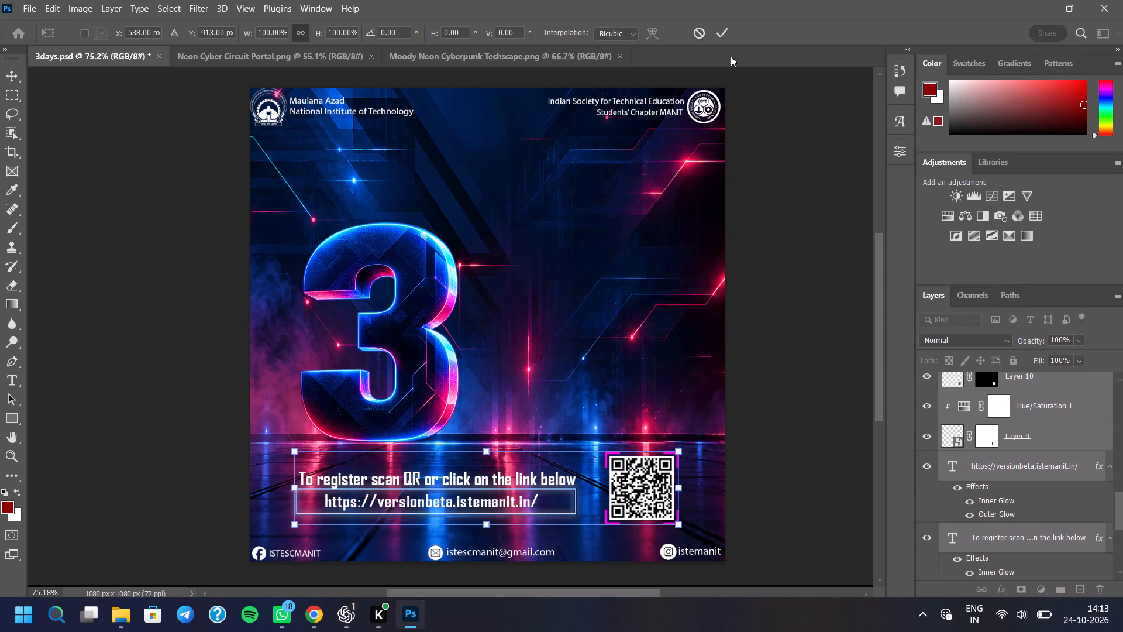
left_click(727, 32)
Add a Brightness/Contrast adjustment above the neon number 3 layer, Layer 15, and clip it to that layer.
scroll(430, 345, "up", 8)
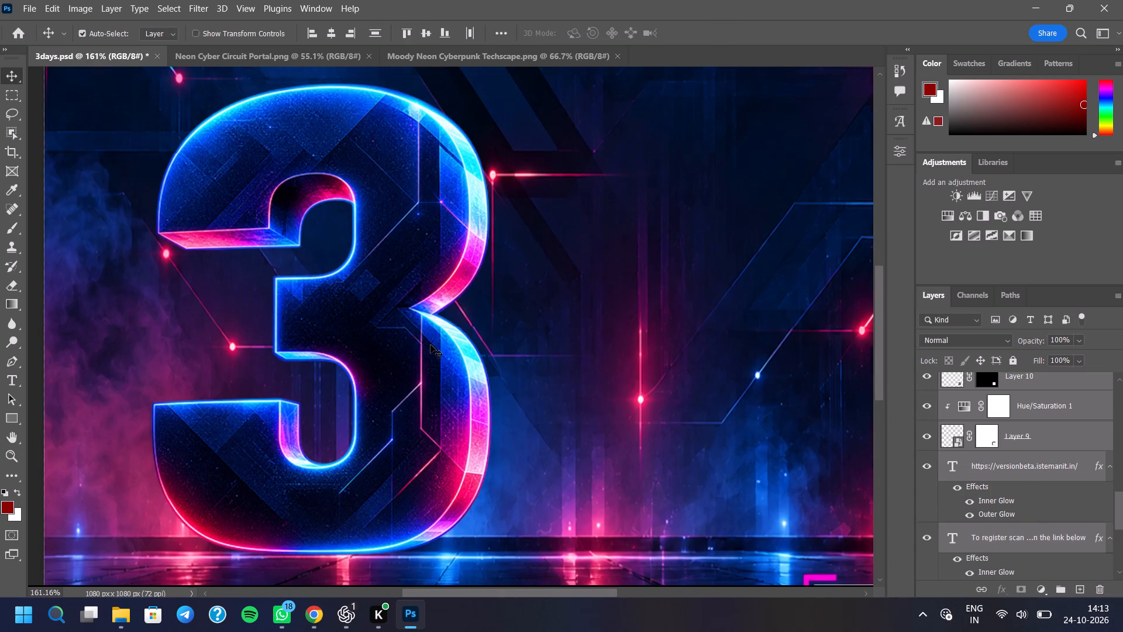
scroll(430, 345, "up", 2)
scroll(429, 345, "down", 9)
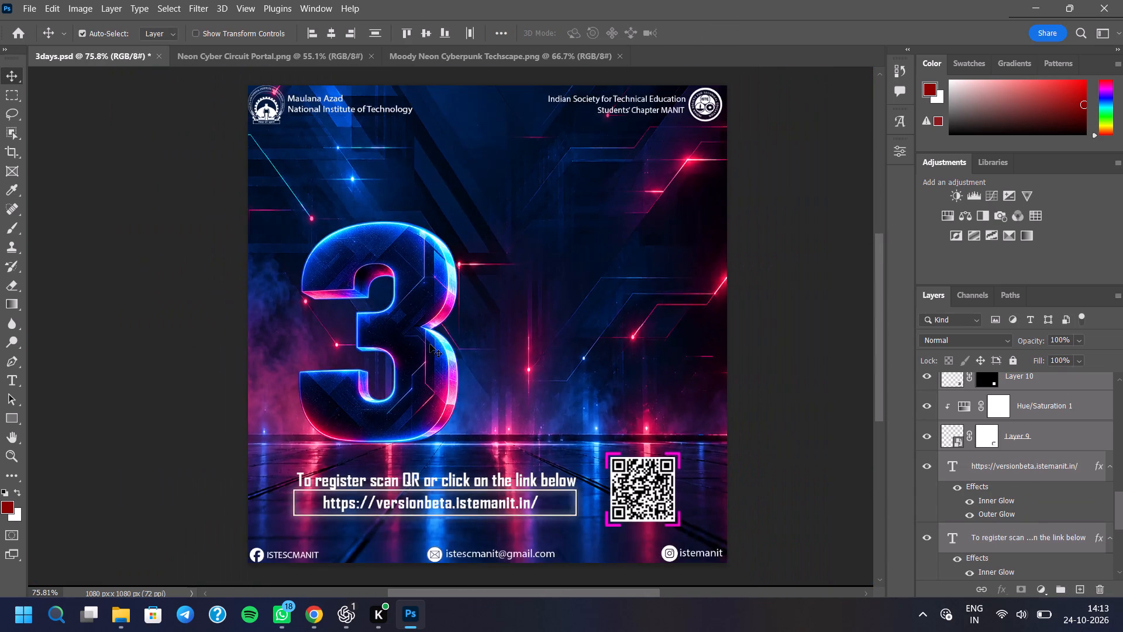
scroll(431, 344, "down", 2)
scroll(1079, 466, "down", 5)
left_click(1057, 496)
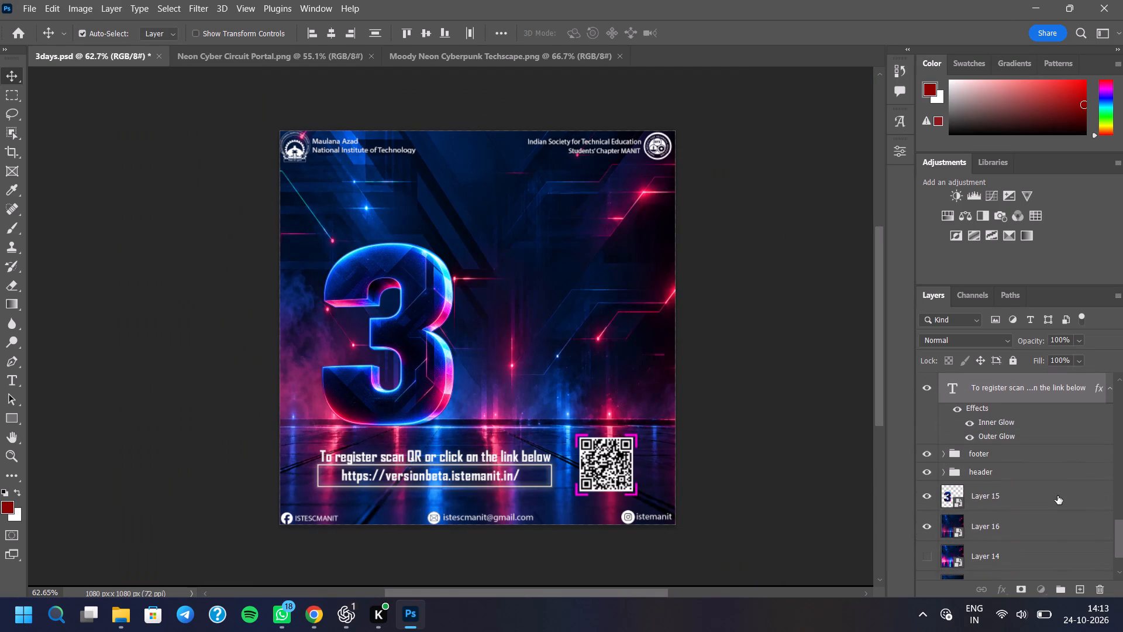
left_click(1046, 583)
left_click(1012, 376)
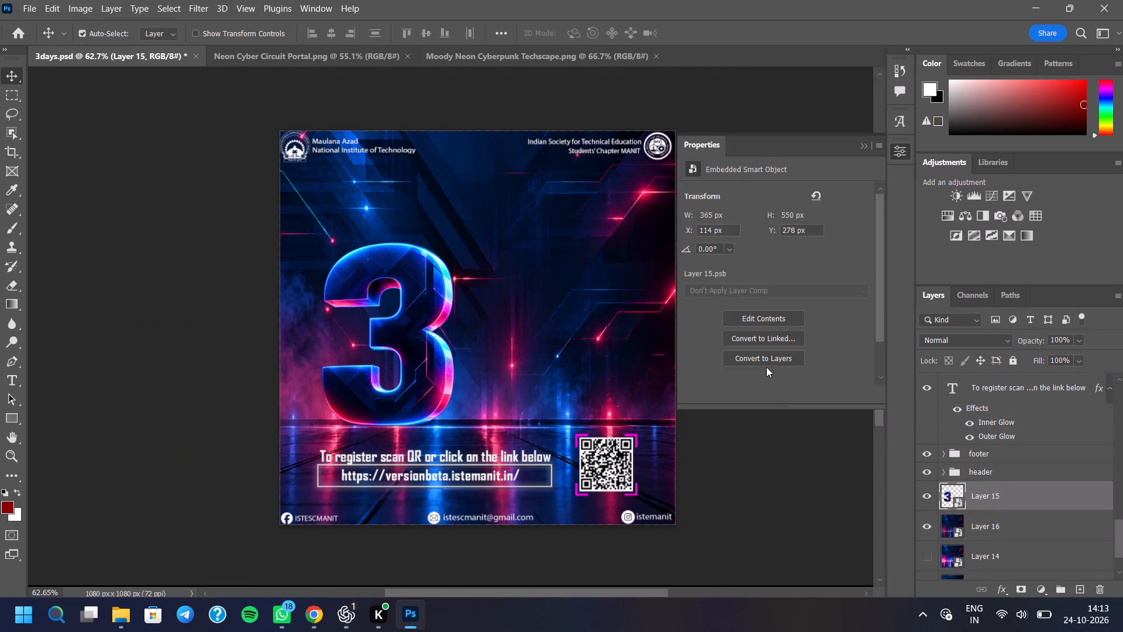
left_click(773, 391)
Adjust the number 3's clipped Brightness/Contrast layer to brightness -16 and contrast -35.
left_click_drag(770, 229, 745, 233)
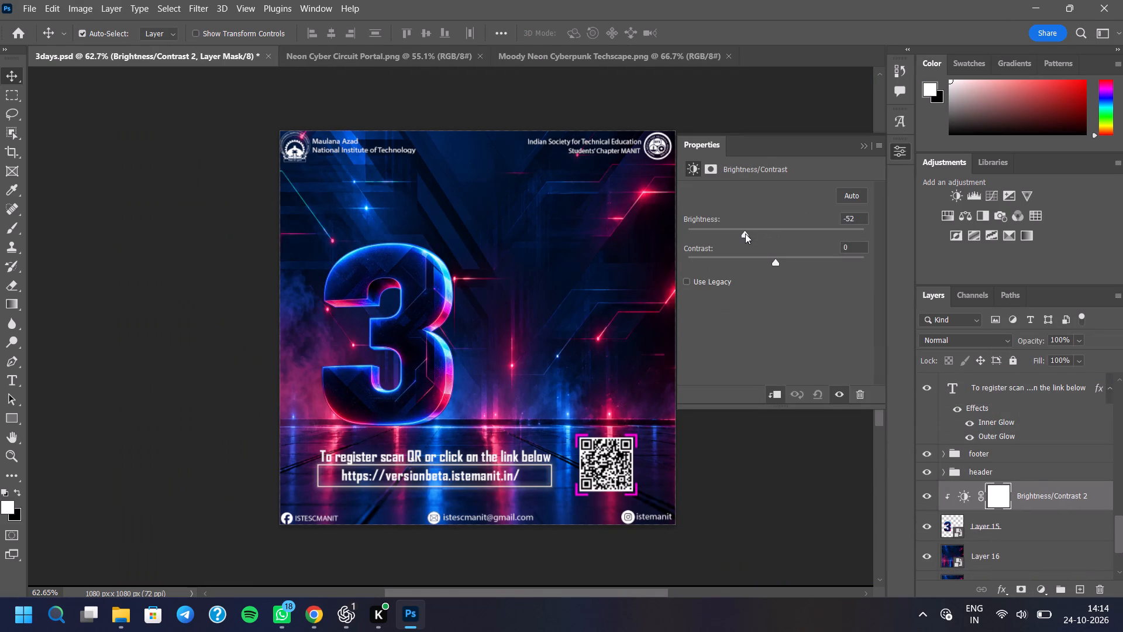
left_click_drag(745, 233, 784, 255)
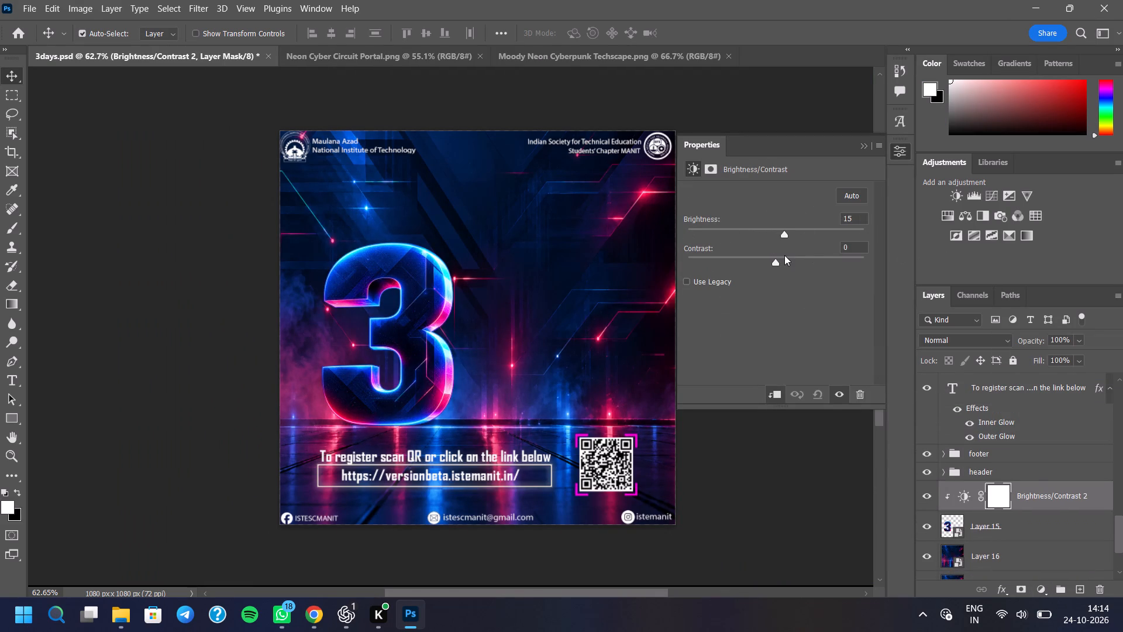
left_click_drag(784, 255, 778, 255)
left_click_drag(774, 262, 923, 279)
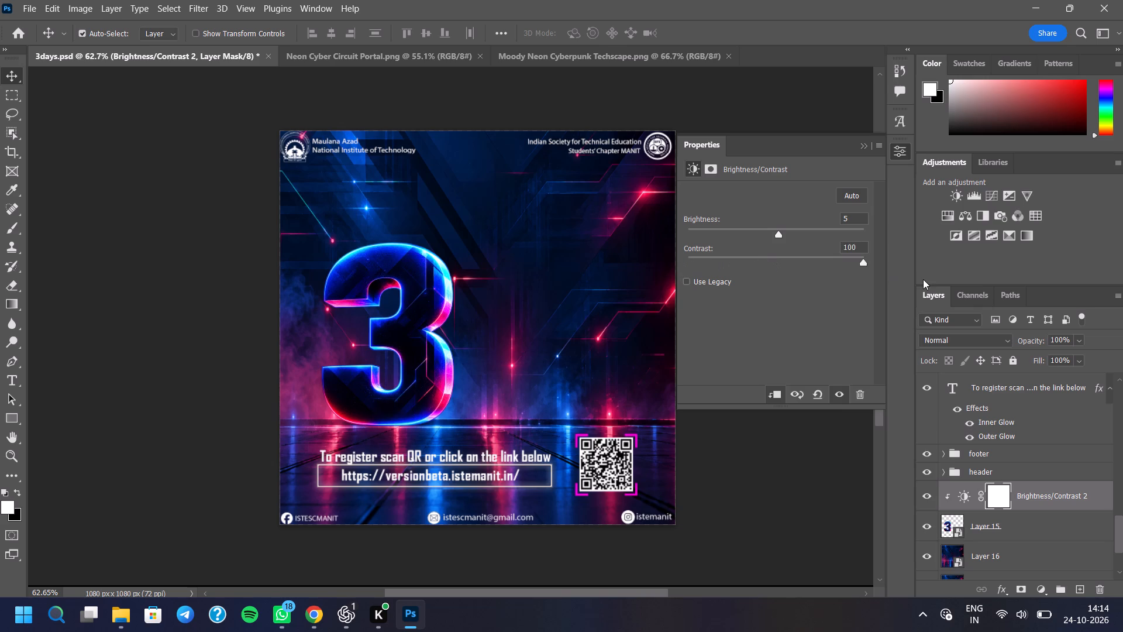
left_click_drag(923, 279, 714, 281)
left_click(768, 235)
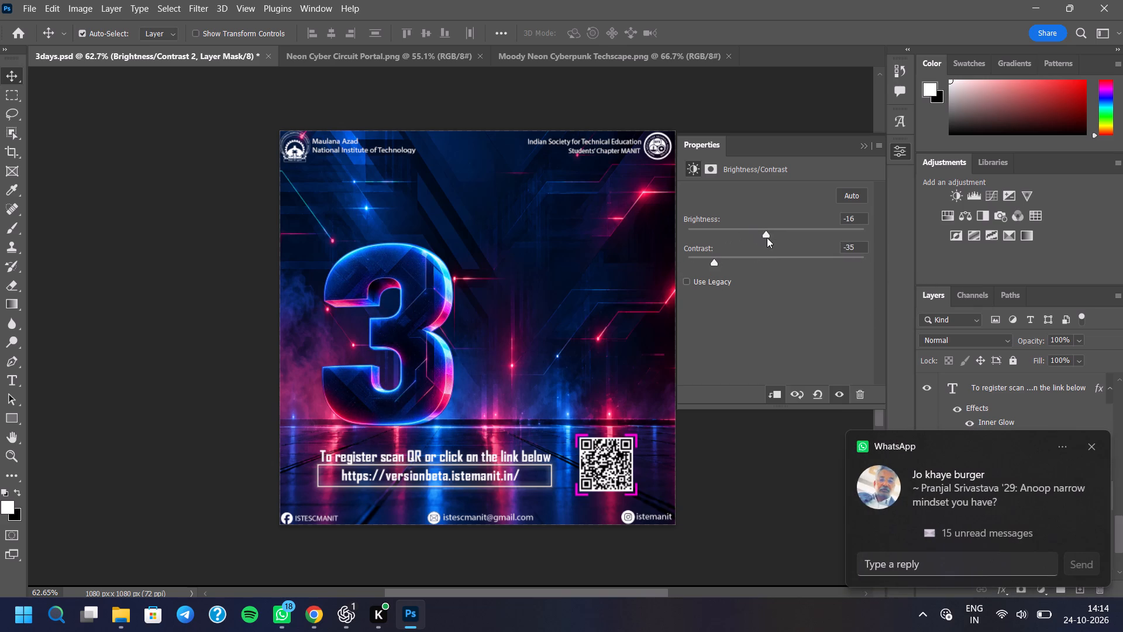
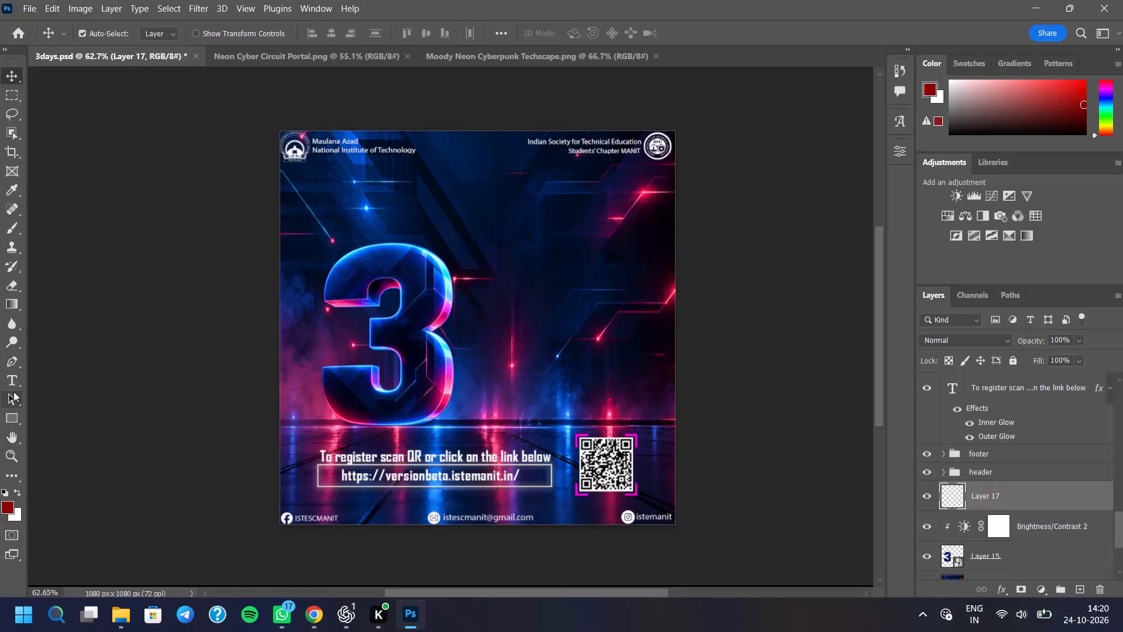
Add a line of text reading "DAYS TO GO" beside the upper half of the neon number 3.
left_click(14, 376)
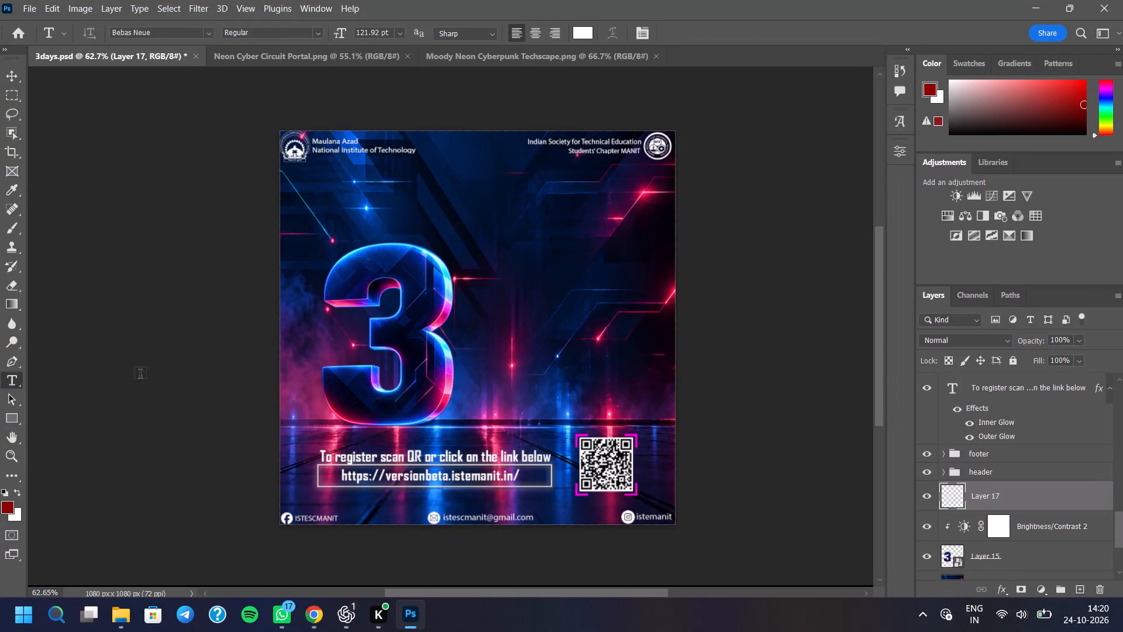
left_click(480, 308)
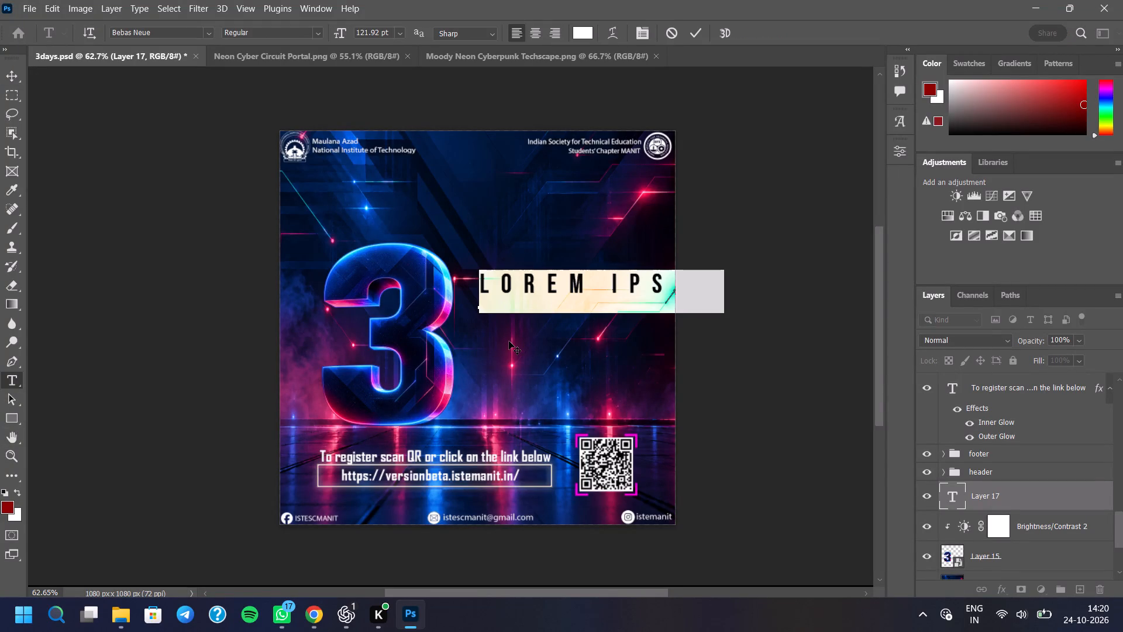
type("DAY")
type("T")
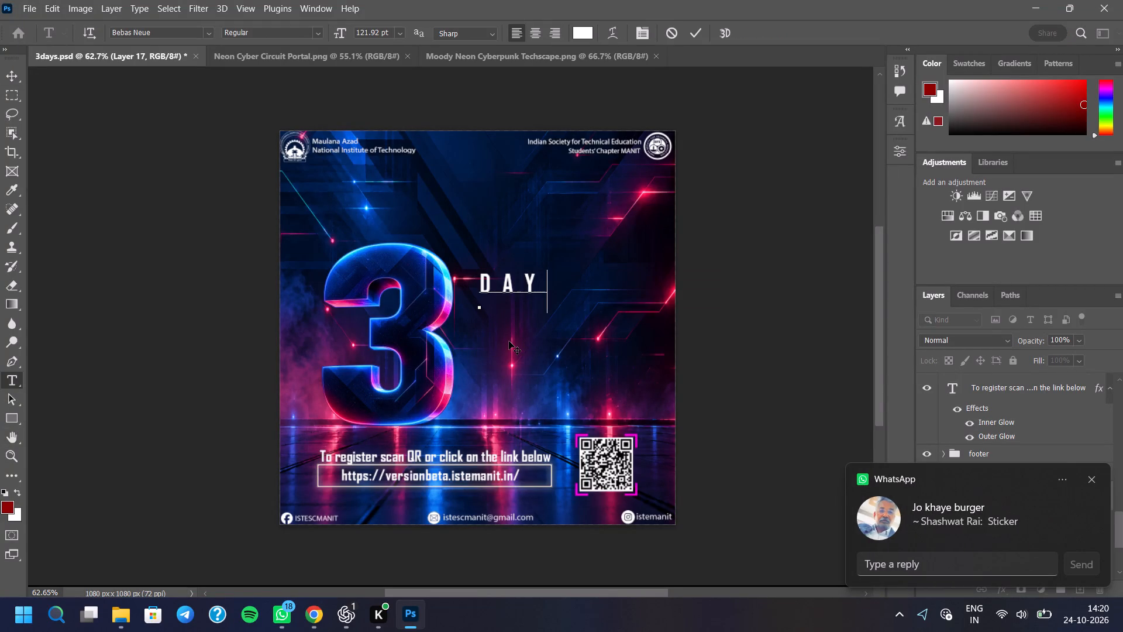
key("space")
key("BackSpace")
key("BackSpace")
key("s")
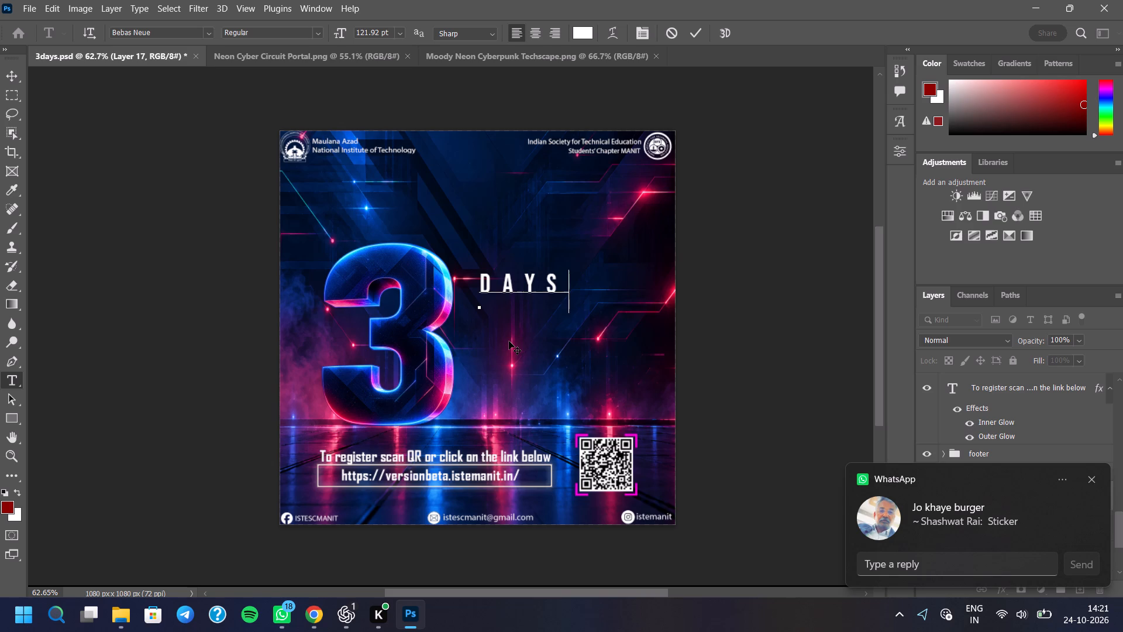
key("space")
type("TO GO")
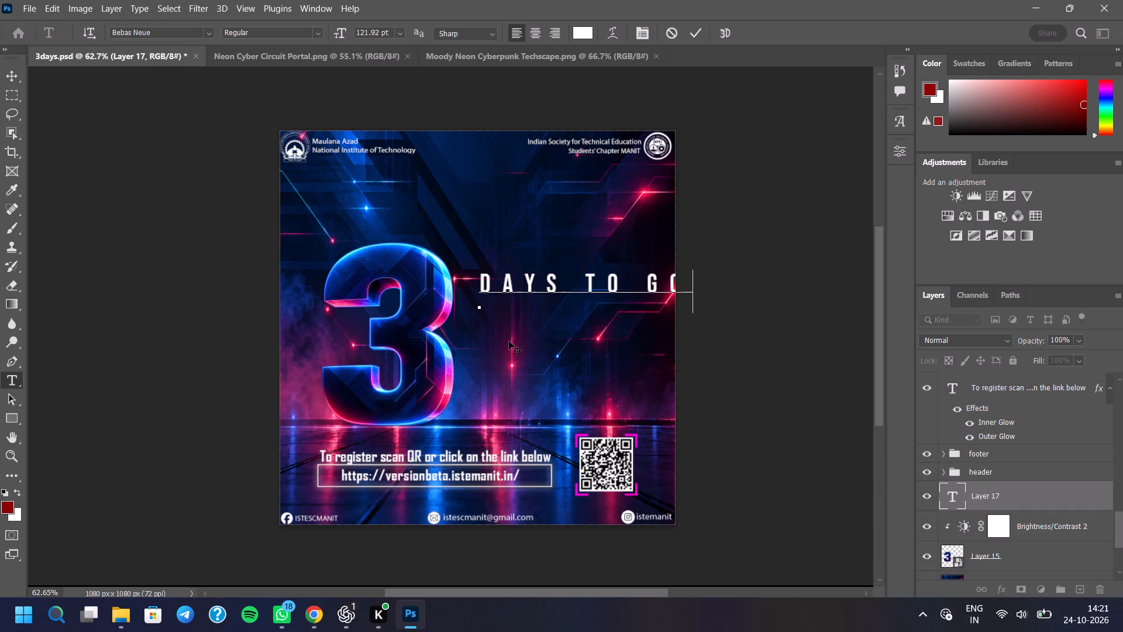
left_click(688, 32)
Switch to Chrome to check the countdown text on the ChatGPT reference poster, and return to Photoshop.
left_click(311, 614)
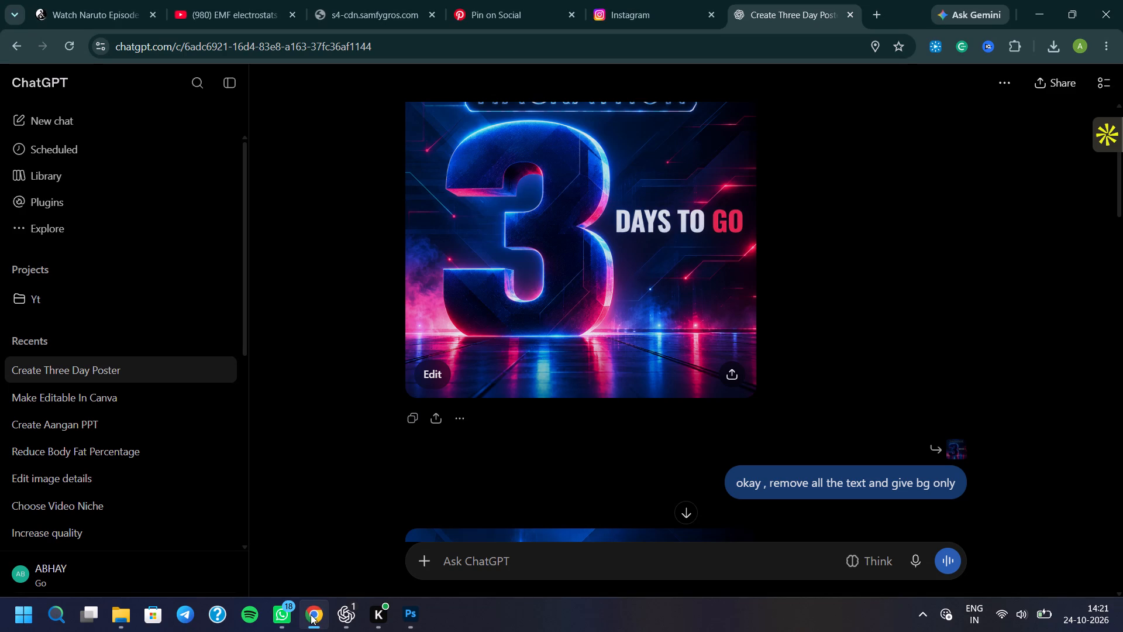
left_click(311, 614)
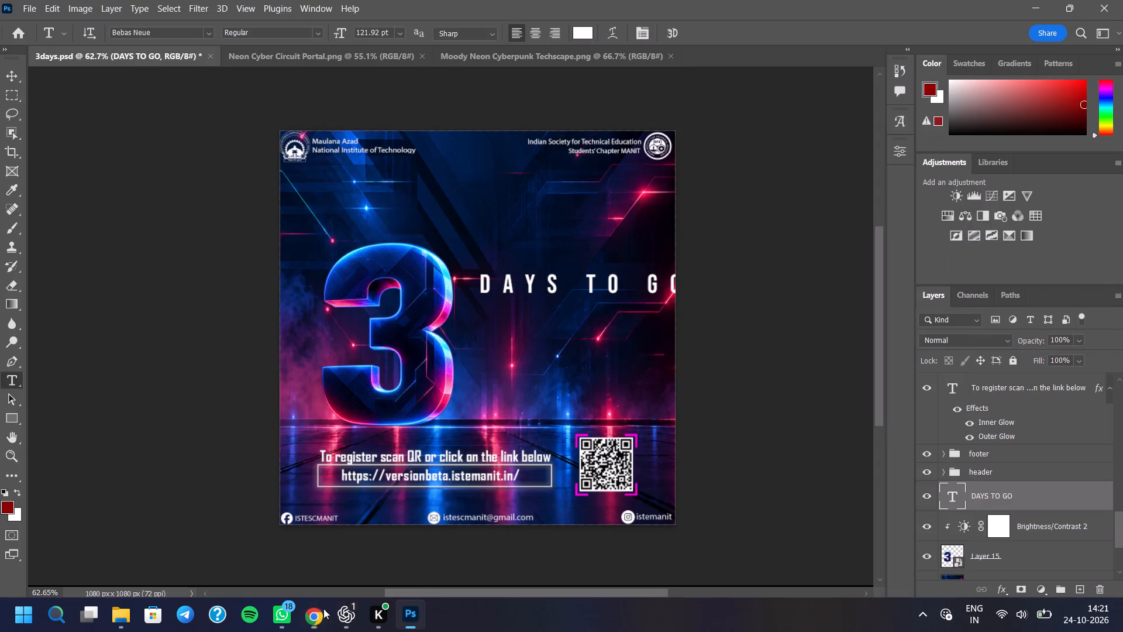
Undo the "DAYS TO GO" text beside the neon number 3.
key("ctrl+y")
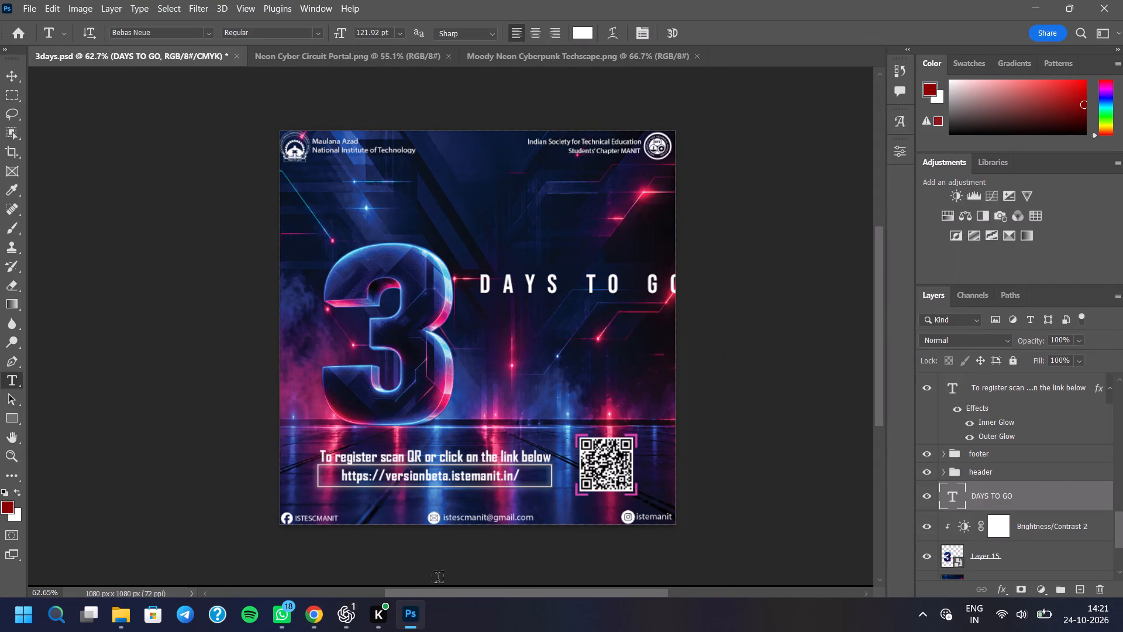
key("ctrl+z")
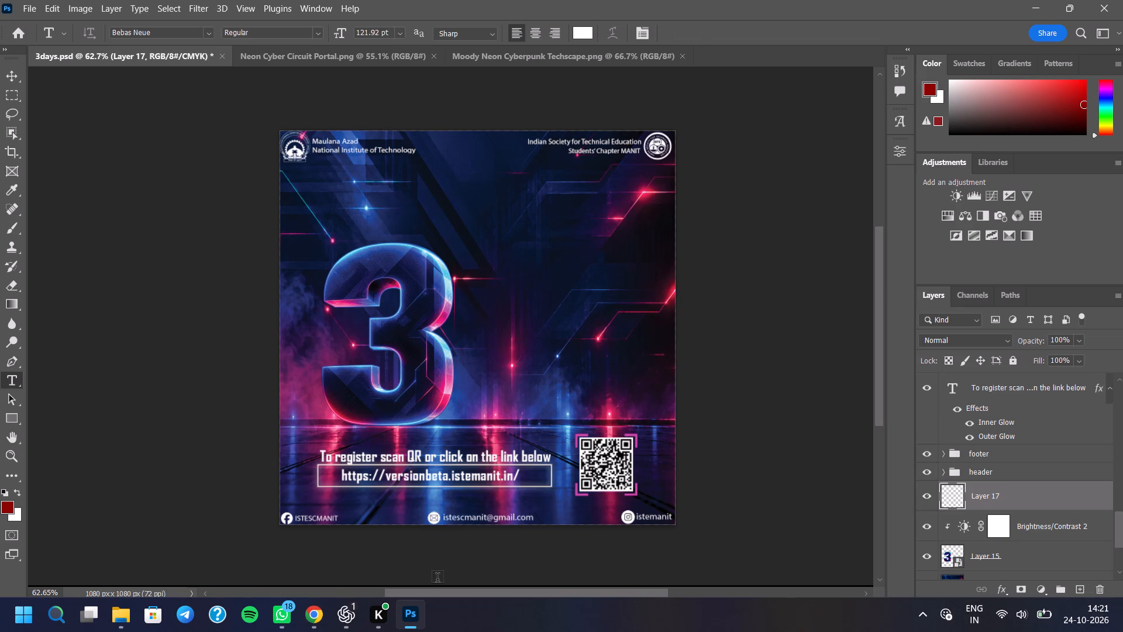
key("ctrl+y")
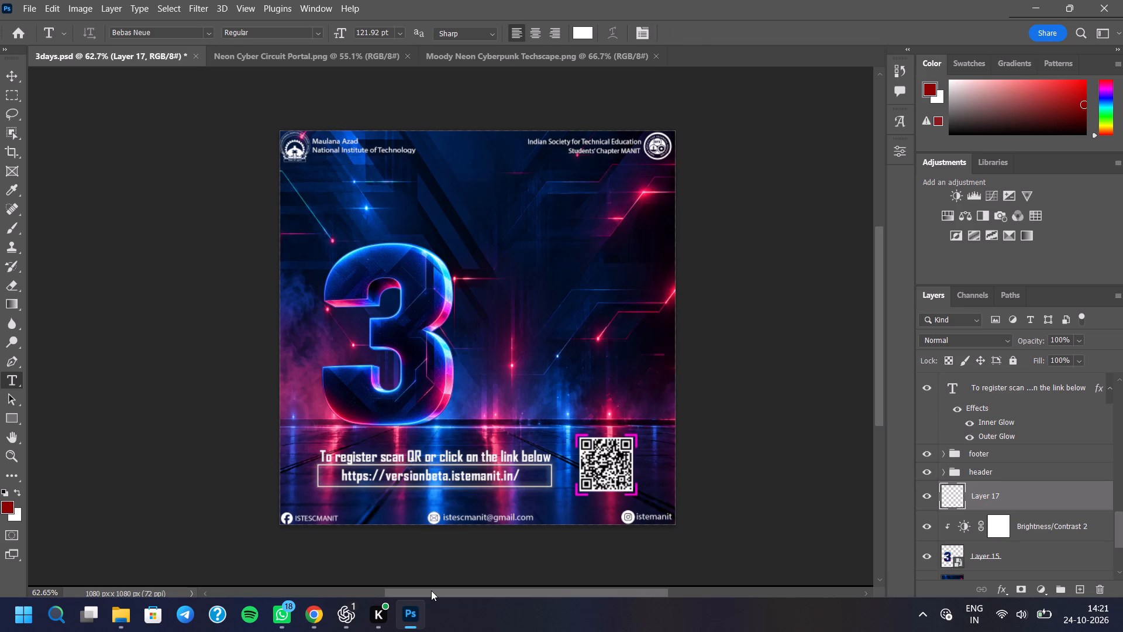
Add a white Bebas Neue text line reading "DAYS TO GO" beside the neon number 3.
left_click(488, 311)
type("DAYS TO GO")
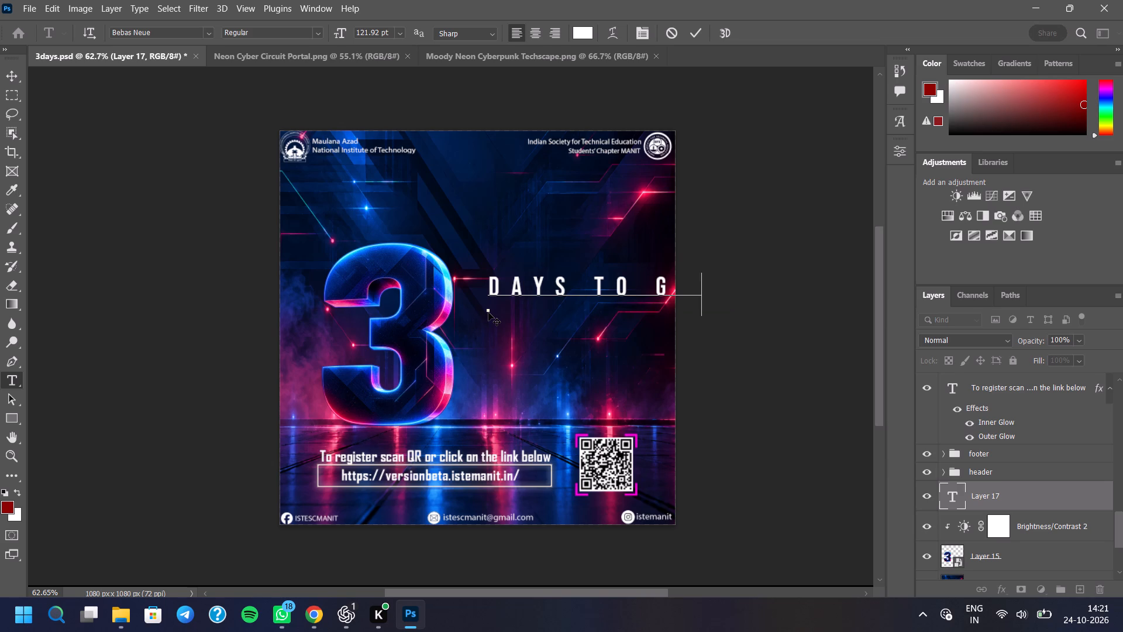
left_click(688, 32)
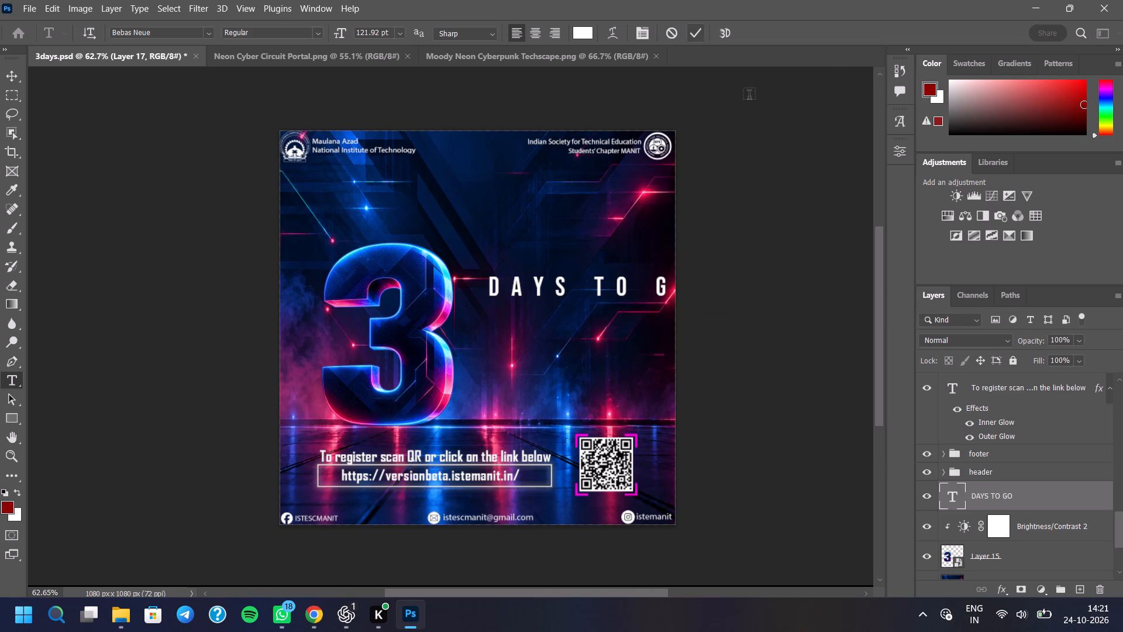
Reduce the letter tracking of the "DAYS TO GO" text to 60.
left_click(901, 152)
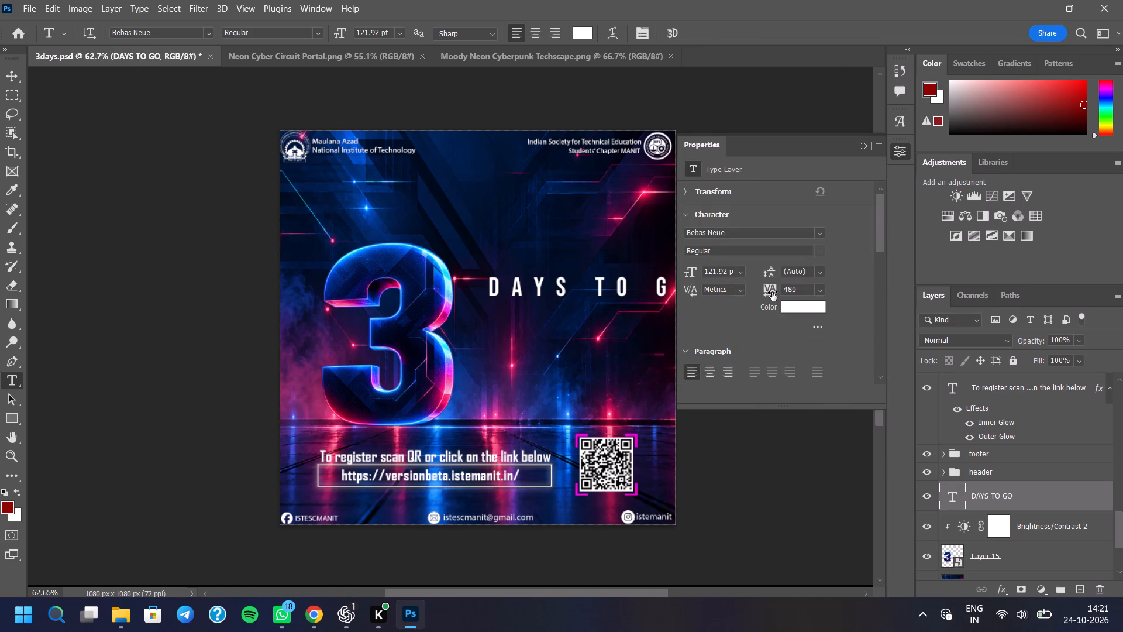
left_click_drag(772, 292, 764, 293)
left_click_drag(764, 293, 763, 293)
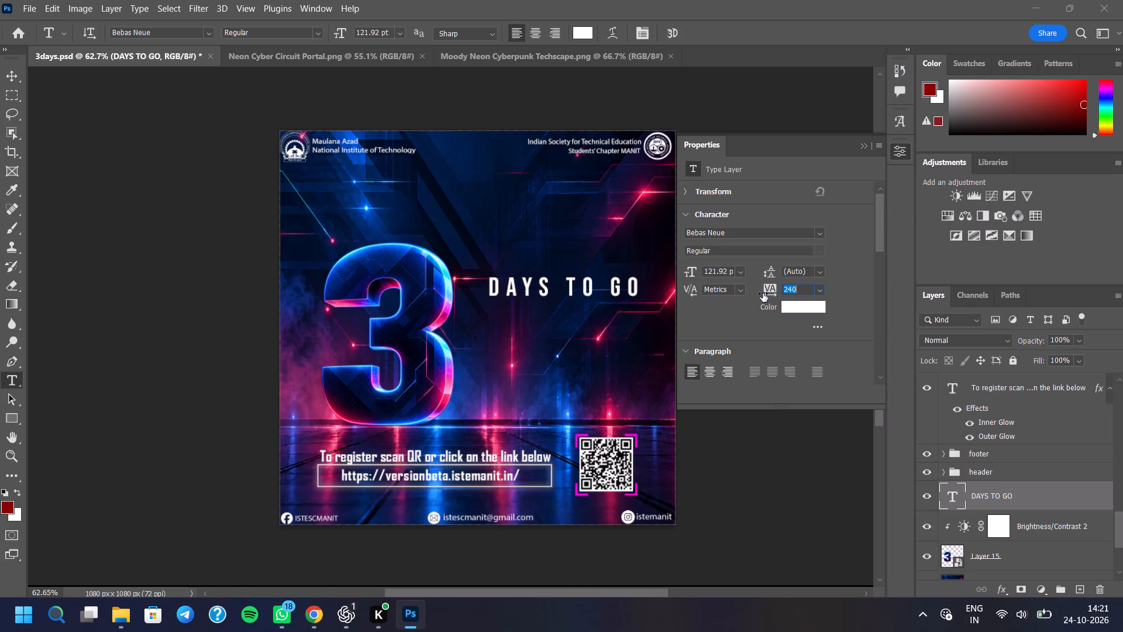
left_click_drag(763, 293, 756, 297)
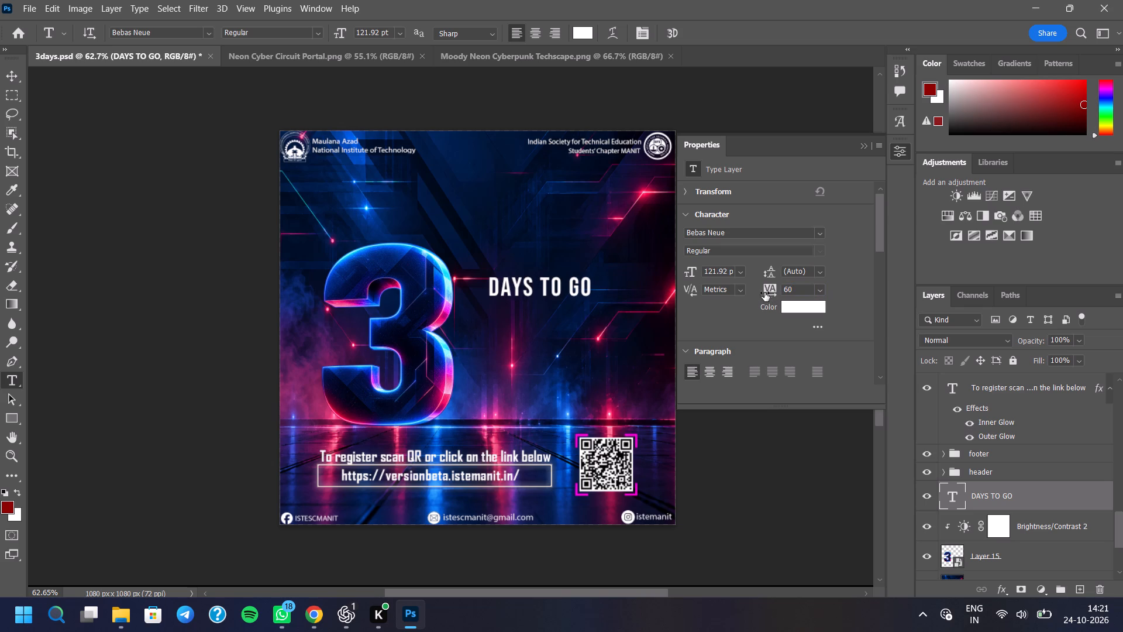
left_click(861, 146)
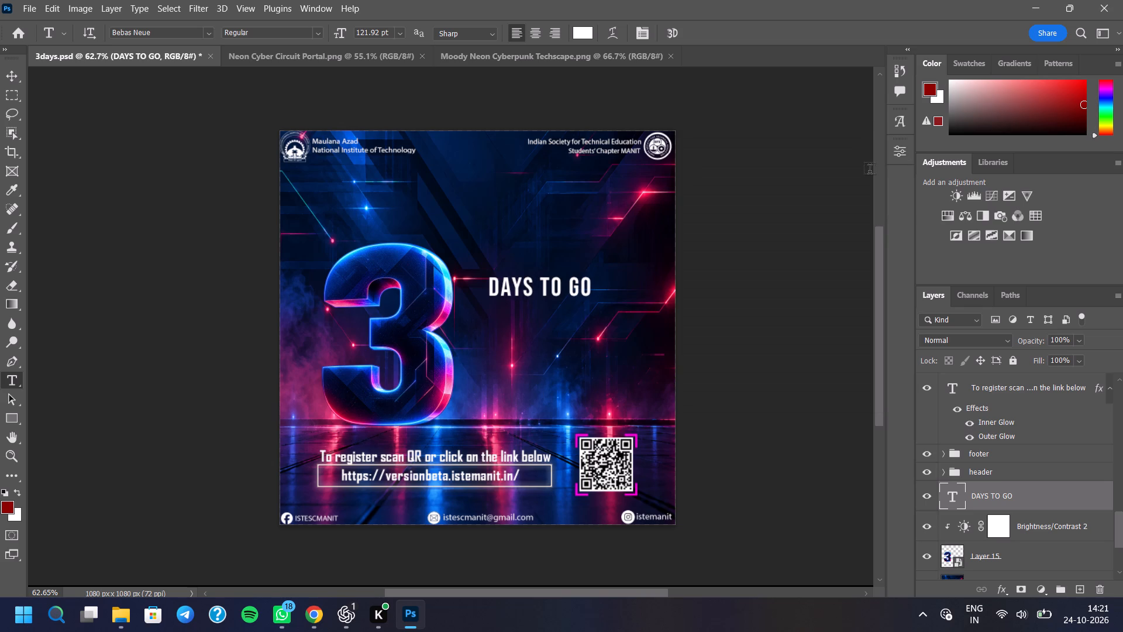
Enlarge the "DAYS TO GO" text to about 151% and position it at about X 740 px, Y 541 px.
key("ctrl+t")
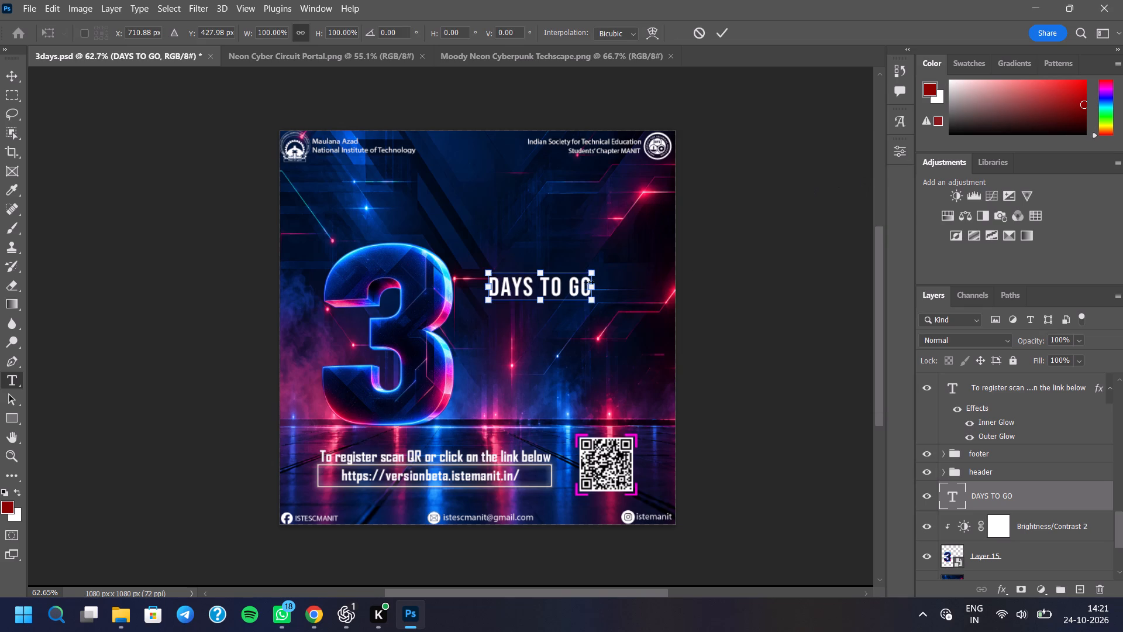
left_click_drag(552, 287, 553, 317)
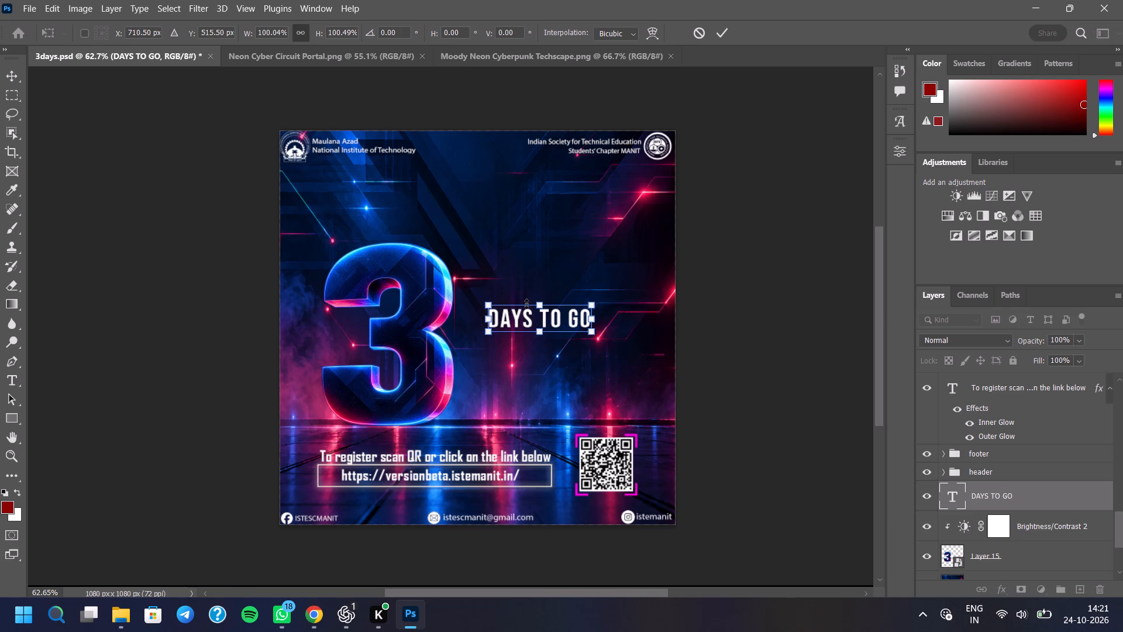
left_click_drag(594, 302, 639, 258)
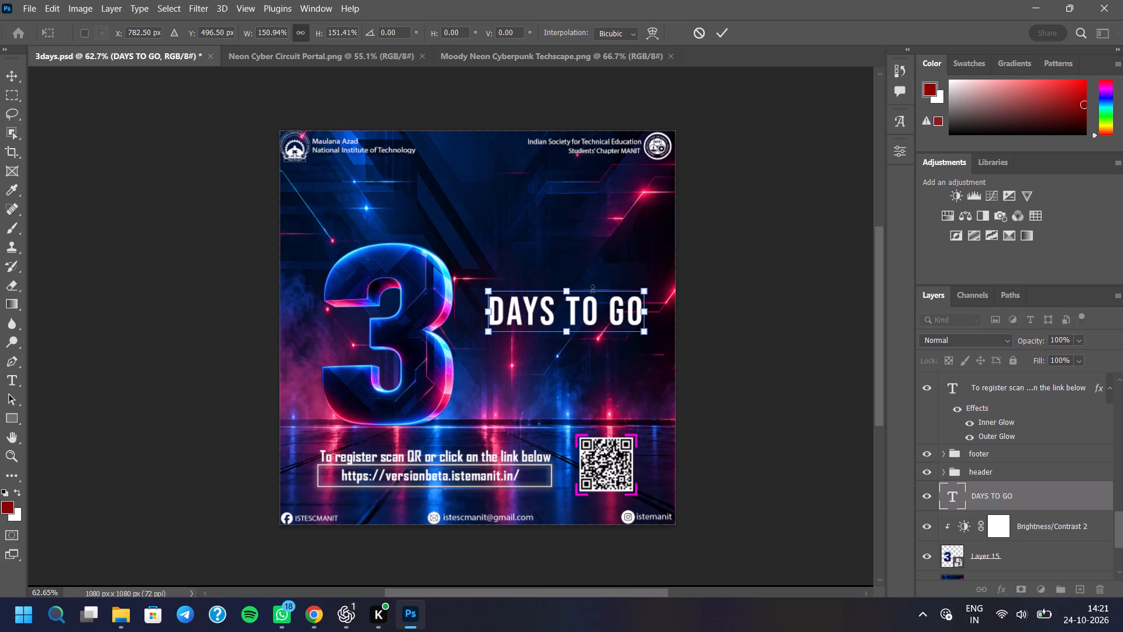
left_click_drag(590, 309, 575, 324)
left_click(720, 28)
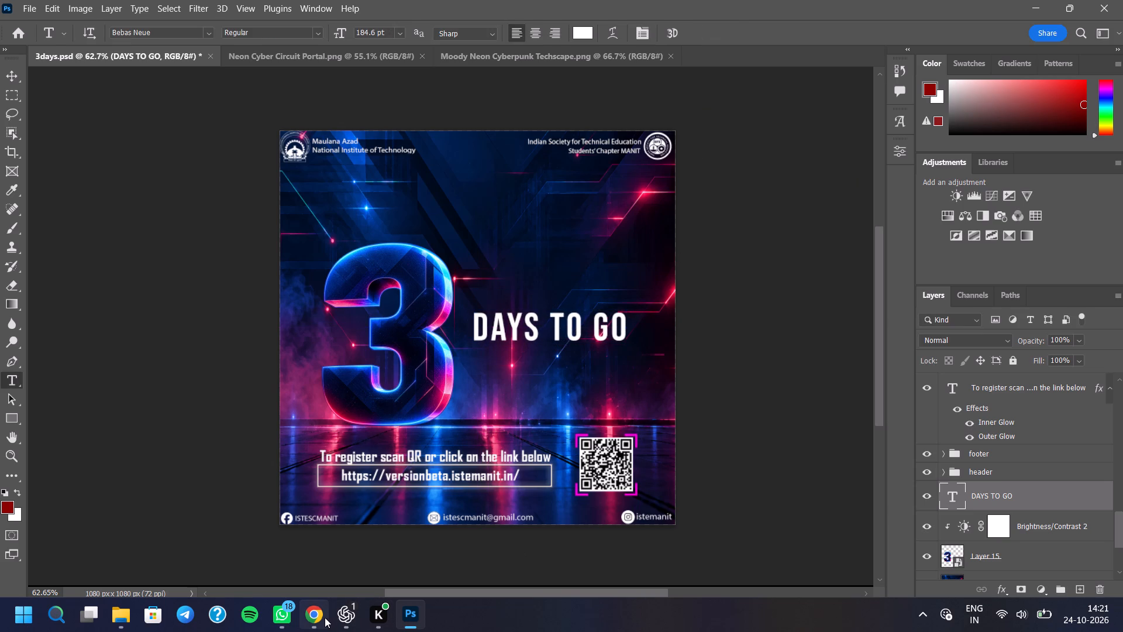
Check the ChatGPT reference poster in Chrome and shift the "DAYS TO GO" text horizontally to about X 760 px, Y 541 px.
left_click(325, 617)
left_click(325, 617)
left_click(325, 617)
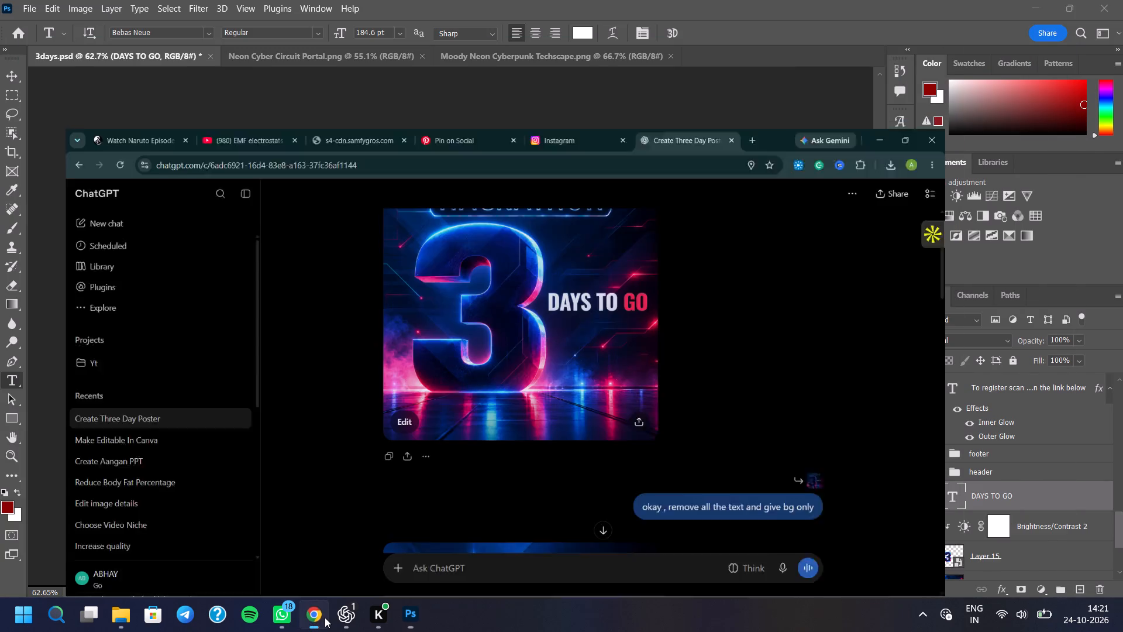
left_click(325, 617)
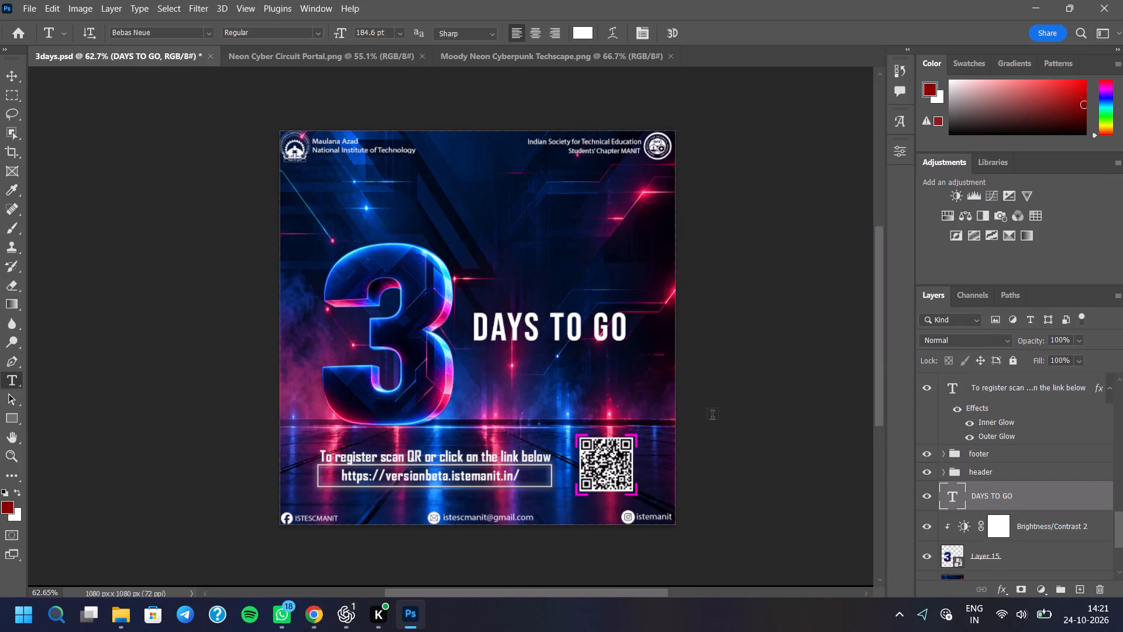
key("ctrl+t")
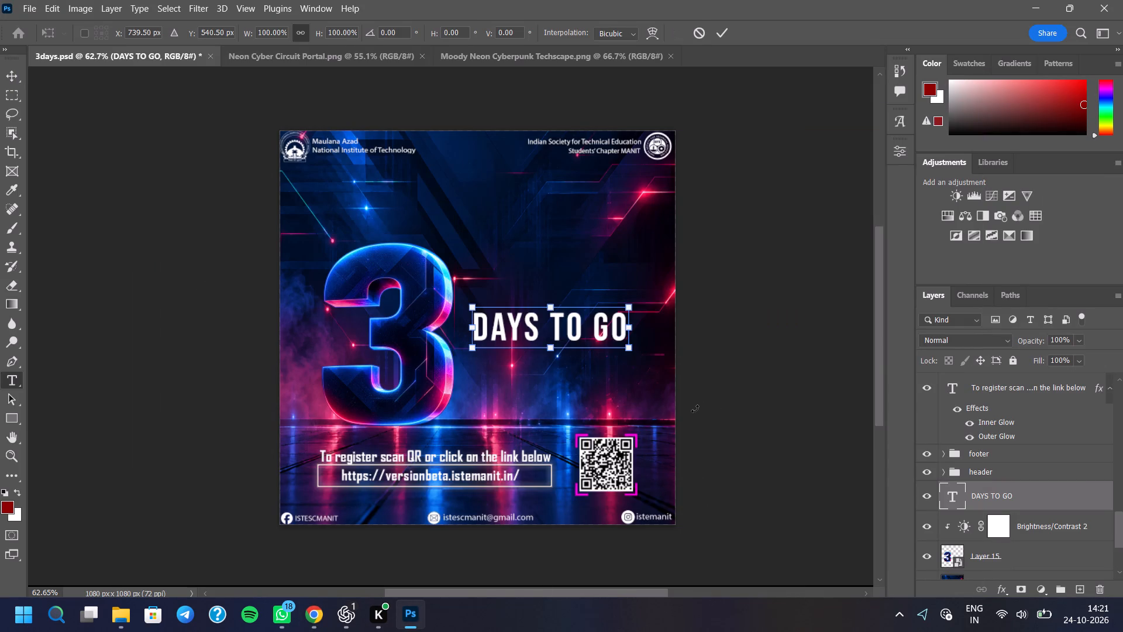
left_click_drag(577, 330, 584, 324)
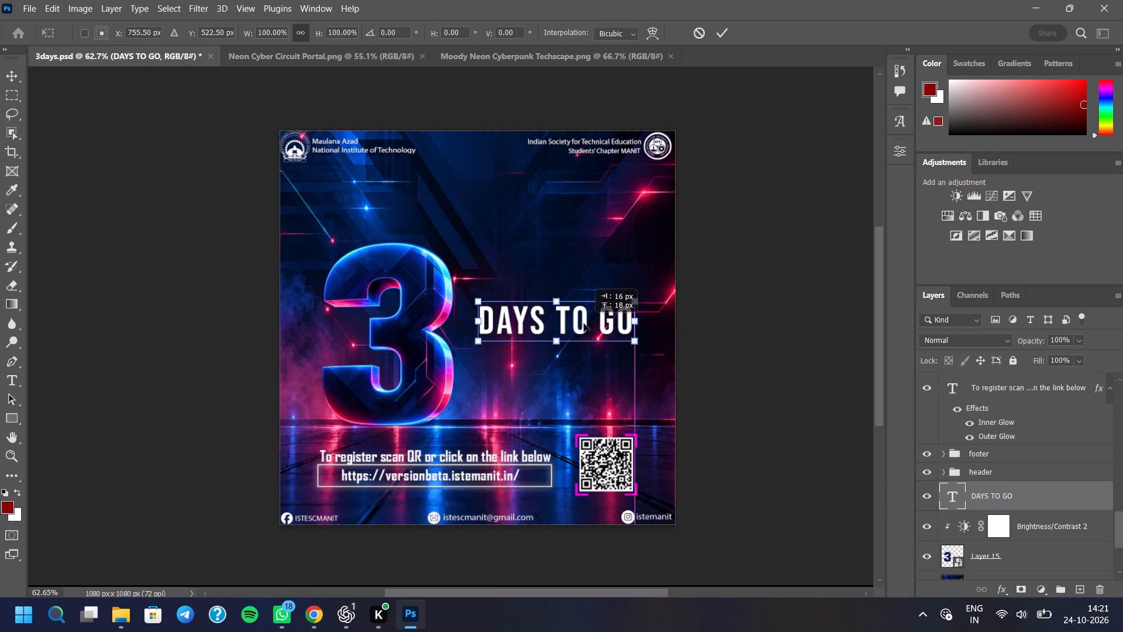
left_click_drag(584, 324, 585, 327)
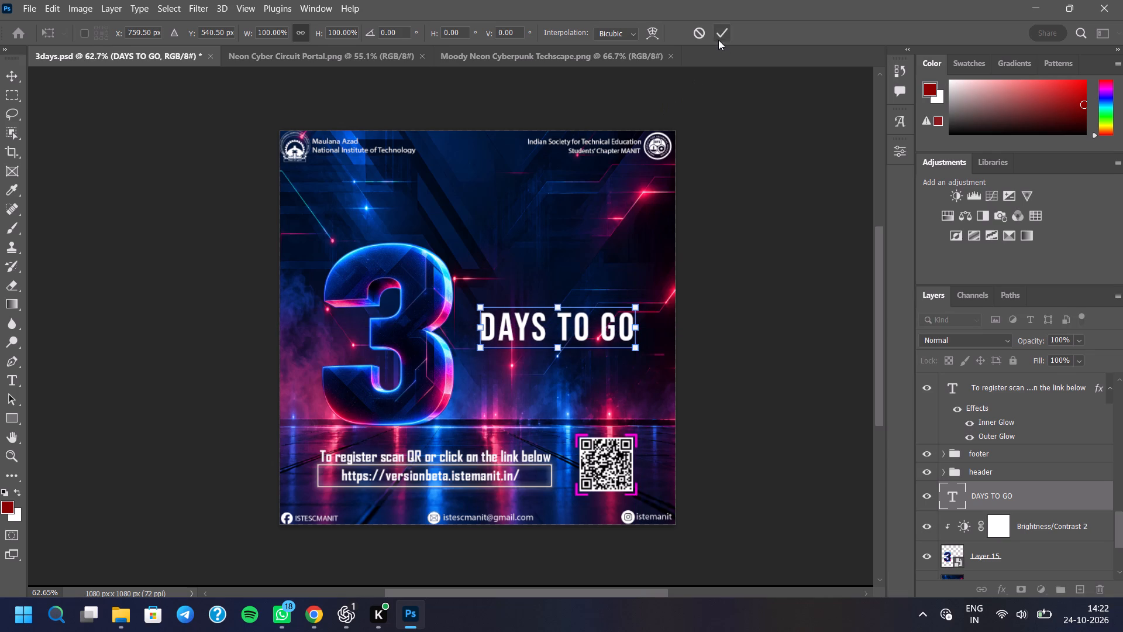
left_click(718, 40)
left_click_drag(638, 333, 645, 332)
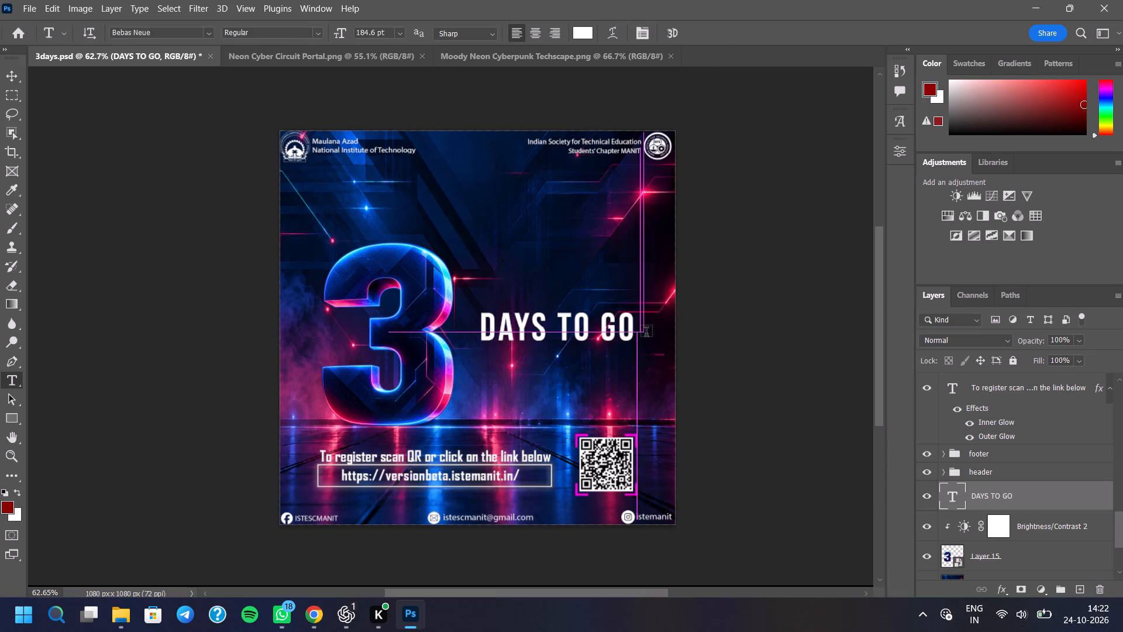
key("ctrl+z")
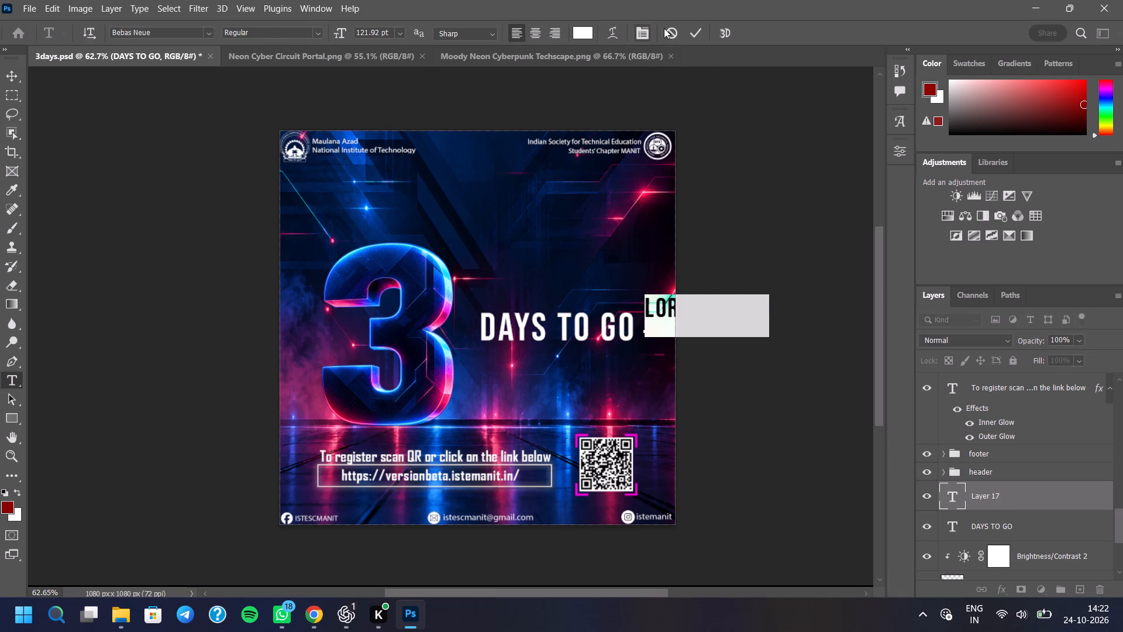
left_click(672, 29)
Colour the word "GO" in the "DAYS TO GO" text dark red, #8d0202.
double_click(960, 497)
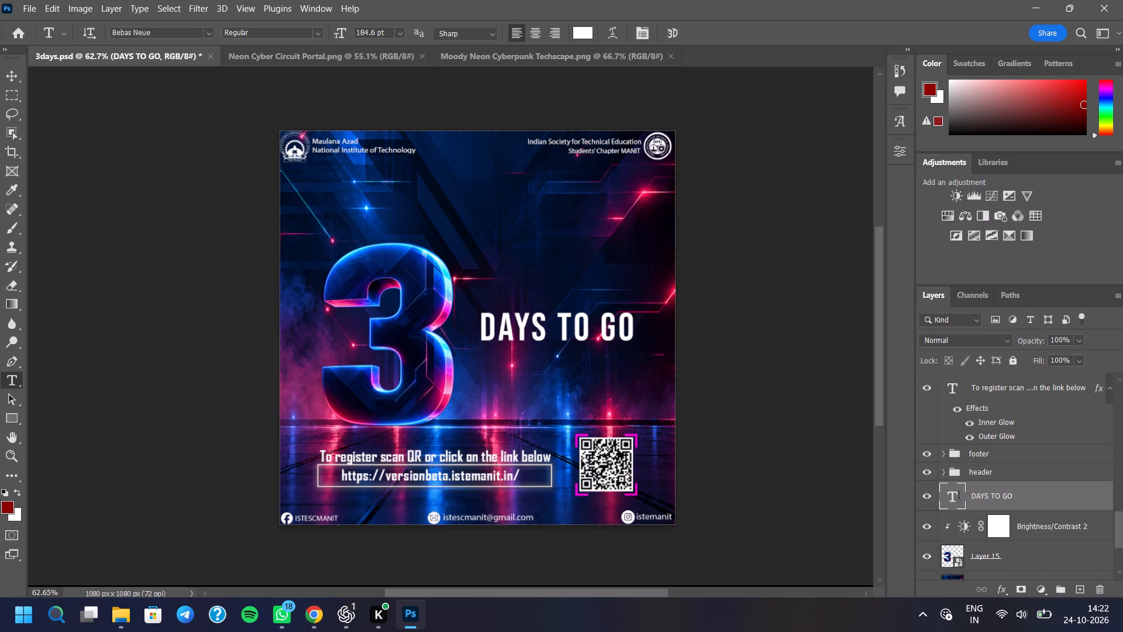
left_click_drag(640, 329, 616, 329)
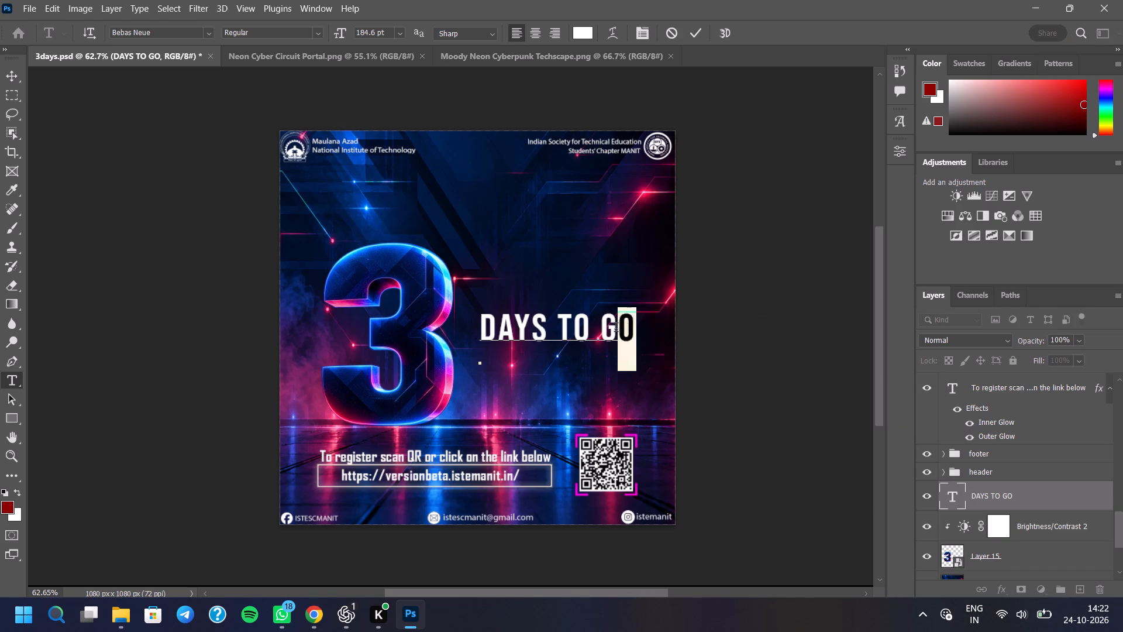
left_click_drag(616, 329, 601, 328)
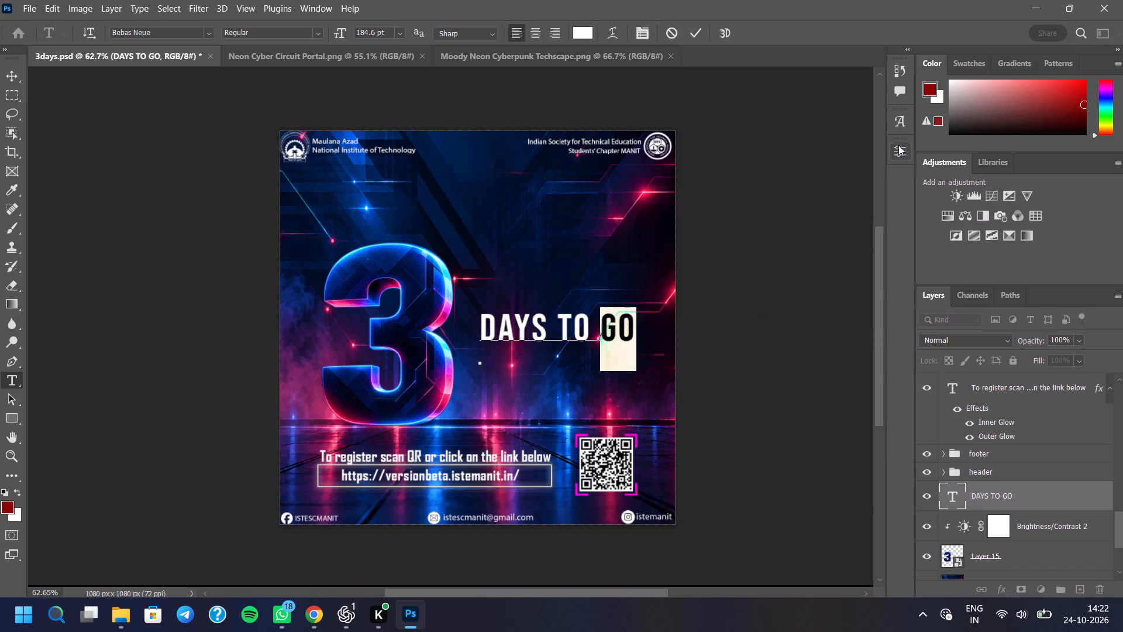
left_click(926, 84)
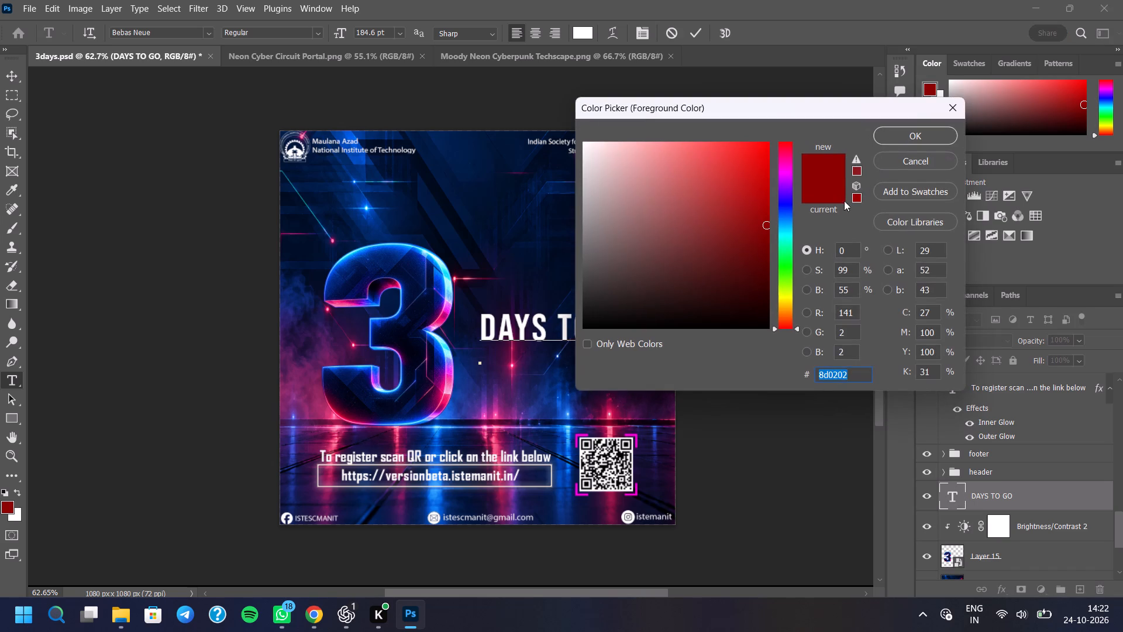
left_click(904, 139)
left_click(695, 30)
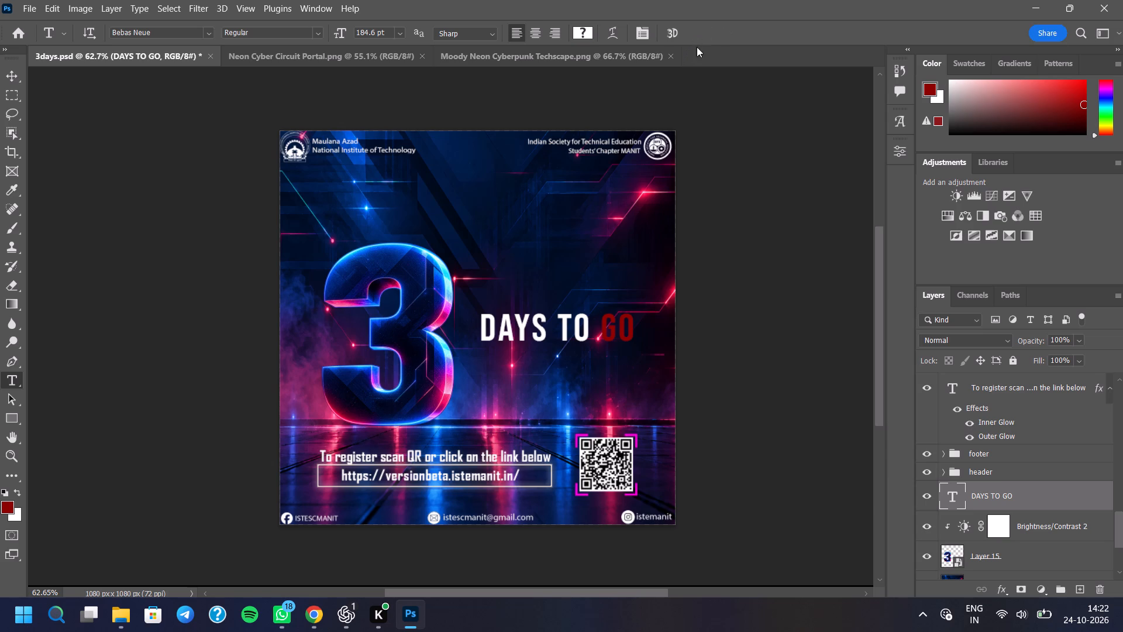
Compare with the ChatGPT reference poster in Chrome and recolour the word "GO" bright, fully saturated red.
left_click(322, 613)
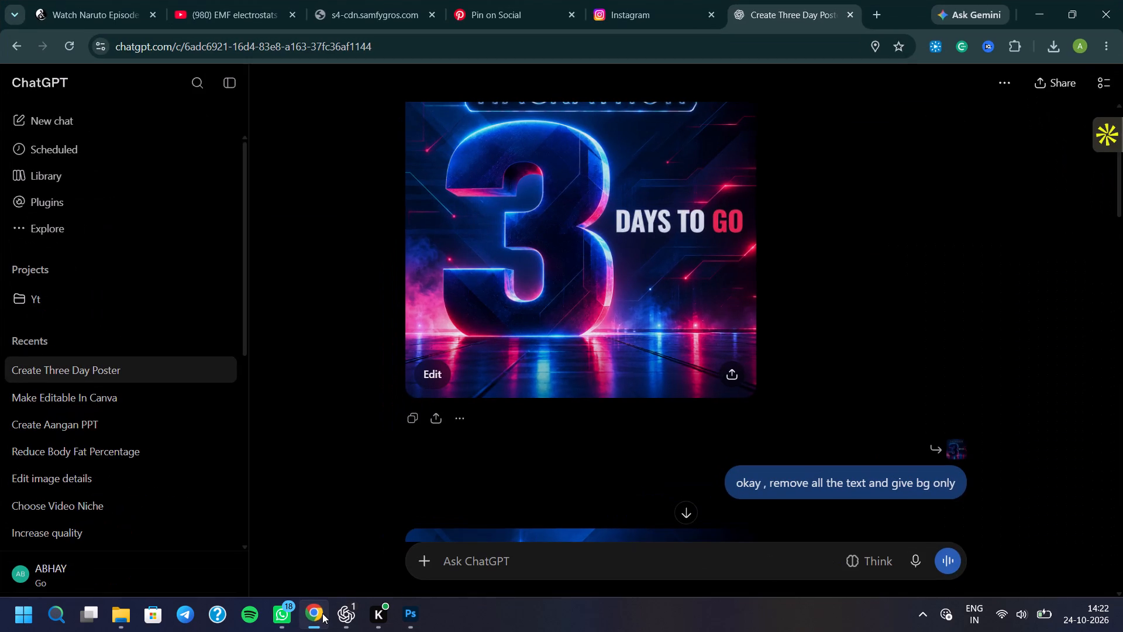
left_click(322, 613)
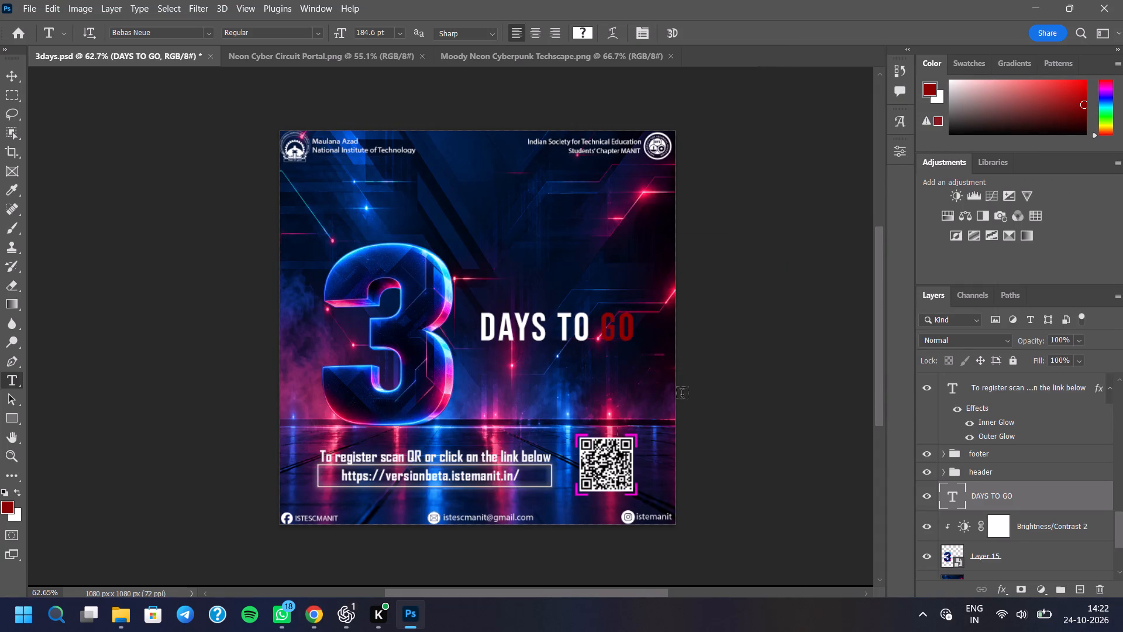
double_click(949, 493)
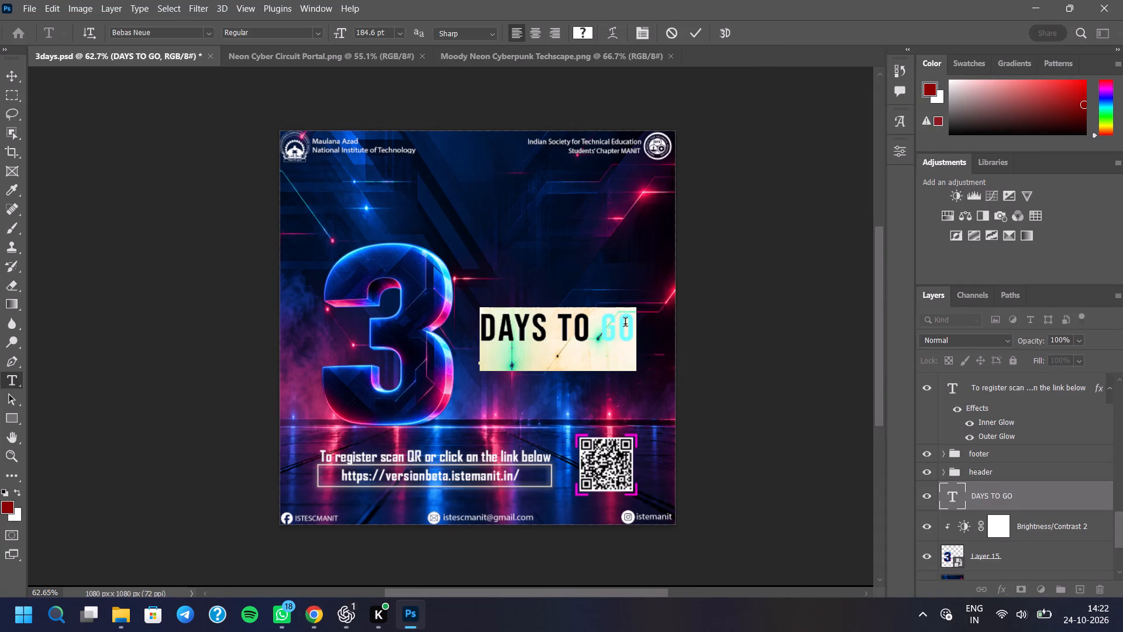
left_click_drag(633, 324, 608, 326)
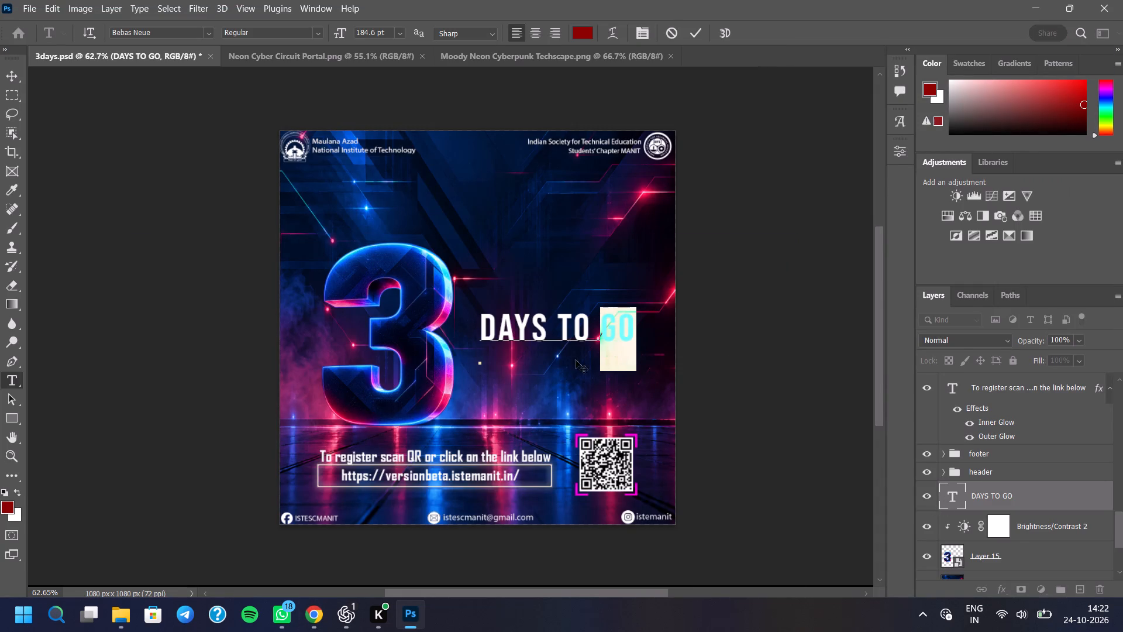
left_click(10, 509)
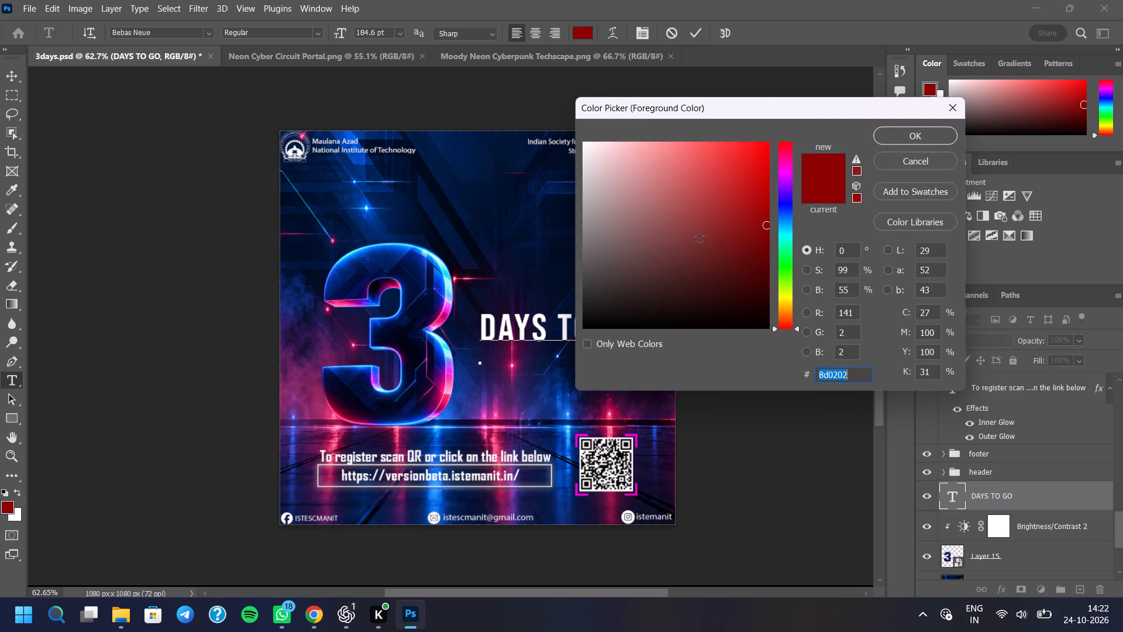
left_click_drag(735, 209, 769, 49)
left_click(915, 132)
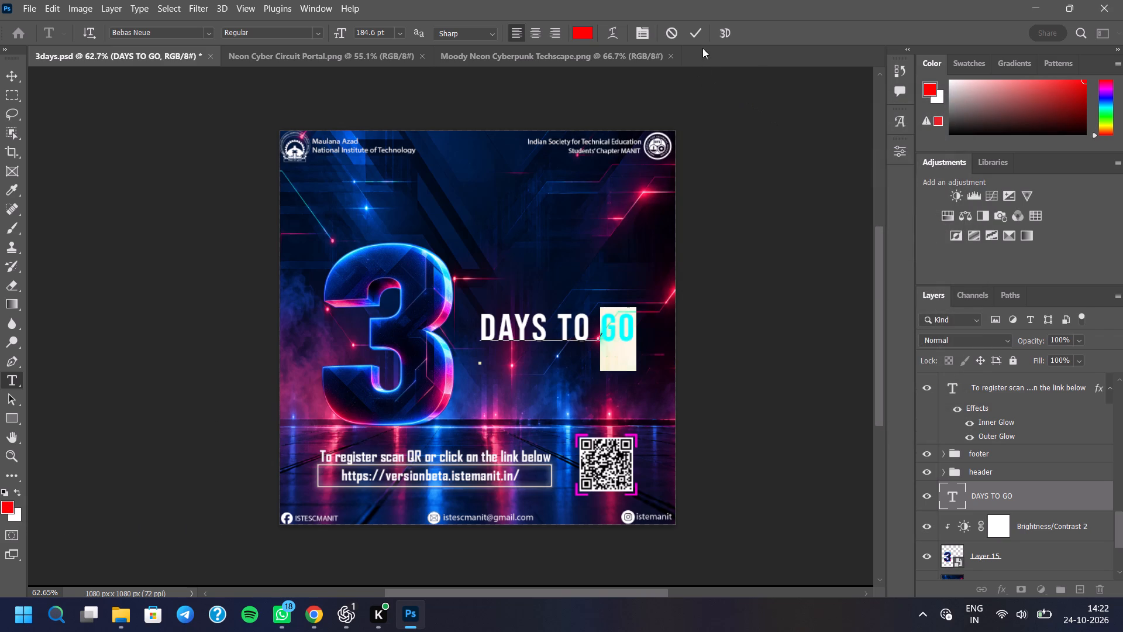
left_click(699, 37)
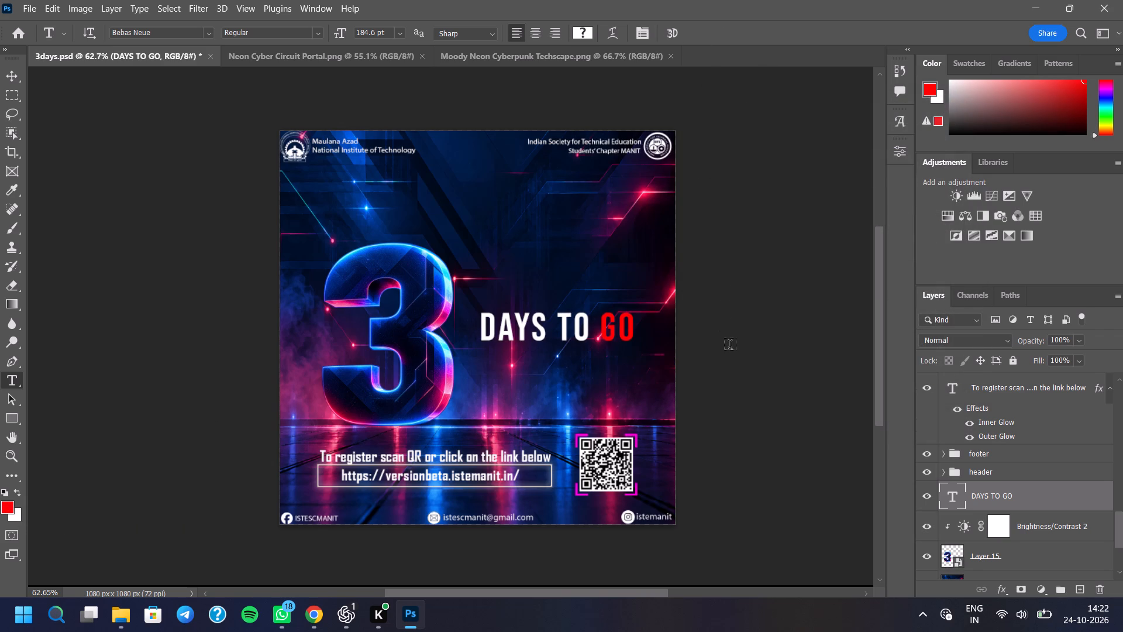
Move the "DAYS TO GO" text to about X 789 px, Y 554 px, checking its placement against the reference poster in Chrome.
key("ctrl+t")
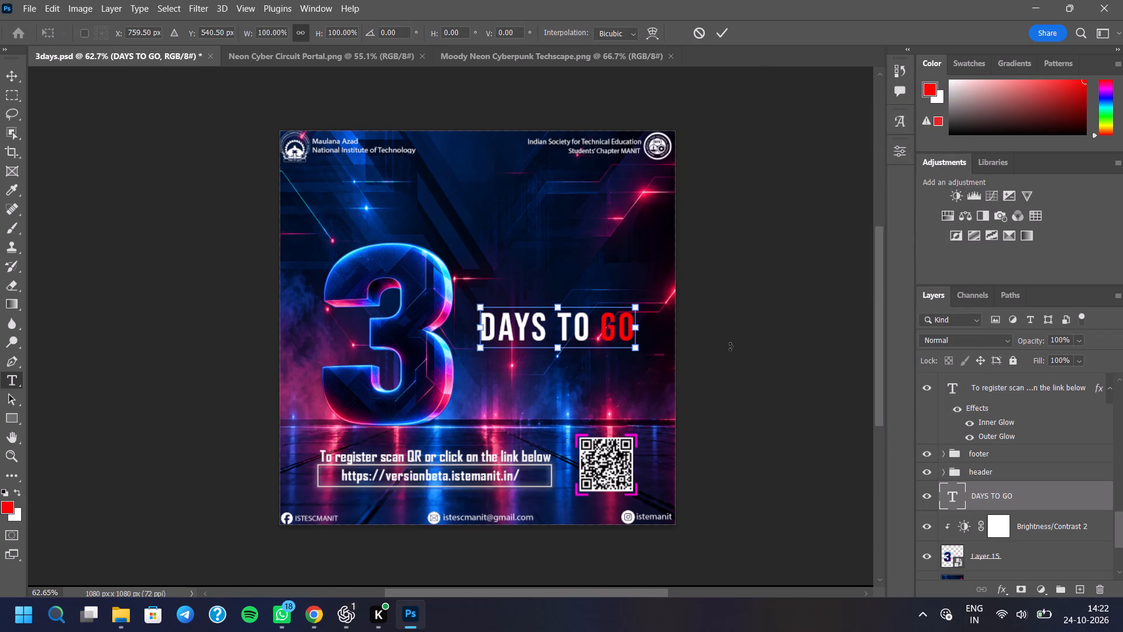
left_click_drag(604, 325, 615, 329)
left_click(304, 621)
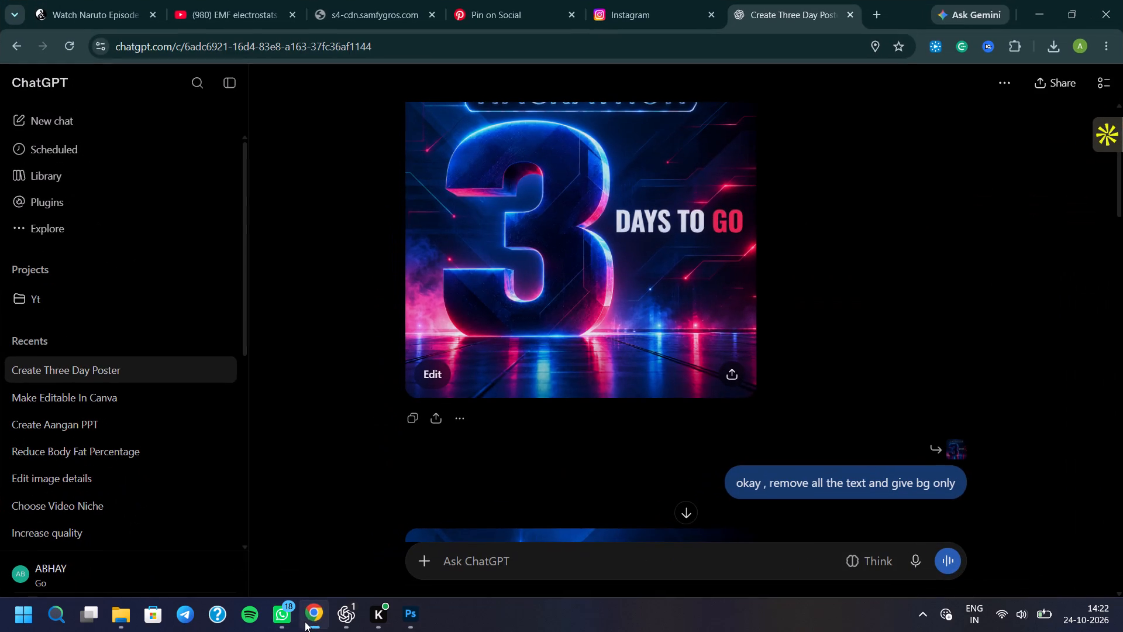
left_click(305, 621)
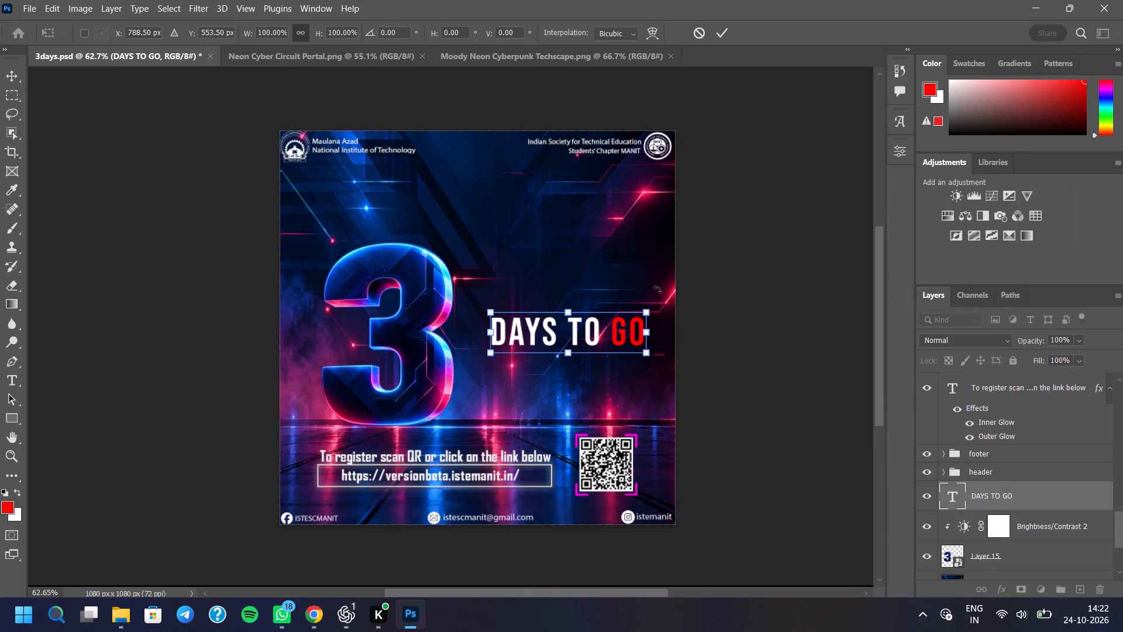
left_click(722, 33)
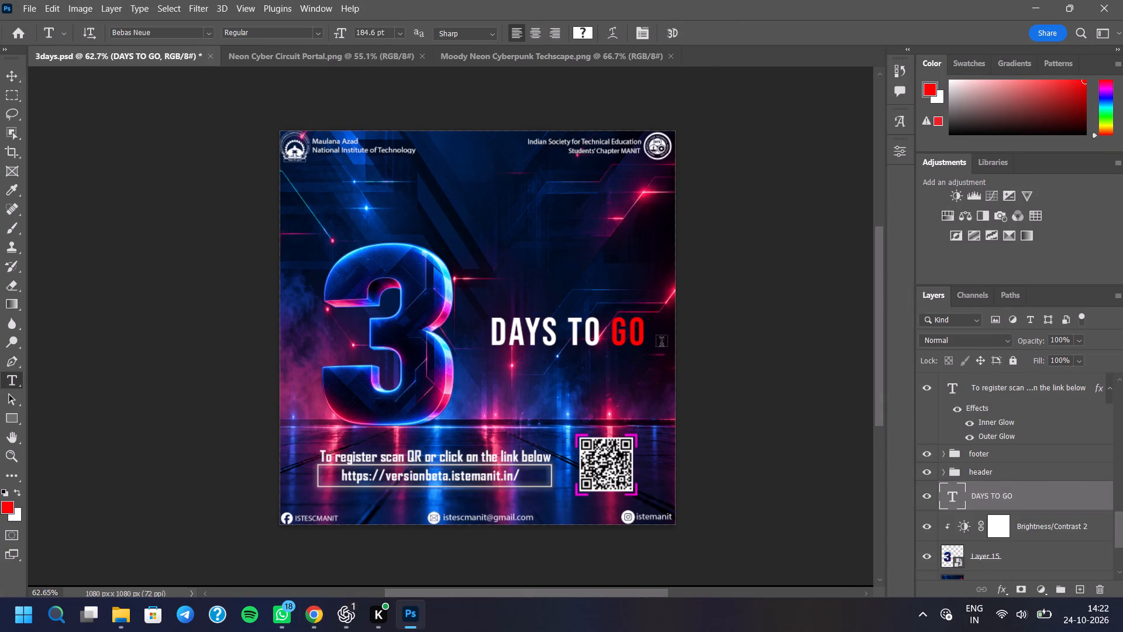
Open the "DAYS TO GO" text for editing.
double_click(943, 489)
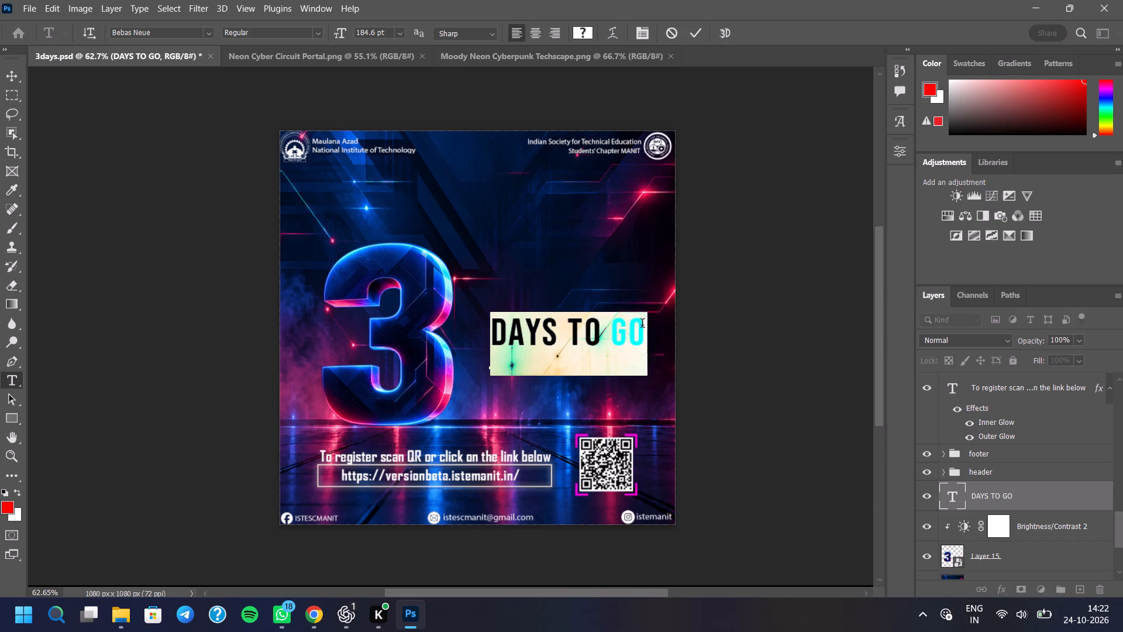
Recolour the word "GO" in the "DAYS TO GO" text a slightly darkened crimson red with a hue of 350°.
left_click_drag(642, 325, 611, 329)
left_click(575, 29)
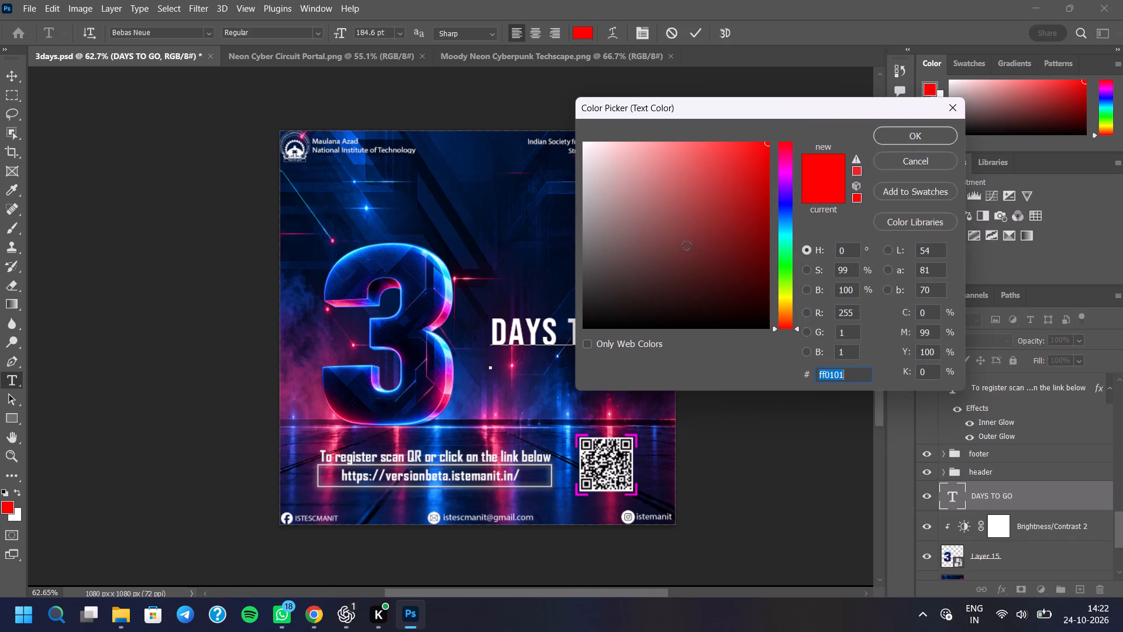
left_click_drag(737, 219, 752, 201)
left_click(784, 163)
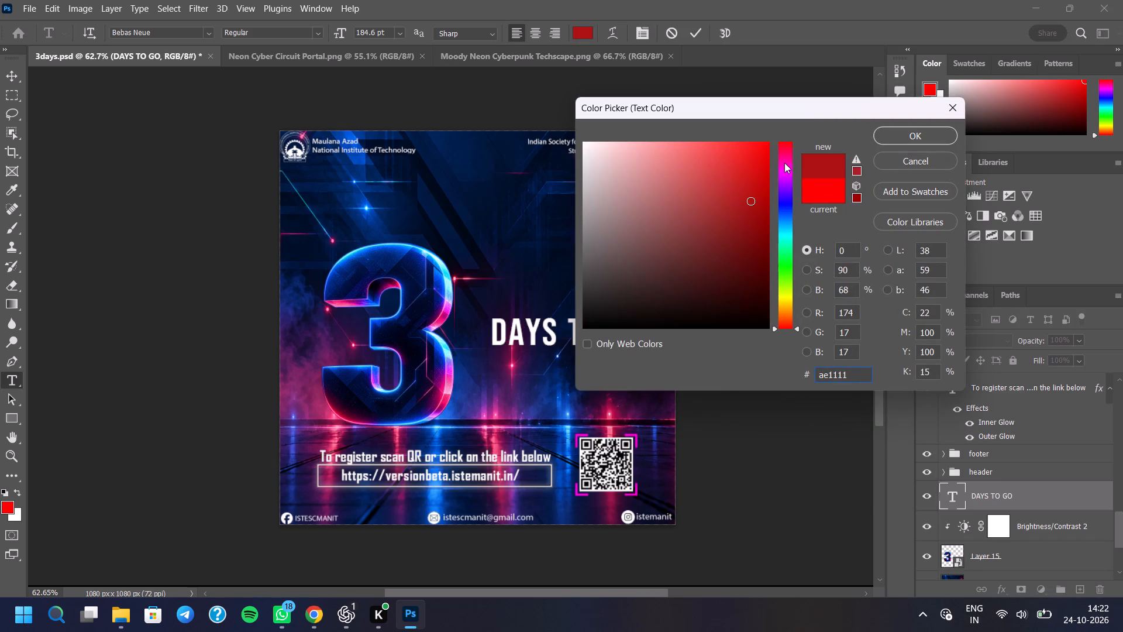
left_click_drag(784, 159, 786, 152)
left_click_drag(736, 181, 749, 156)
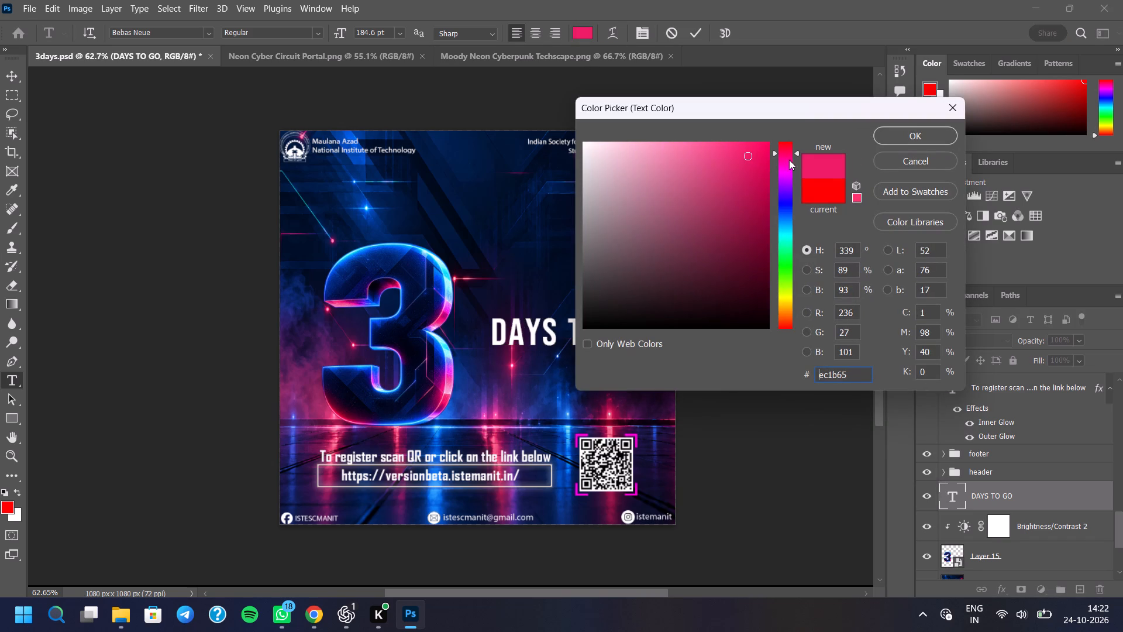
left_click_drag(791, 154, 788, 149)
left_click_drag(755, 171, 773, 198)
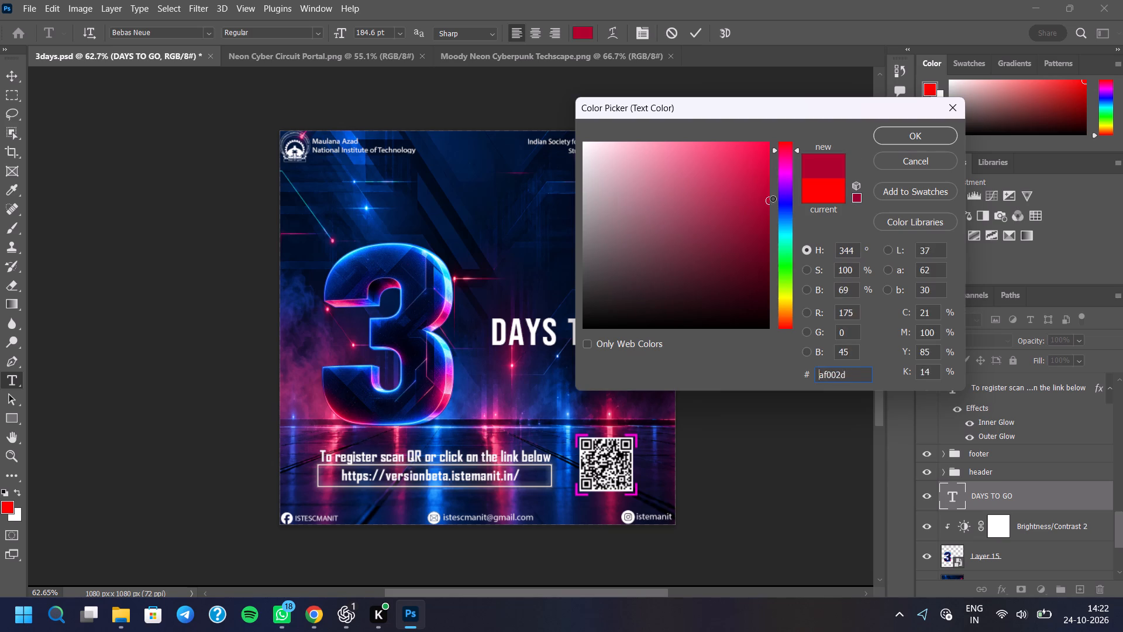
left_click_drag(773, 198, 780, 187)
left_click_drag(764, 108, 896, 119)
left_click_drag(887, 216, 891, 160)
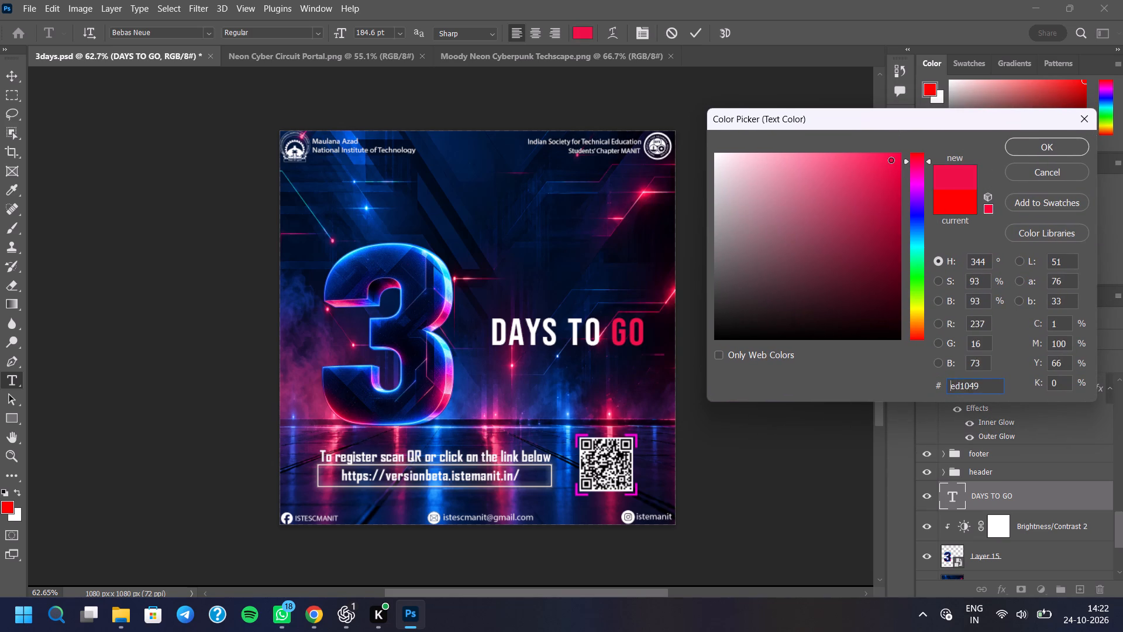
left_click_drag(891, 160, 900, 114)
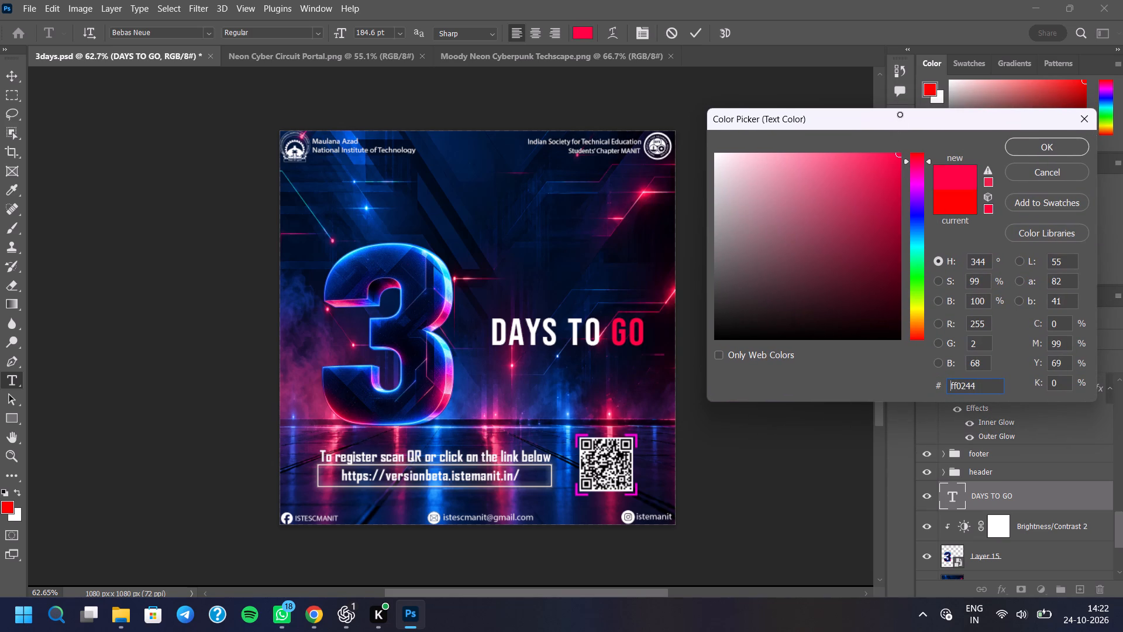
left_click_drag(900, 114, 900, 115)
left_click(913, 157)
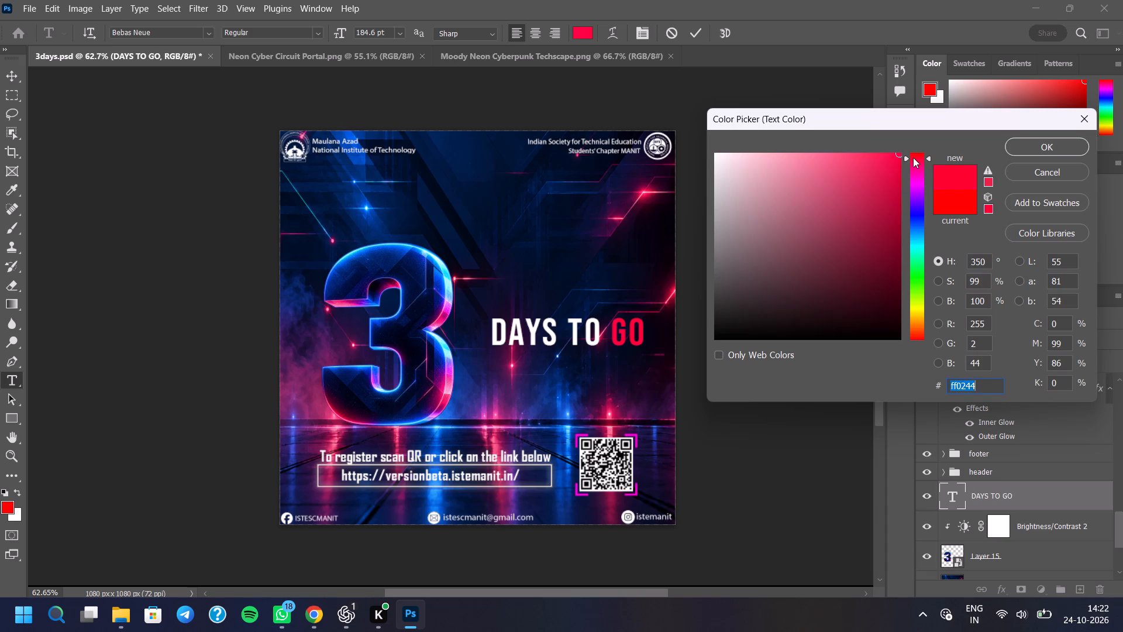
left_click_drag(883, 178, 908, 171)
left_click(1047, 149)
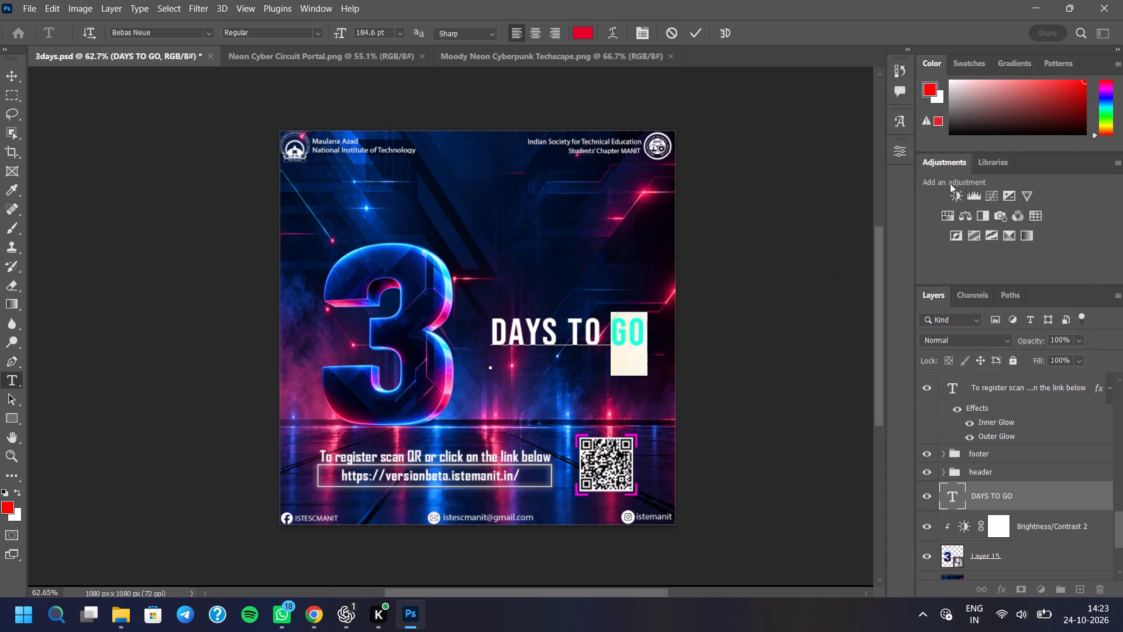
left_click(703, 38)
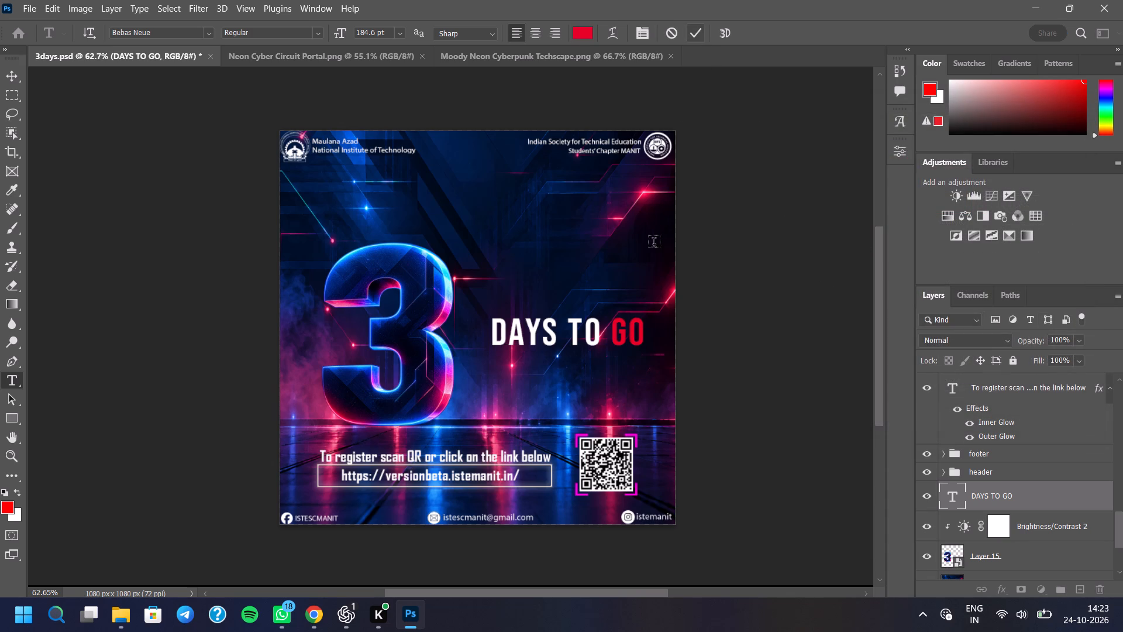
Switch to the ChatGPT reference poster in Chrome to compare its "DAYS TO GO" text.
double_click(299, 629)
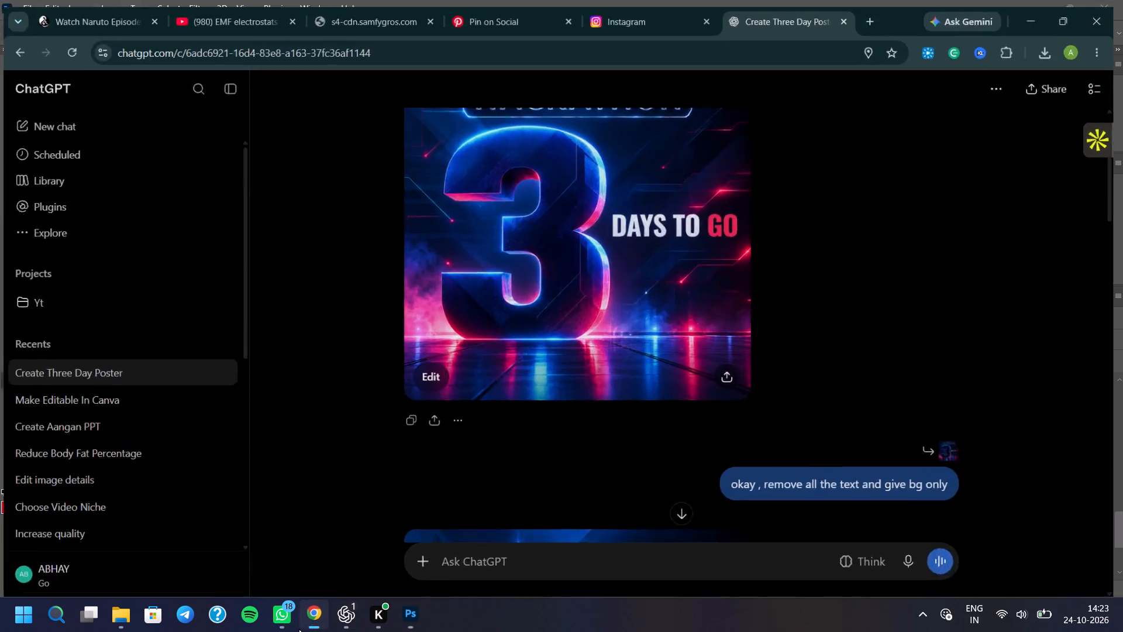
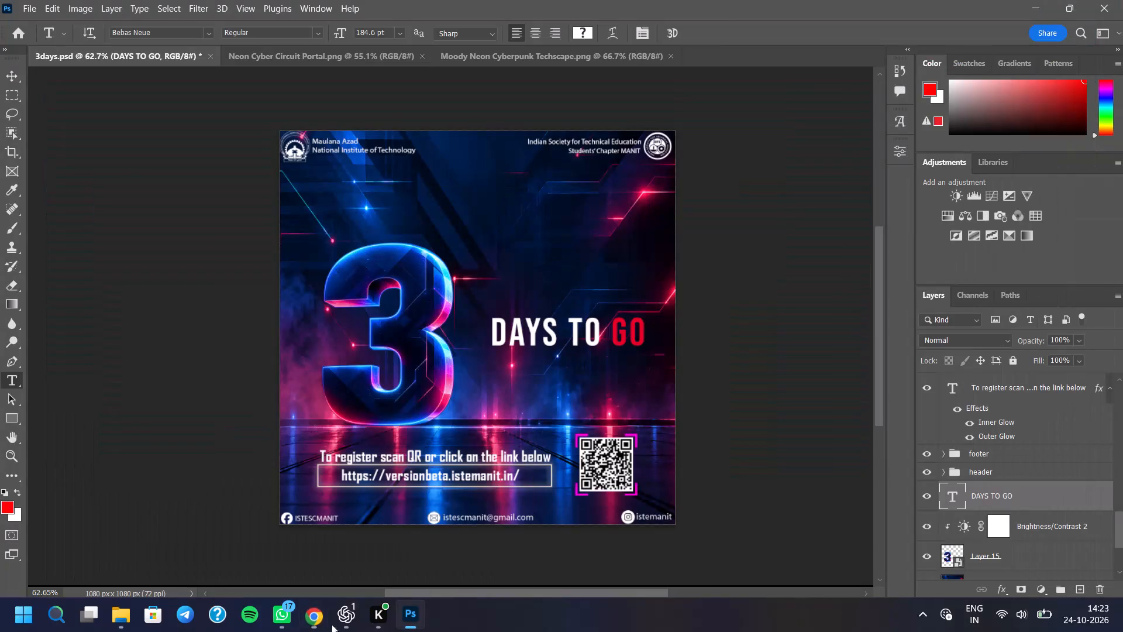
Recolour the word "GO" in the "DAYS TO GO" text to a muted crimson, about #b7394e.
double_click(953, 504)
left_click_drag(641, 331, 614, 338)
left_click(580, 35)
left_click_drag(843, 205, 793, 181)
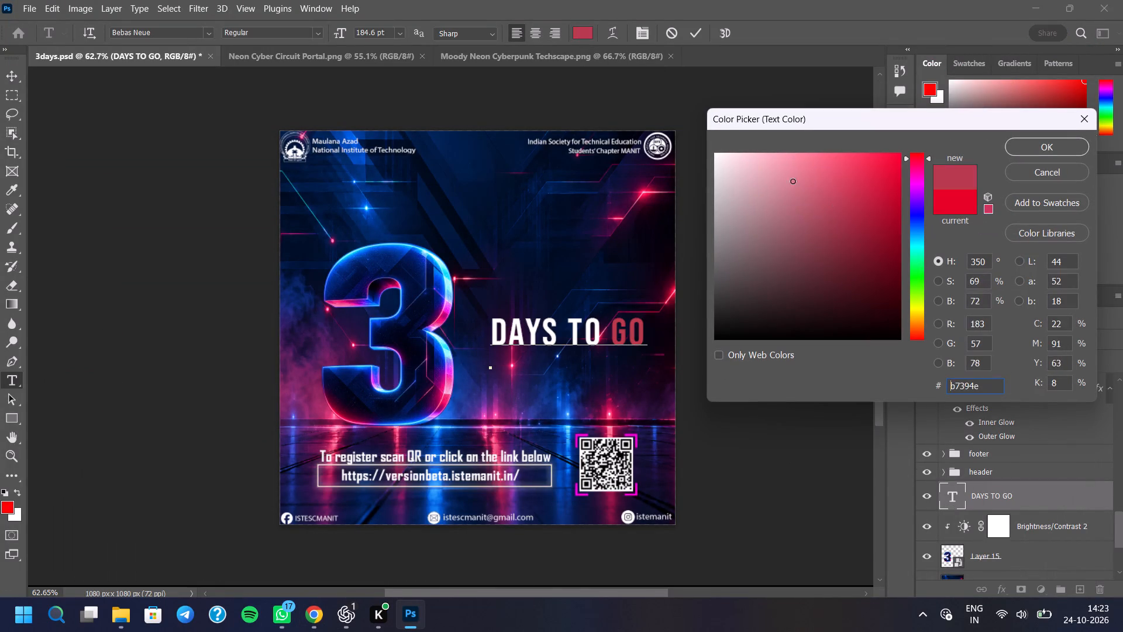
Recolour the word "GO" in the "DAYS TO GO" text pinkish red, #ff005a, and commit the text edit.
left_click_drag(793, 181, 788, 138)
left_click_drag(809, 193, 975, 228)
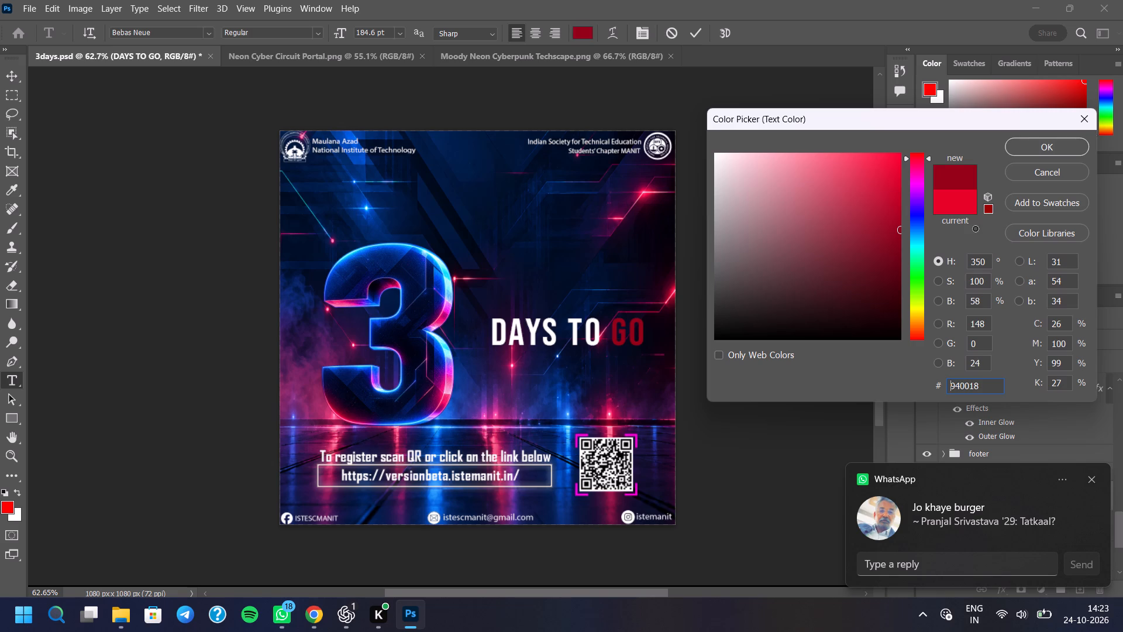
left_click_drag(975, 228, 825, 55)
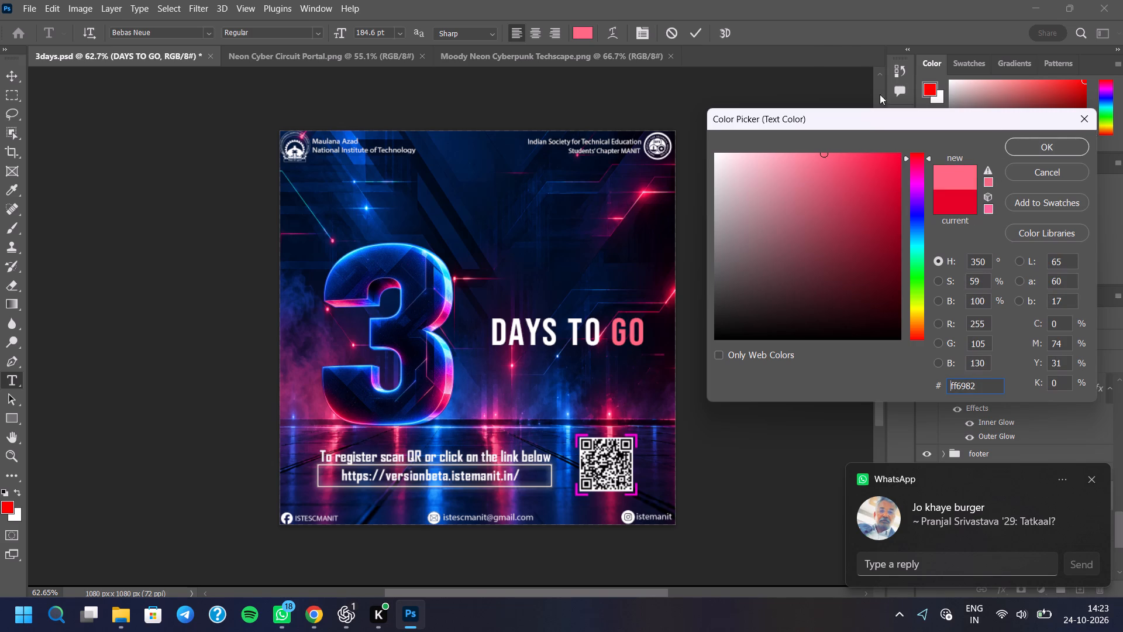
left_click(913, 175)
left_click_drag(885, 178, 885, 79)
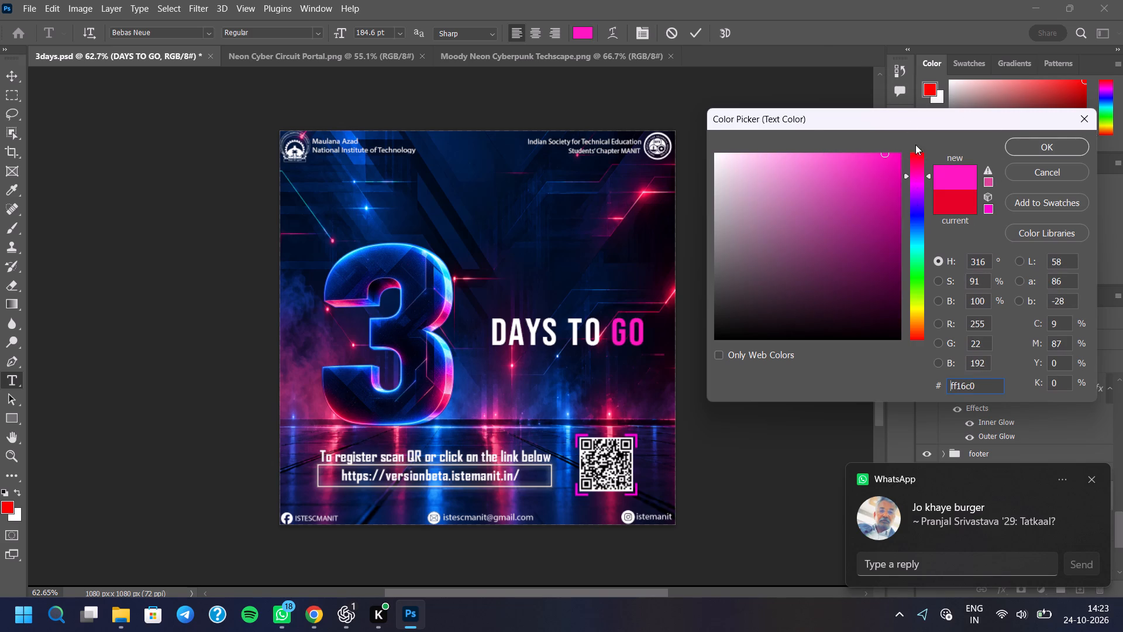
left_click(914, 164)
left_click_drag(942, 350, 942, 367)
left_click(919, 331)
left_click_drag(918, 331, 916, 309)
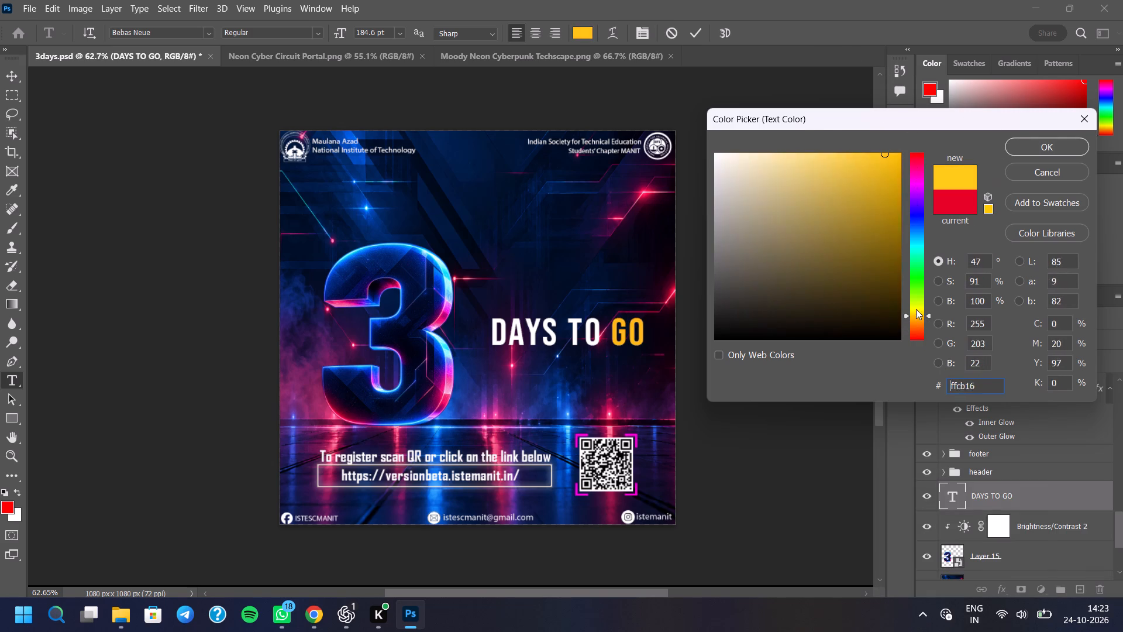
left_click_drag(916, 309, 897, 167)
left_click_drag(891, 167, 907, 208)
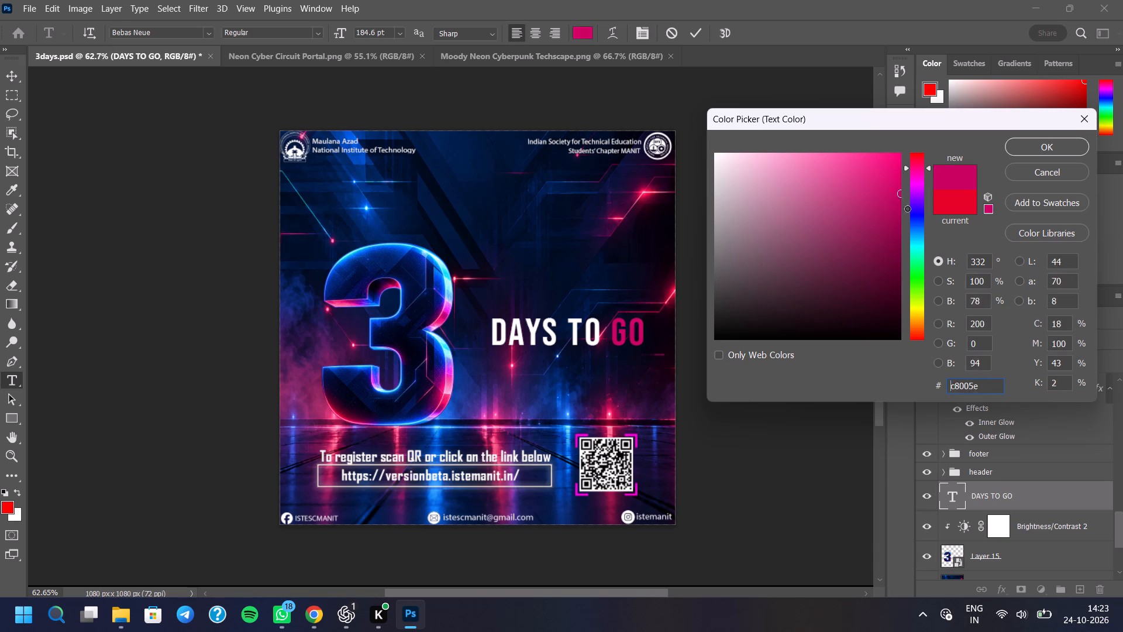
left_click_drag(907, 208, 928, 123)
left_click(917, 164)
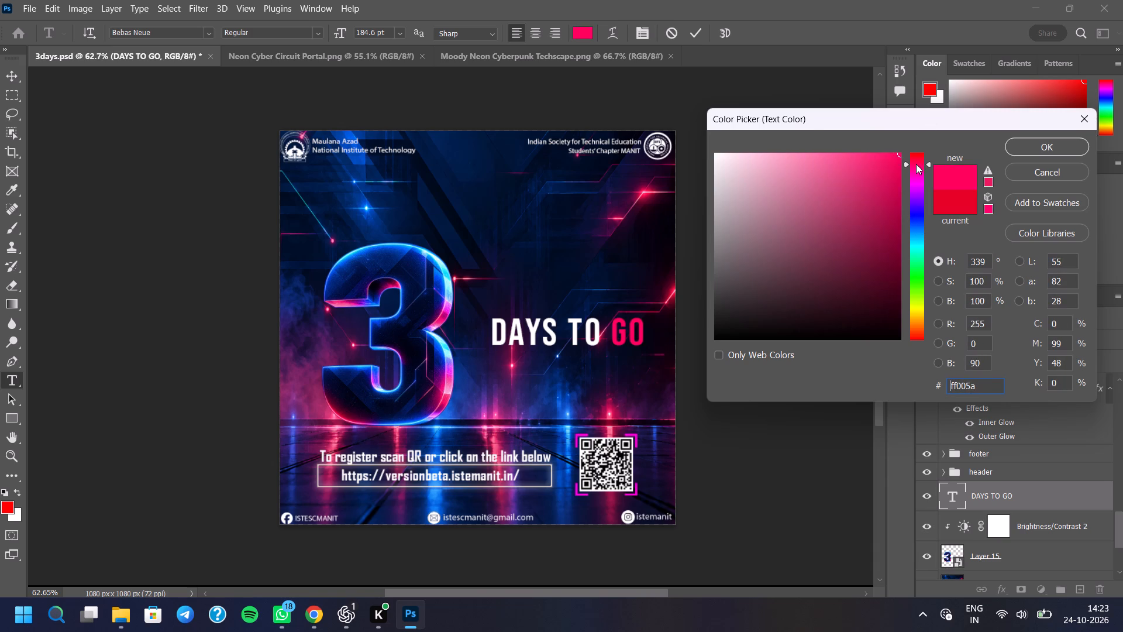
left_click(1047, 145)
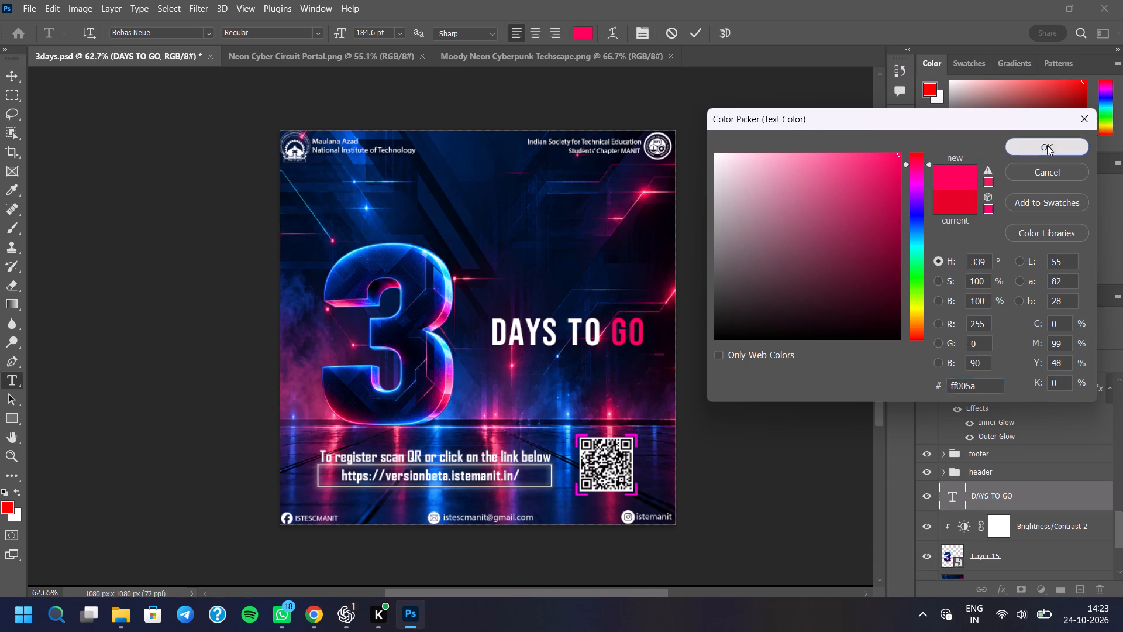
left_click(701, 33)
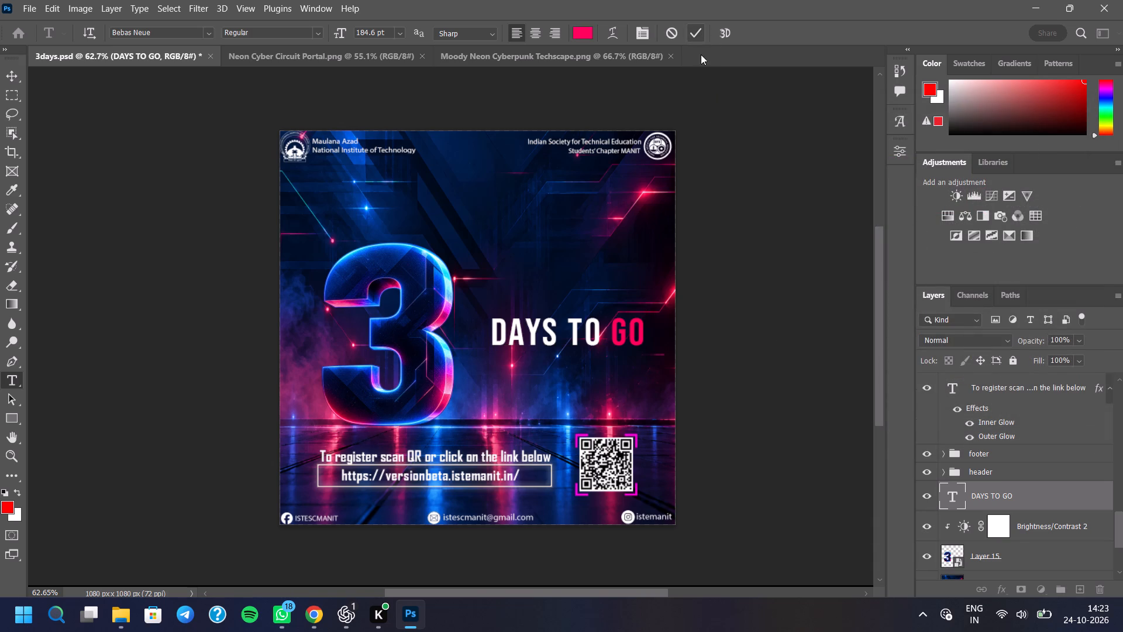
left_click(891, 145)
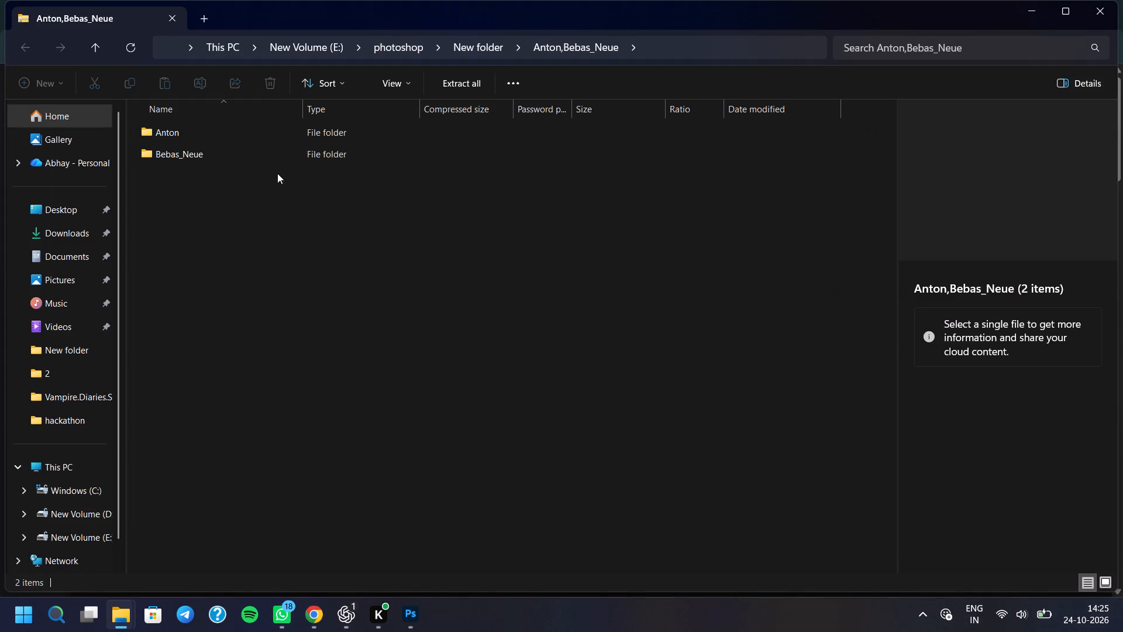
double_click(263, 136)
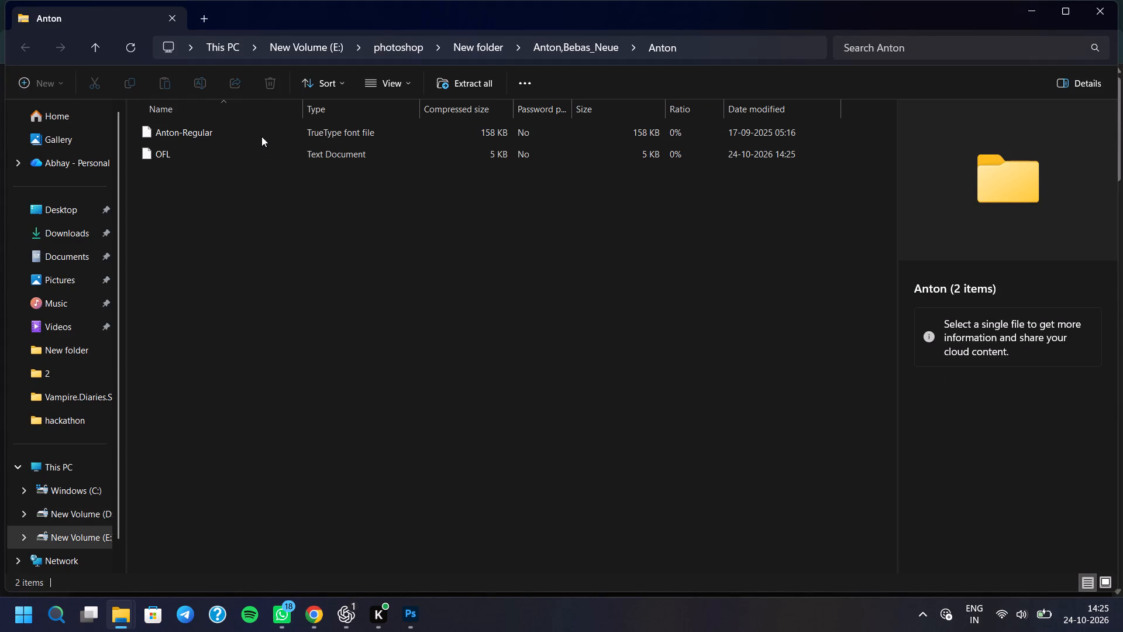
triple_click(261, 136)
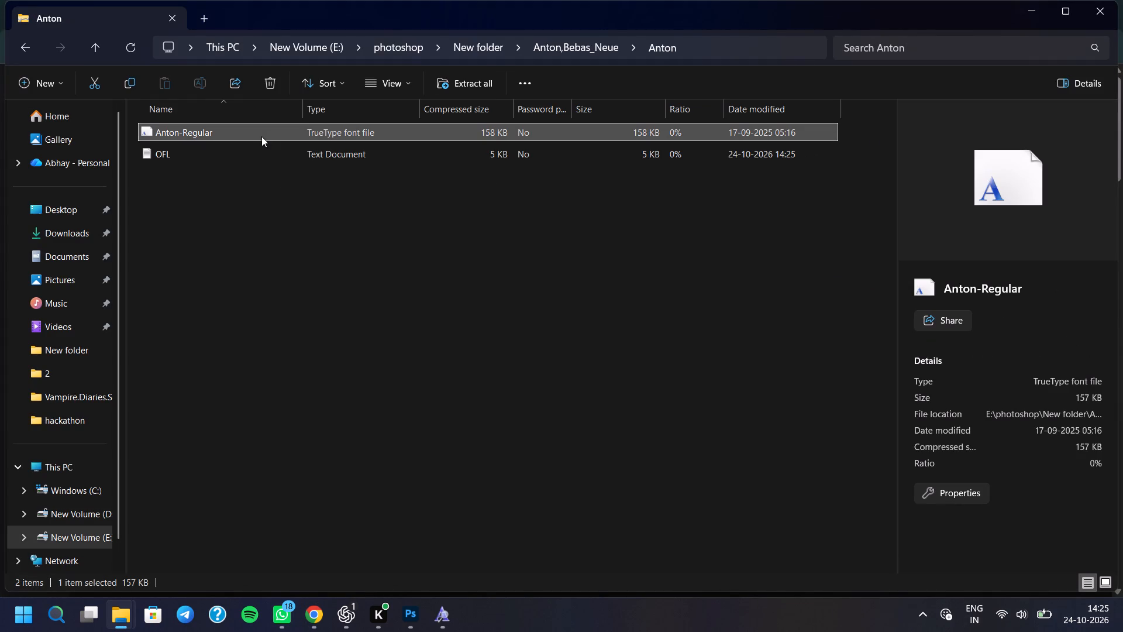
left_click(432, 603)
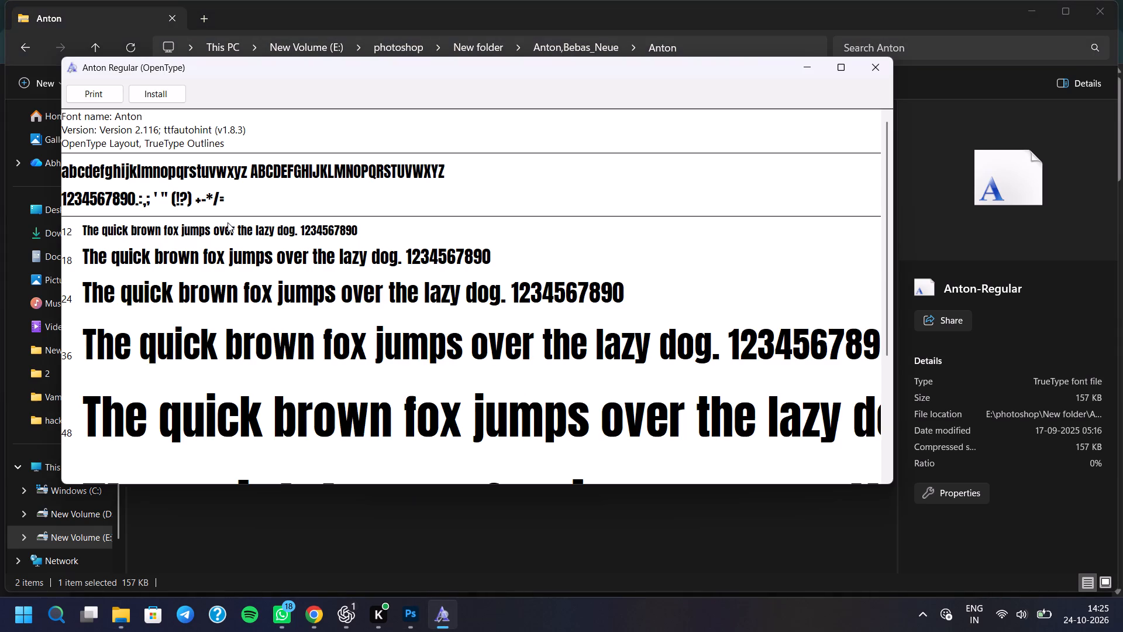
left_click(151, 92)
left_click(870, 68)
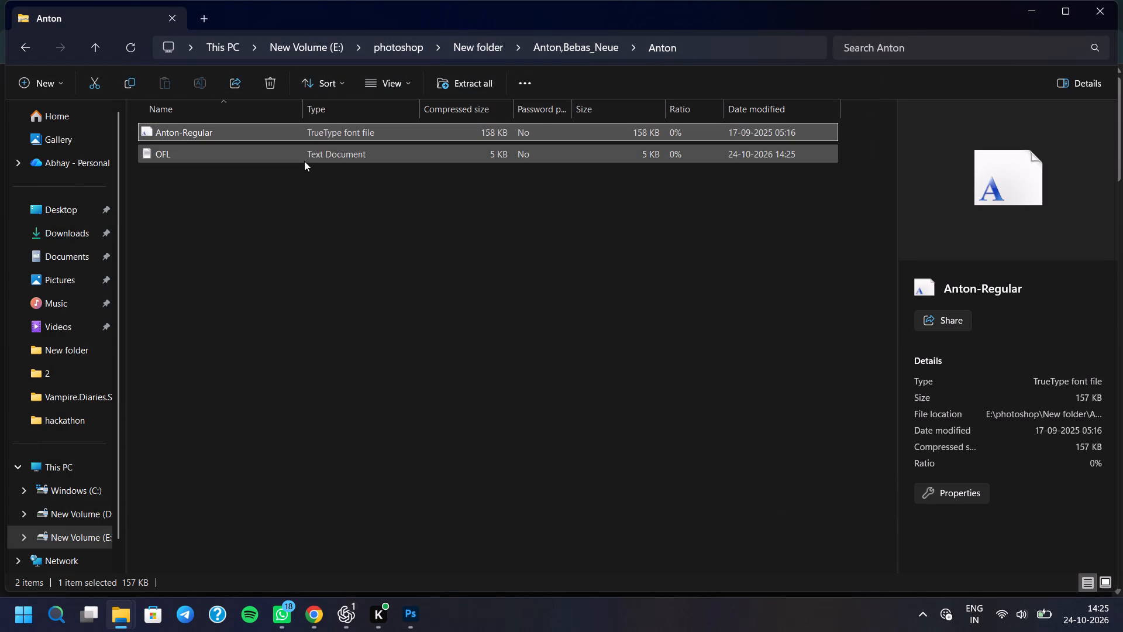
double_click(304, 160)
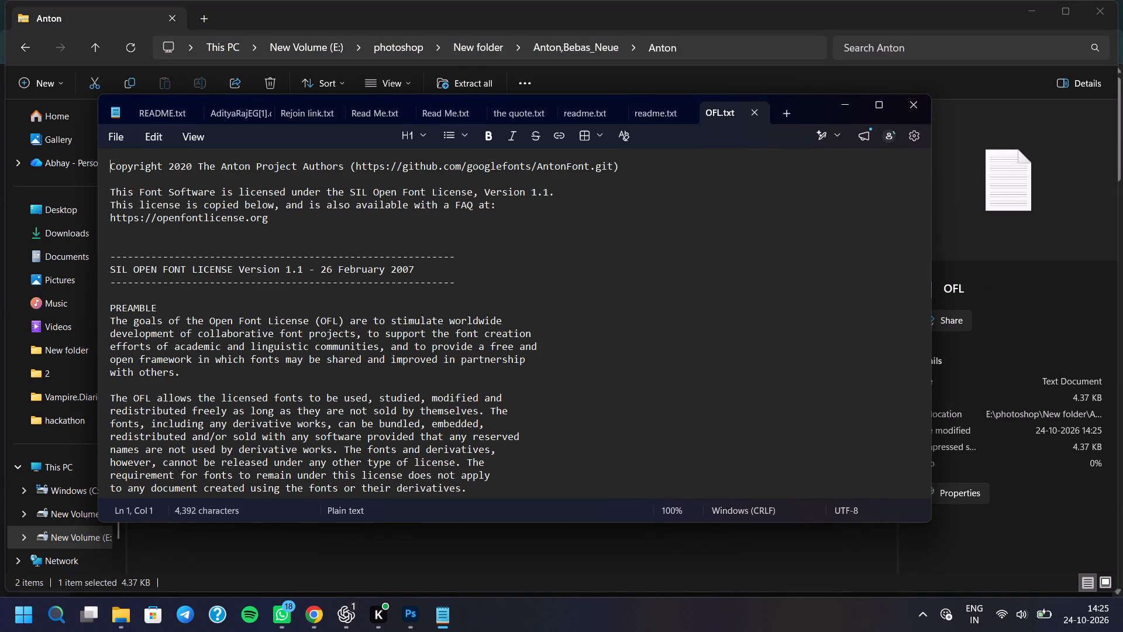
left_click(922, 107)
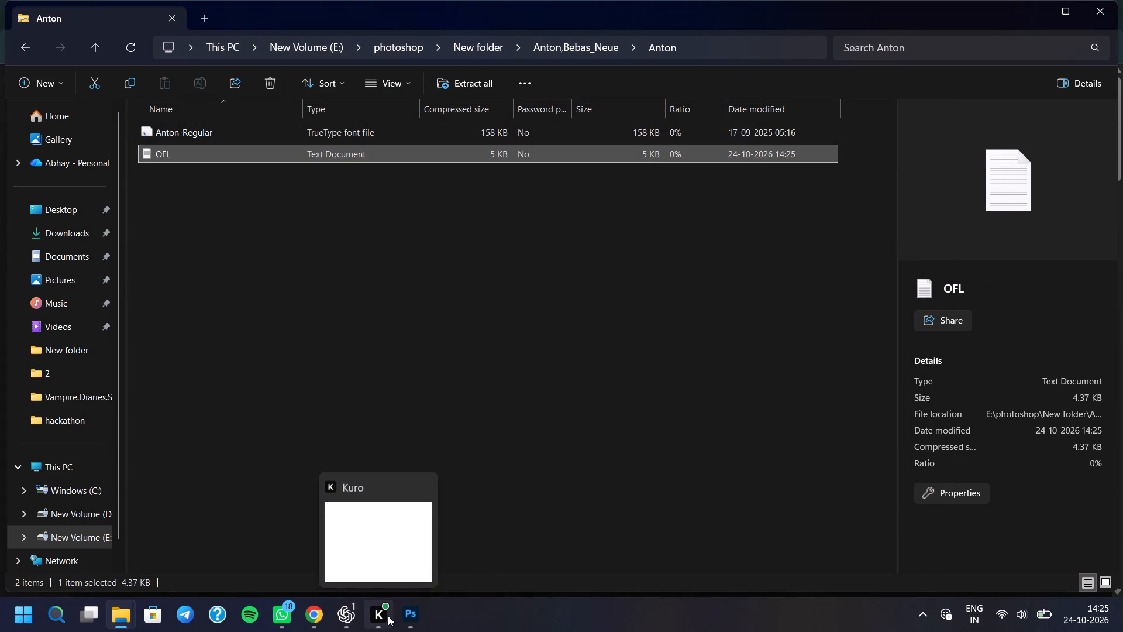
Switch to Photoshop and set the "DAYS TO GO" text layer's font to Anton.
left_click(405, 618)
left_click(821, 233)
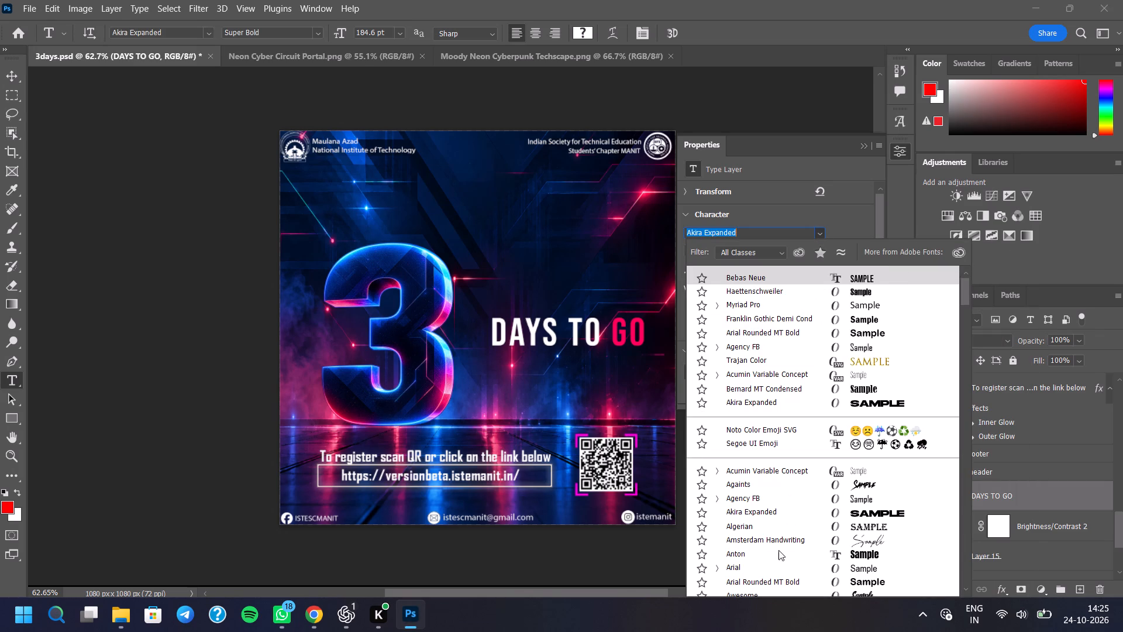
left_click(775, 558)
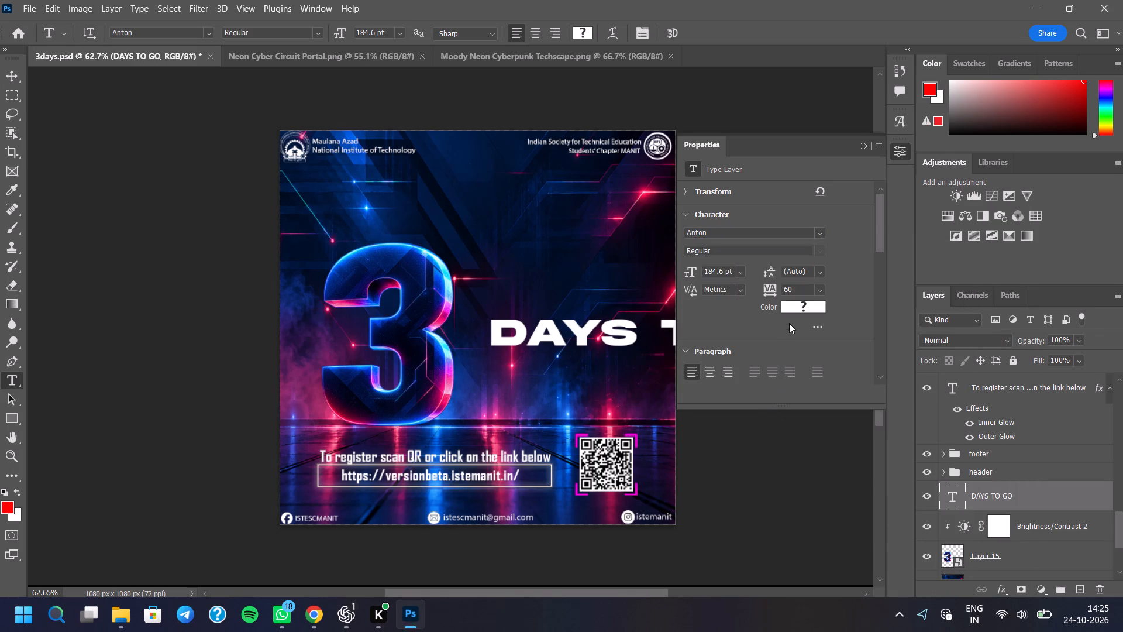
left_click(865, 146)
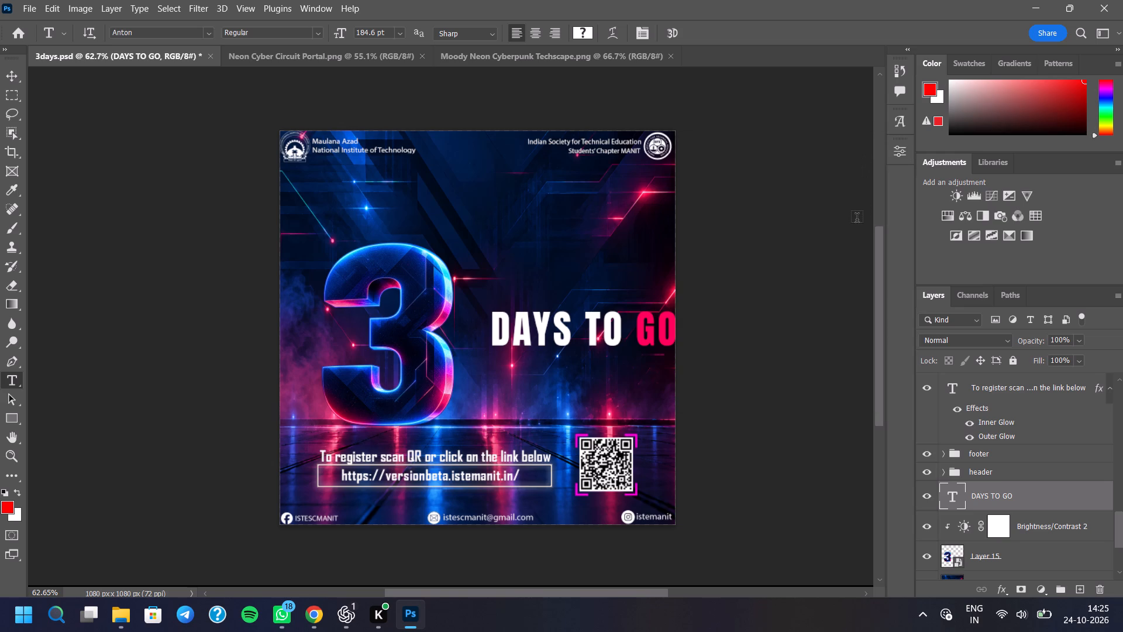
With Free Transform, move the "DAYS TO GO" text about 66 px left, closer to the 3 and fully inside the poster.
key("ctrl+t")
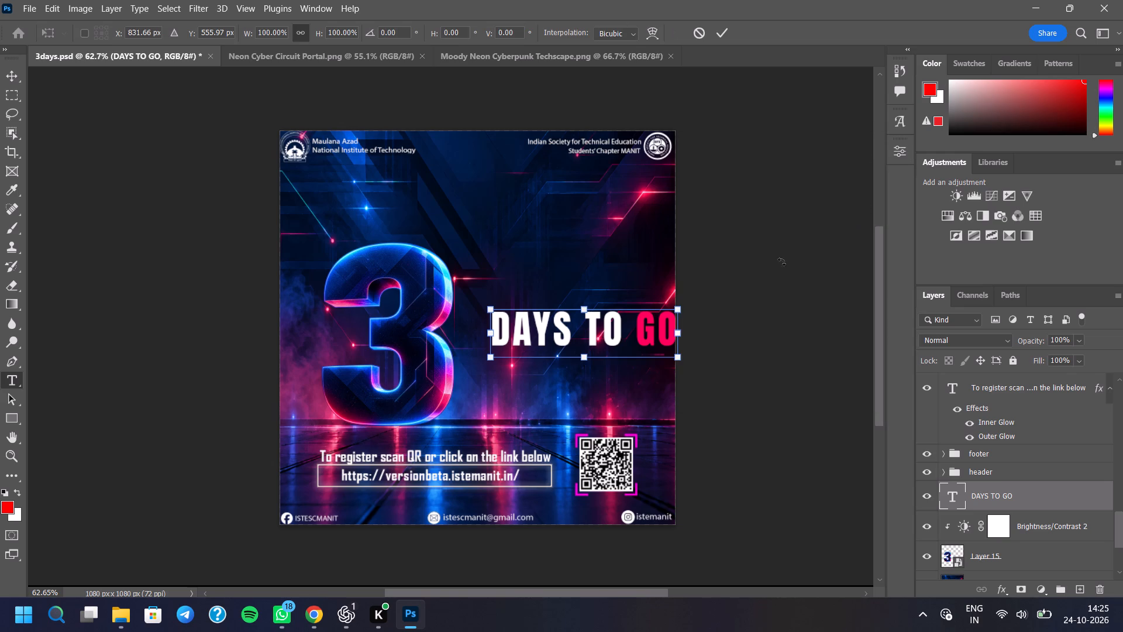
left_click_drag(605, 325, 579, 318)
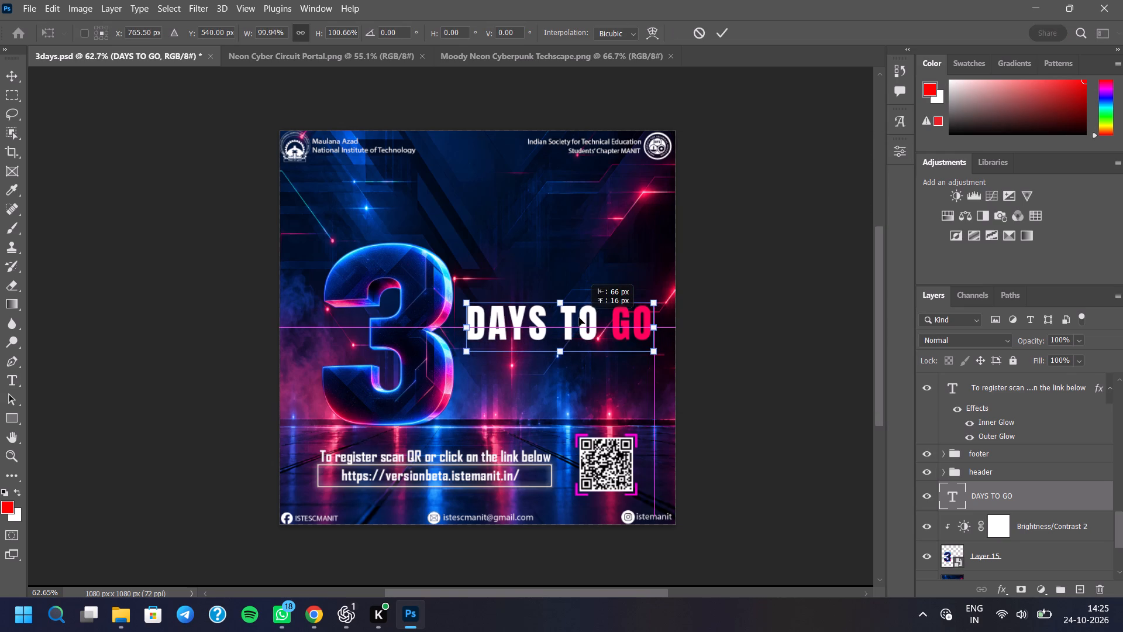
left_click_drag(579, 318, 576, 322)
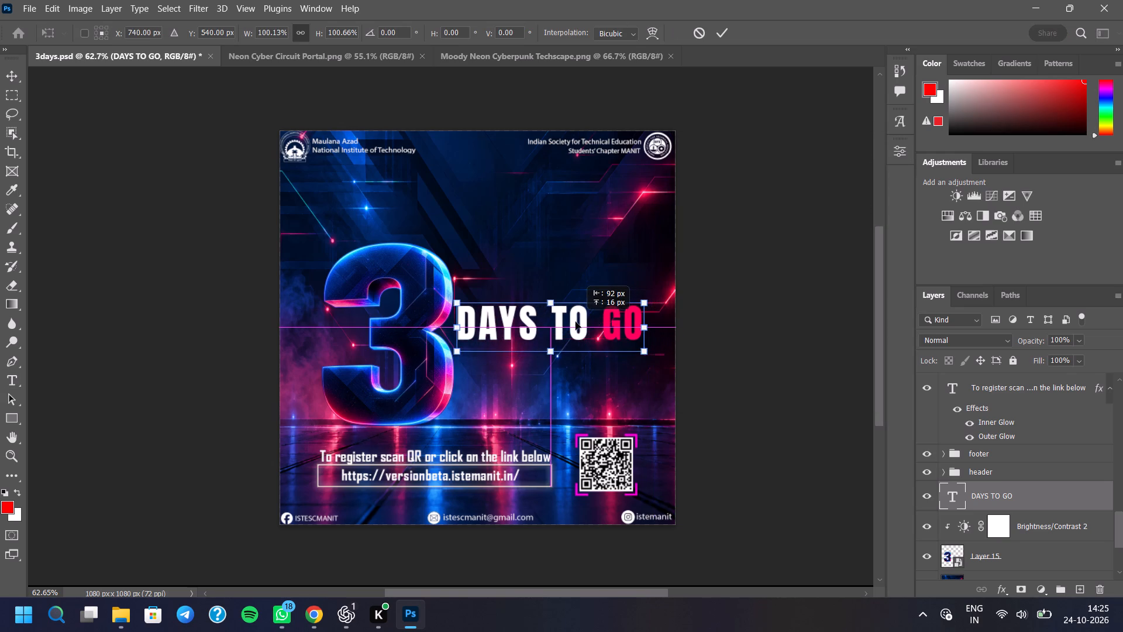
left_click_drag(576, 322, 580, 323)
left_click(719, 28)
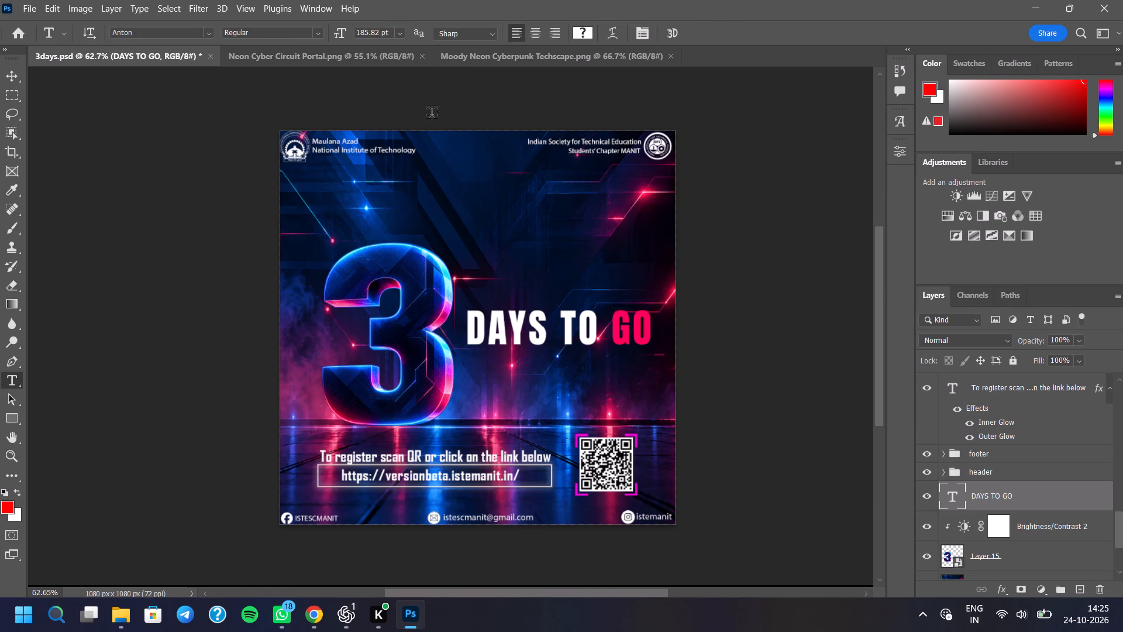
Nudge the whole header group, with both institute names and logos, about 5 px to the right.
left_click(1, 73)
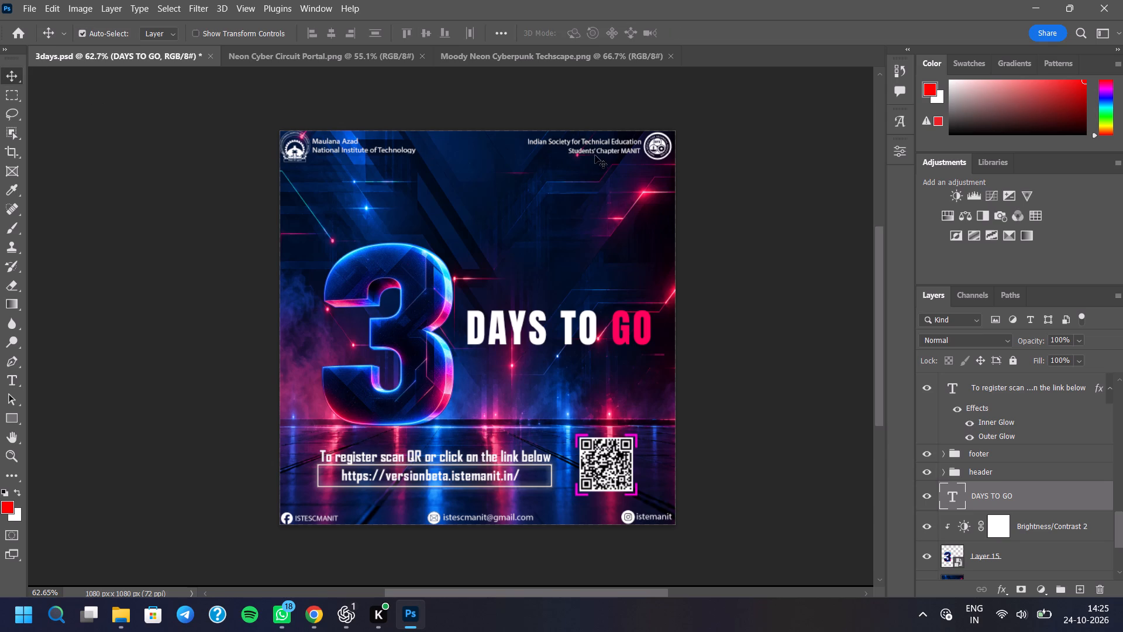
scroll(607, 184, "up", 2)
left_click(663, 138)
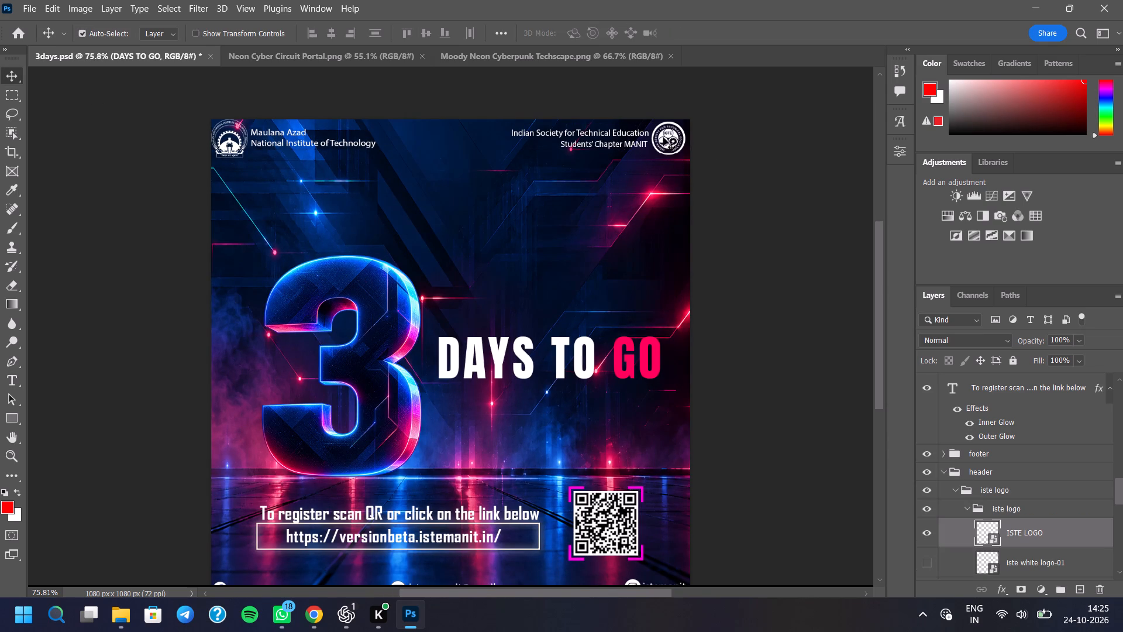
left_click(988, 470)
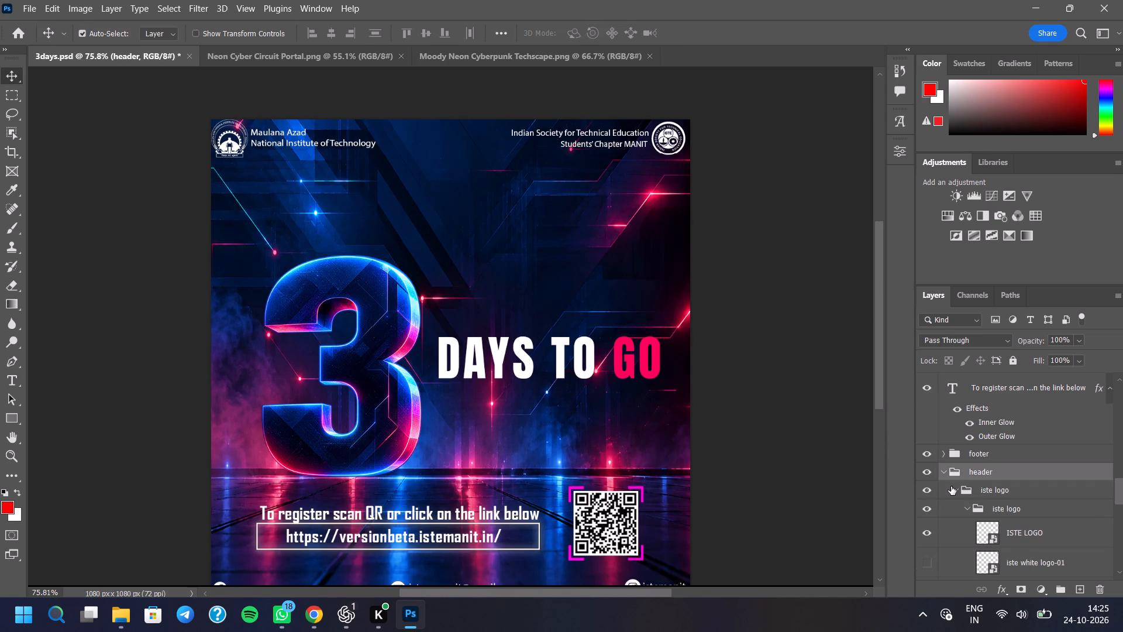
key("Right")
key("Right")
key("Right")
key("Right")
key("Right")
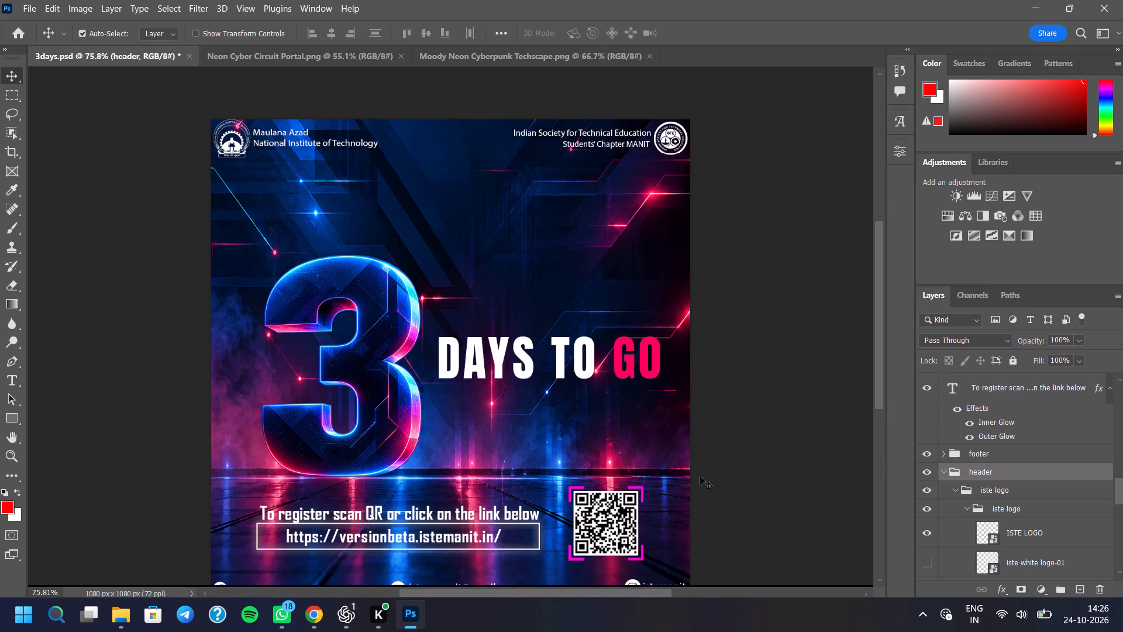
scroll(553, 369, "down", 2)
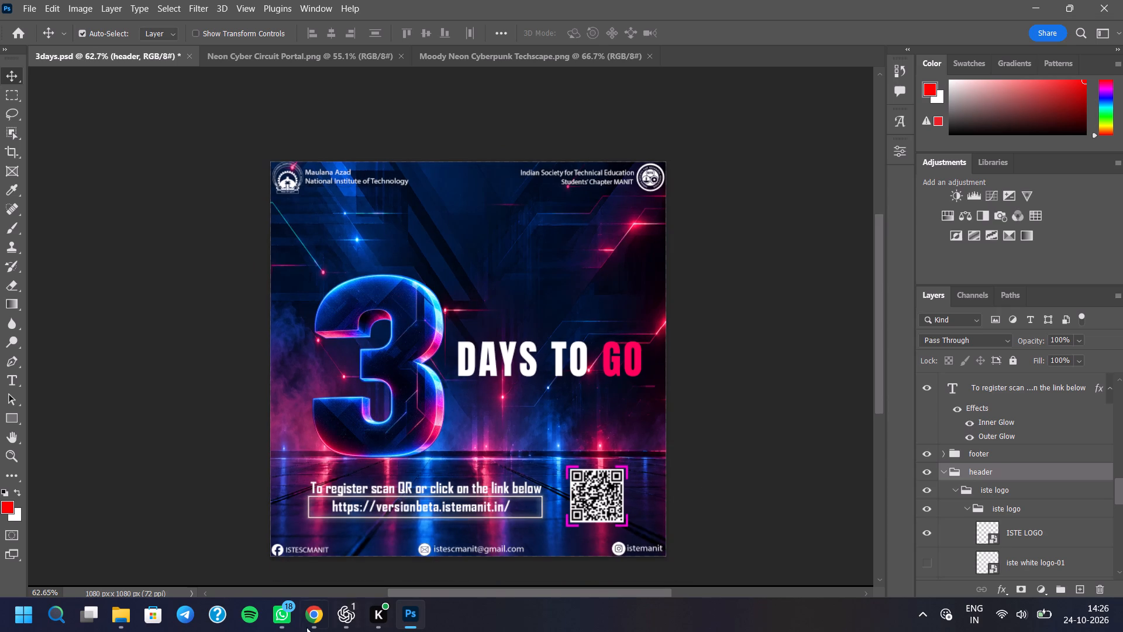
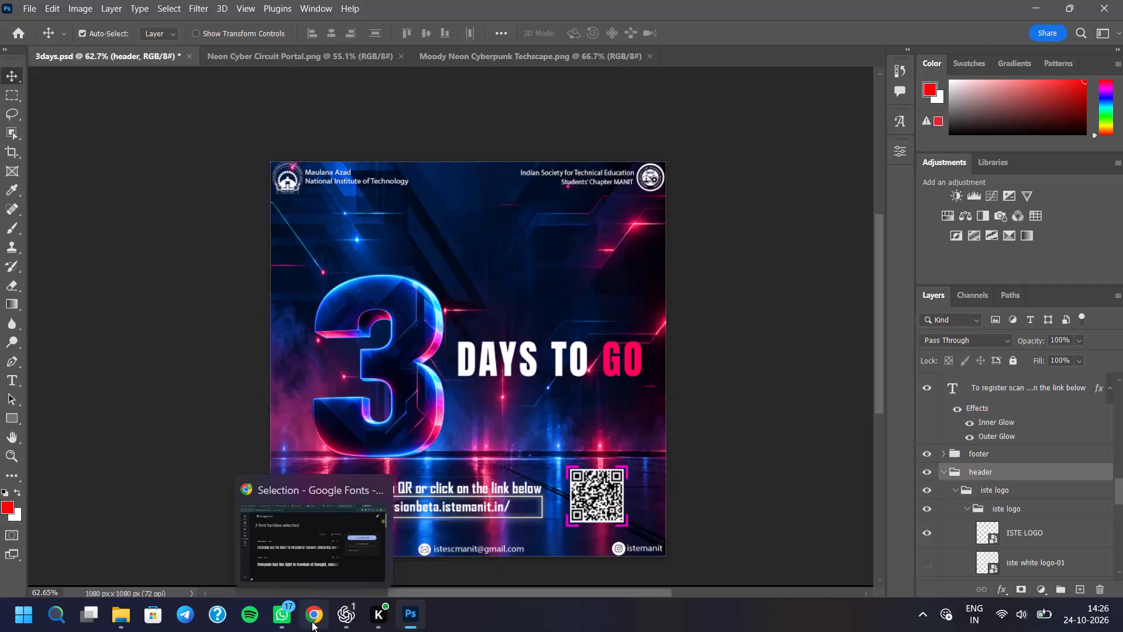
Switch to Chrome and look through the recent posts on the istemanit Instagram profile for earlier hackathon posters, reloading the page if posts stop loading.
left_click(312, 621)
left_click(546, 0)
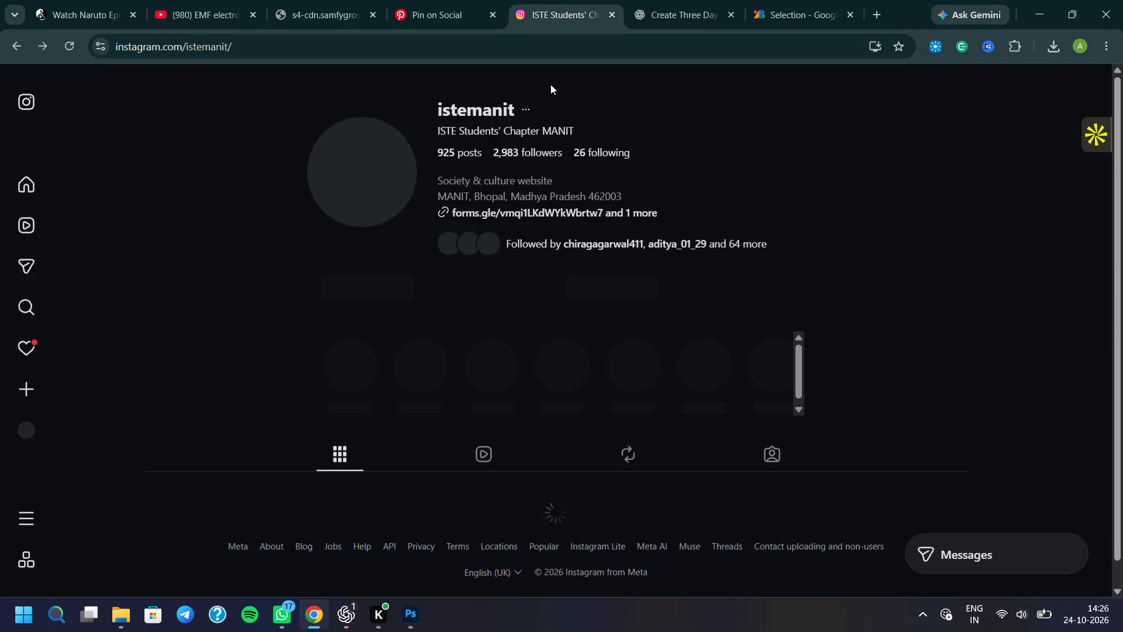
left_click_drag(1119, 217, 1122, 235)
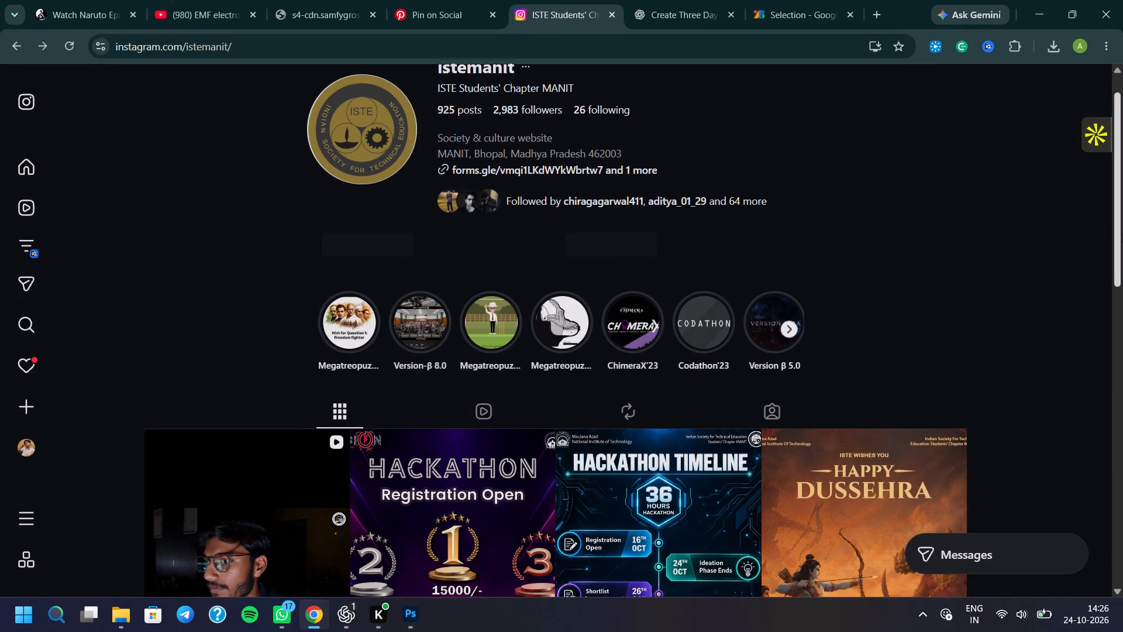
left_click_drag(1122, 235, 1122, 581)
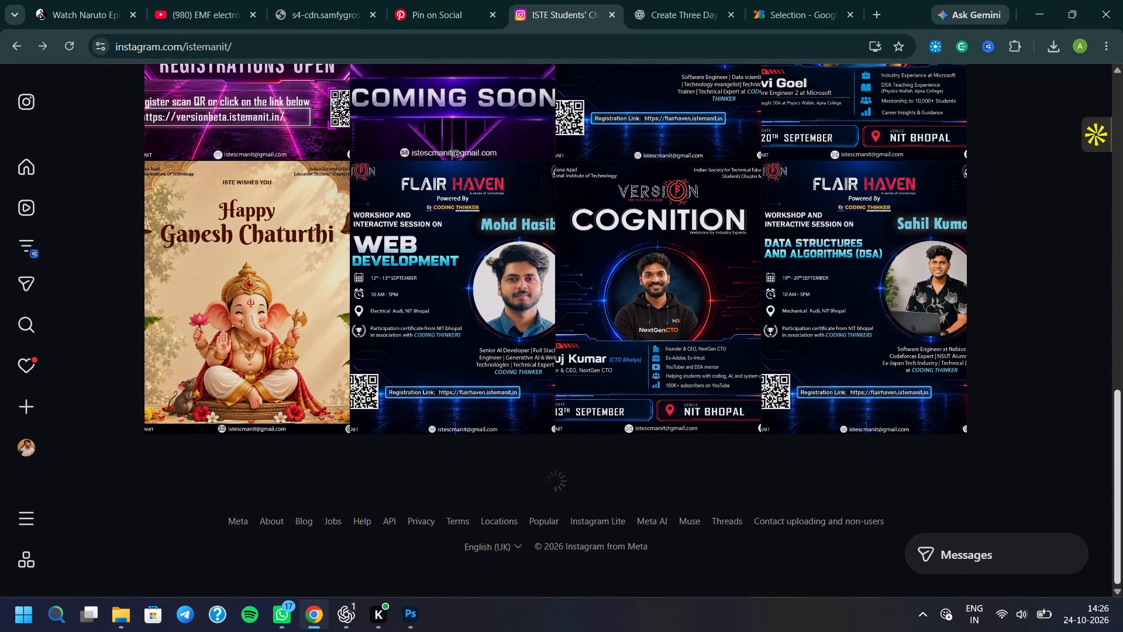
left_click_drag(1122, 581, 1122, 599)
scroll(987, 383, "down", 4)
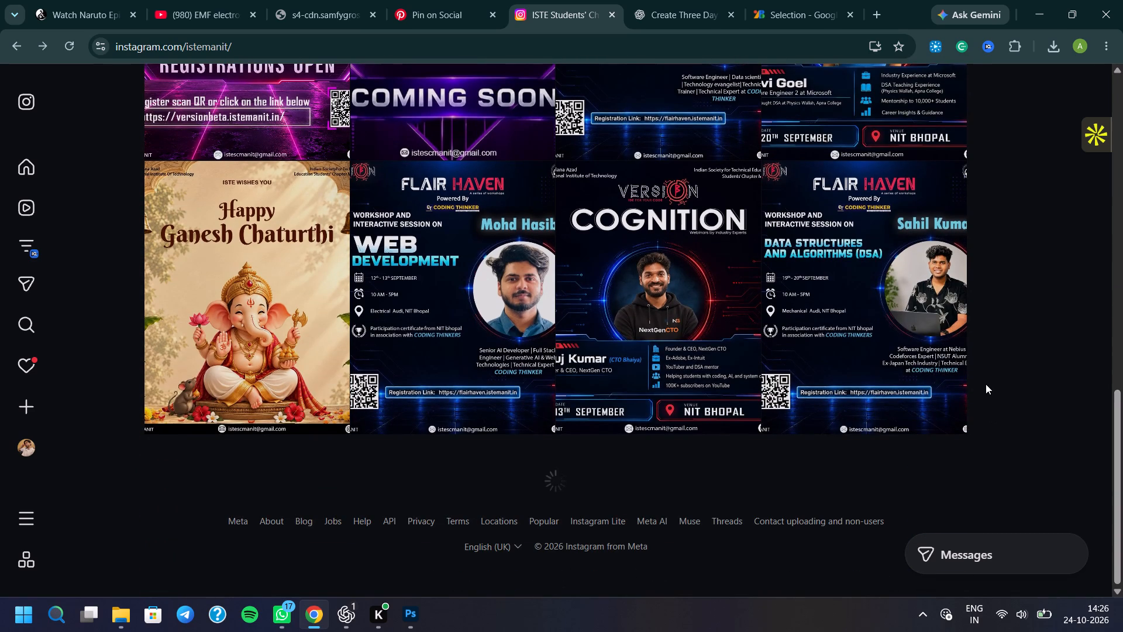
scroll(986, 384, "down", 20)
scroll(986, 384, "down", 13)
scroll(998, 386, "down", 20)
scroll(998, 386, "down", 13)
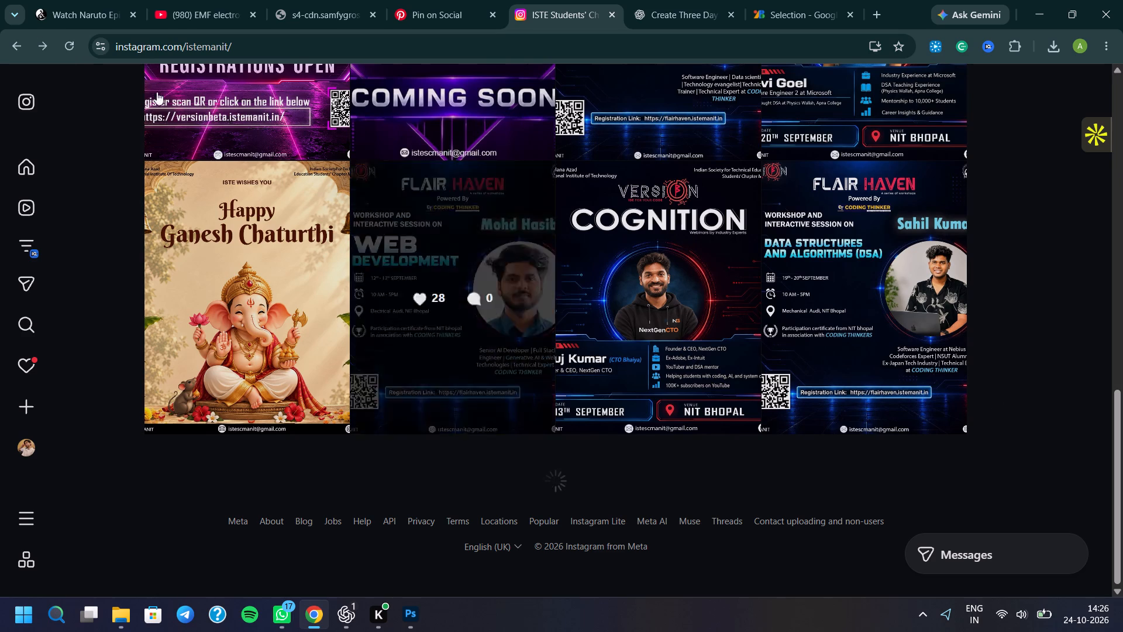
left_click(70, 49)
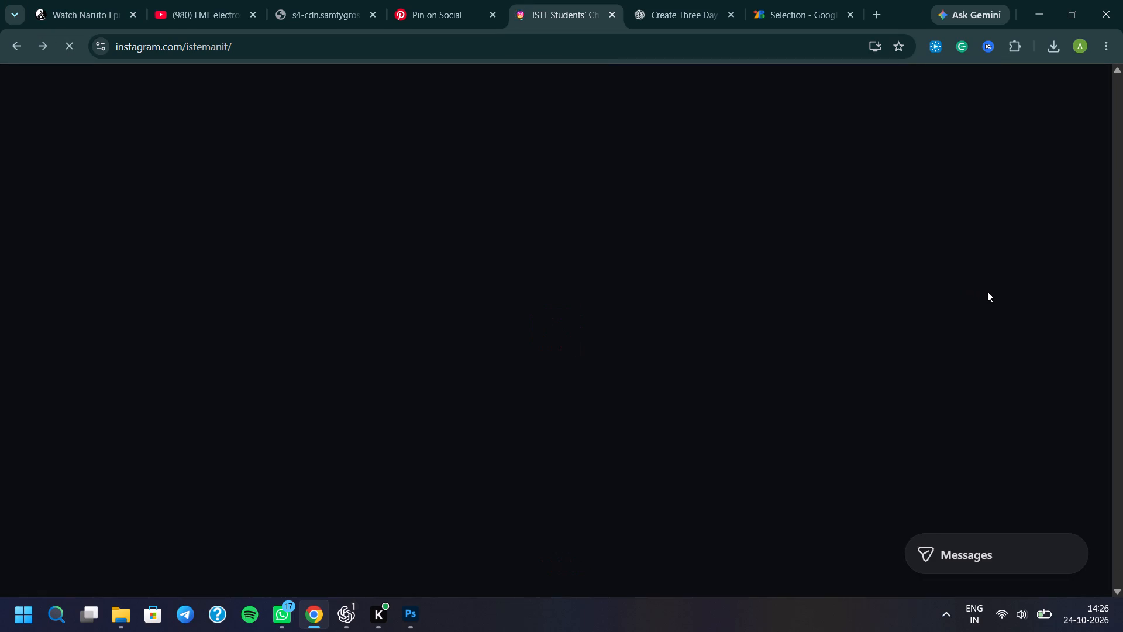
scroll(988, 294, "down", 17)
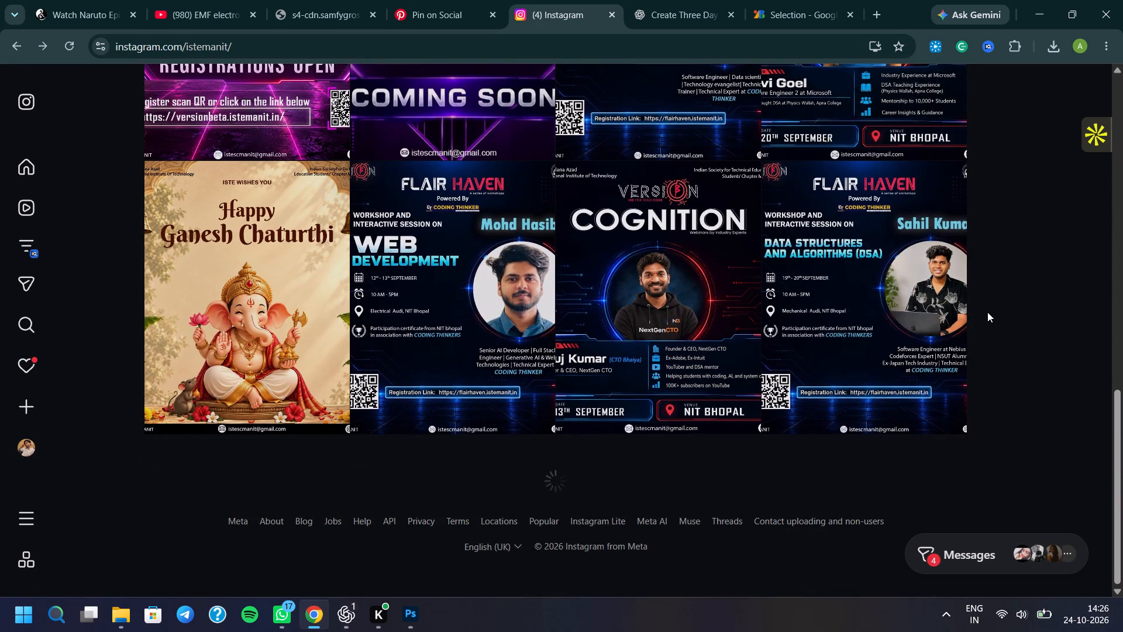
scroll(987, 312, "down", 20)
scroll(987, 312, "down", 19)
scroll(983, 327, "up", 1)
scroll(983, 327, "down", 4)
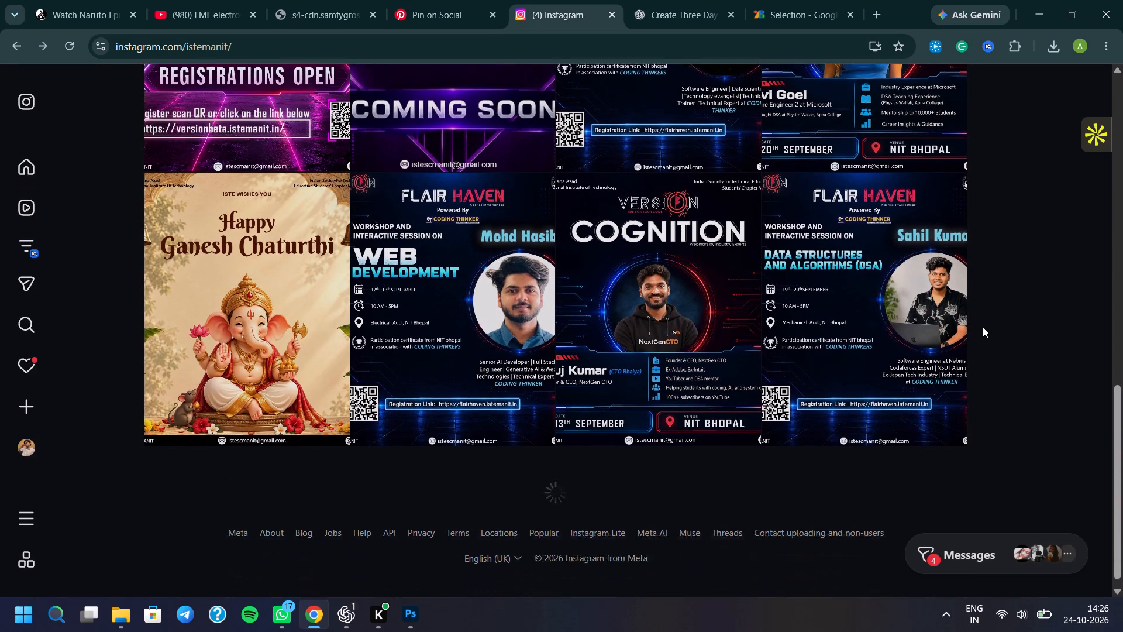
scroll(983, 327, "down", 7)
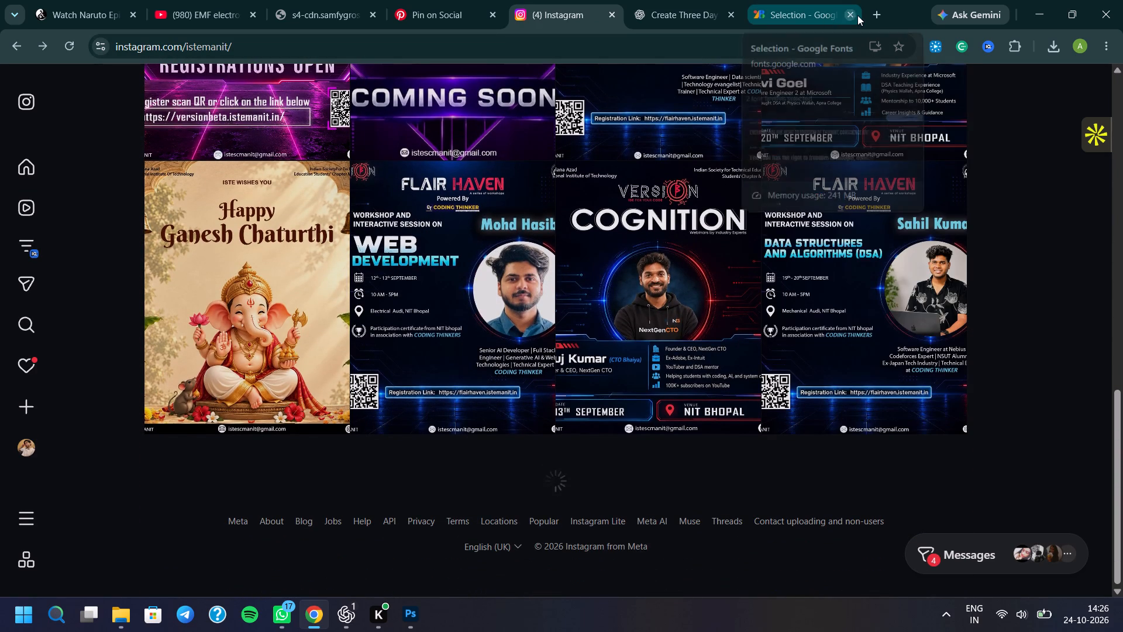
Close the Google Fonts selection page in Chrome.
left_click(855, 18)
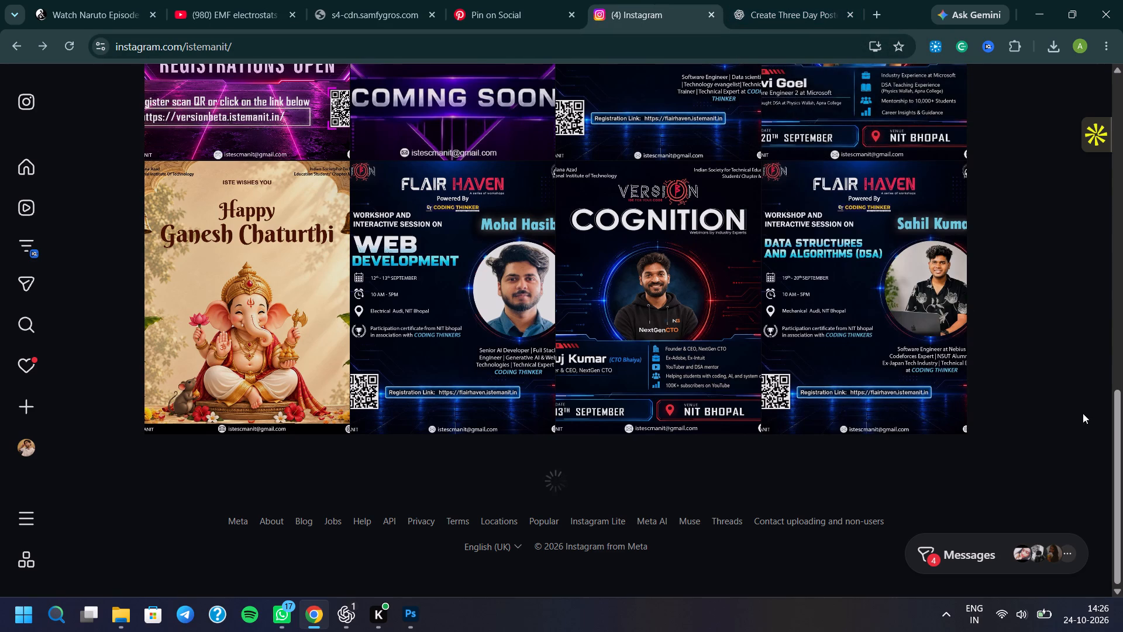
Reload the istemanit Instagram profile and look back through its older posts for the previous hackathon "DAYS TO GO" countdown posters.
left_click_drag(1121, 430, 1122, 463)
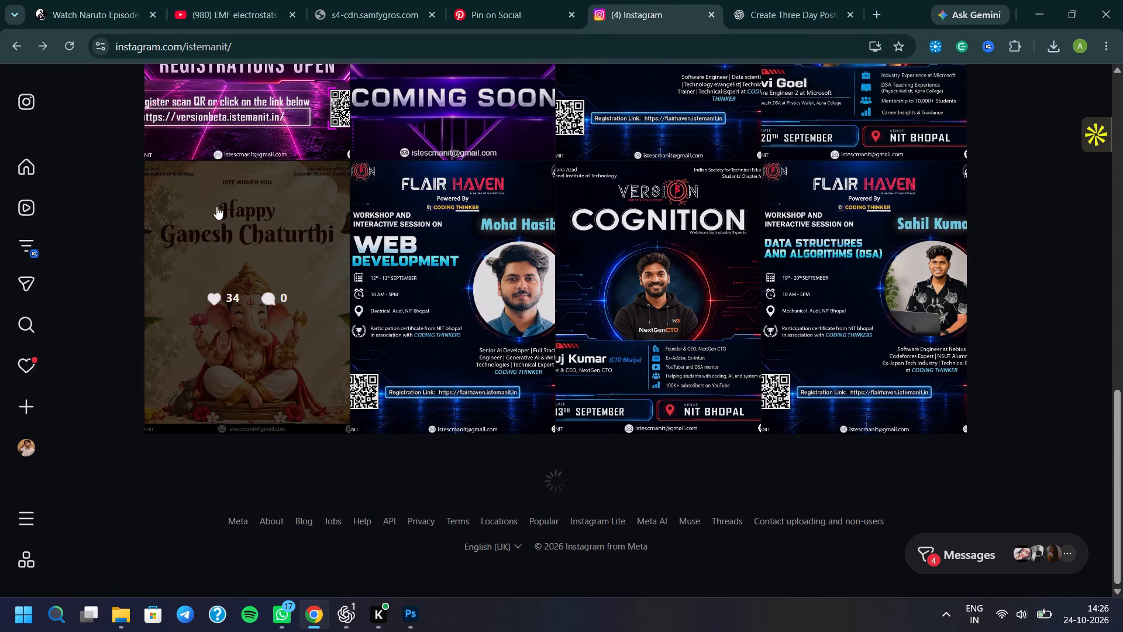
left_click(73, 42)
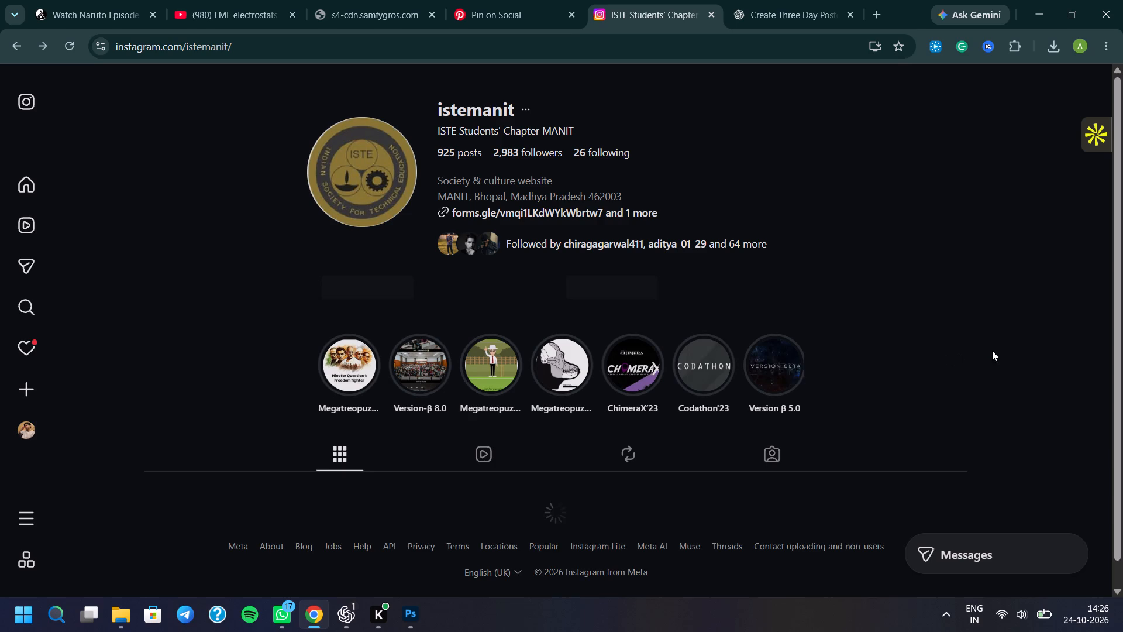
scroll(1008, 346, "down", 12)
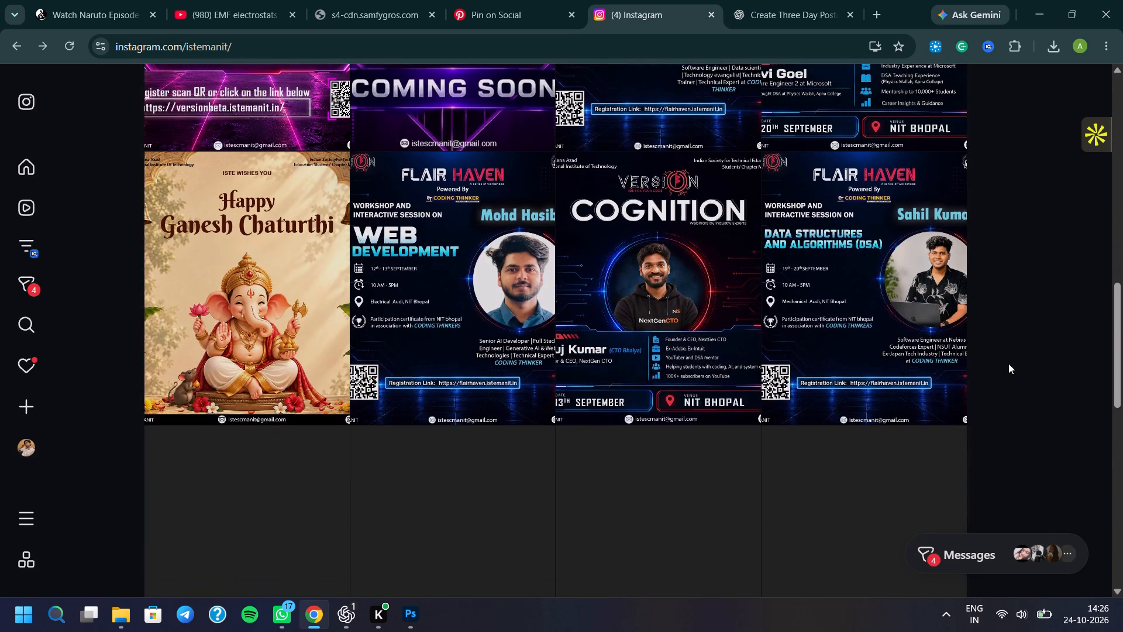
scroll(1008, 362, "down", 19)
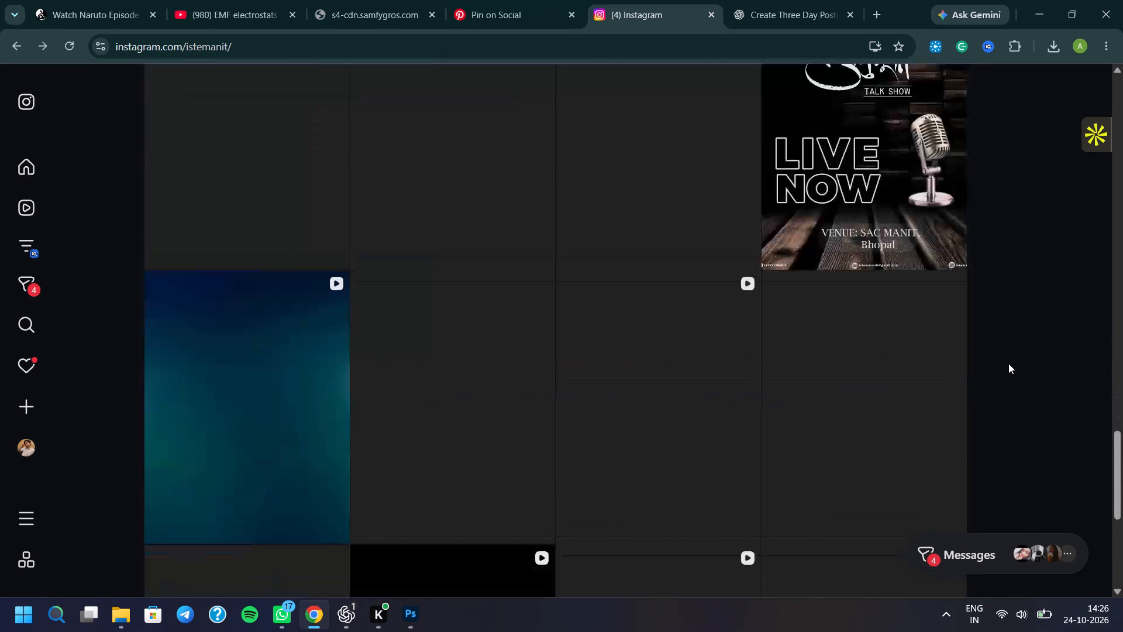
scroll(1008, 363, "down", 9)
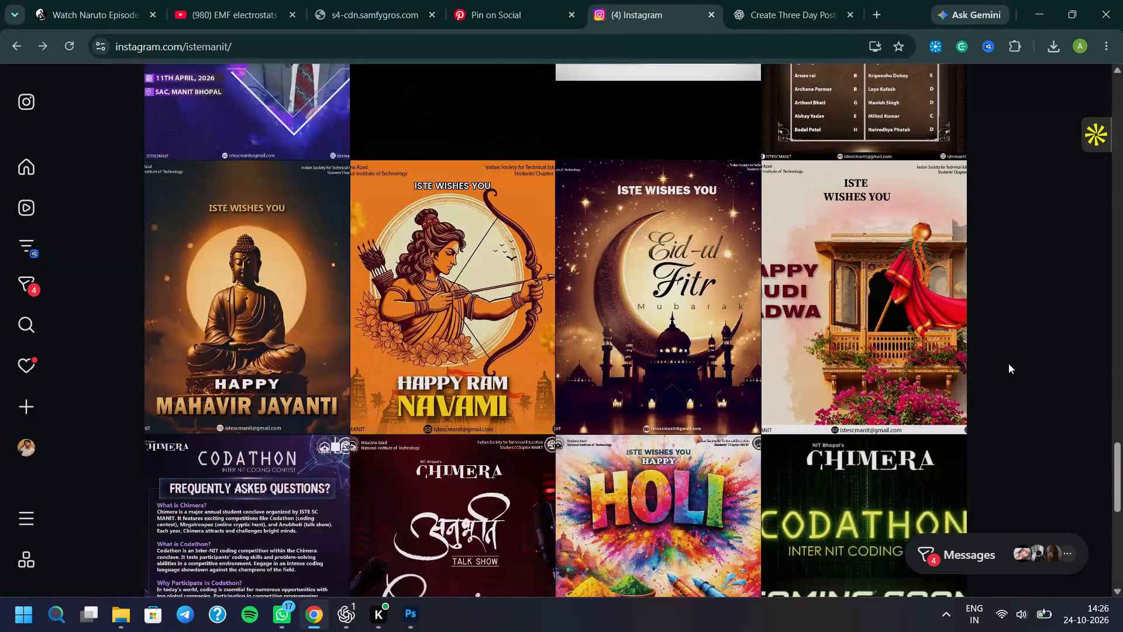
scroll(1008, 363, "down", 9)
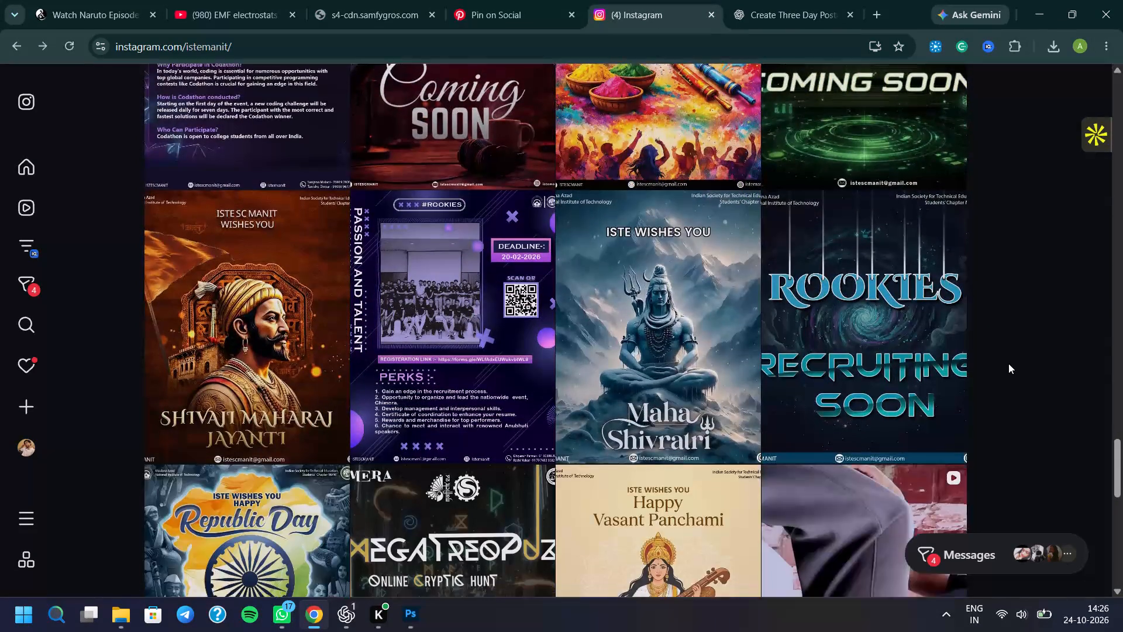
scroll(1008, 363, "down", 10)
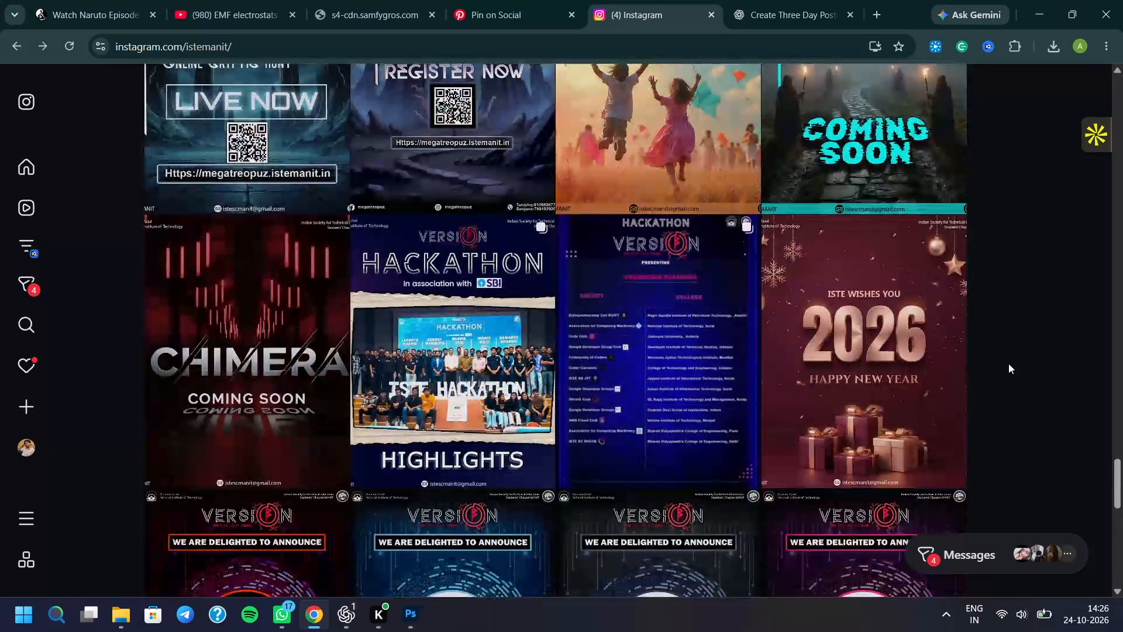
scroll(1008, 363, "down", 16)
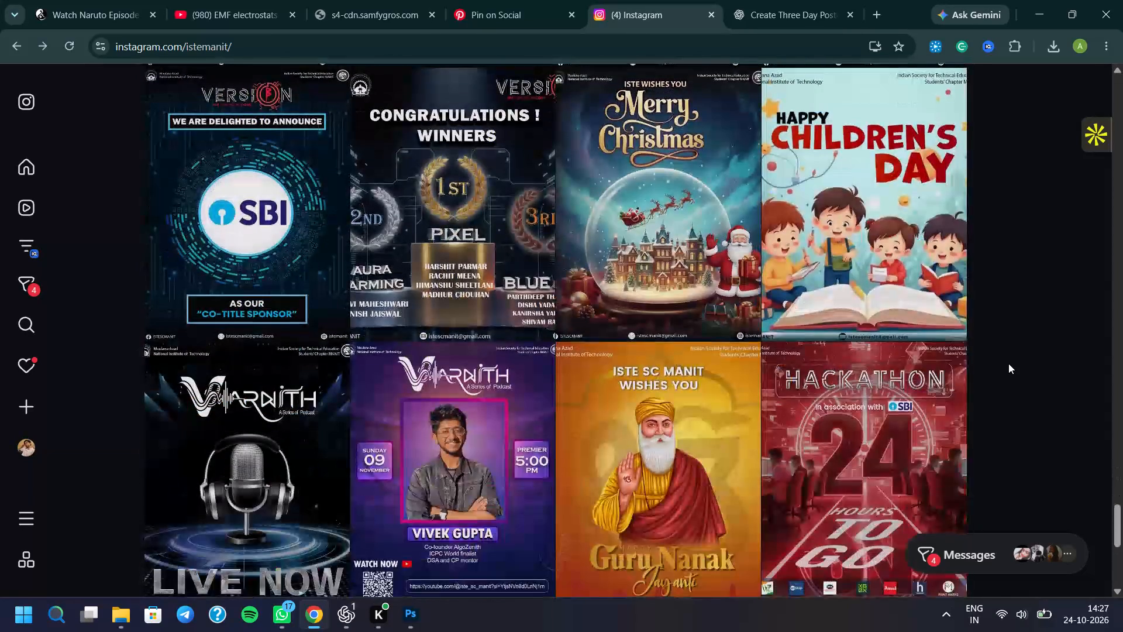
scroll(1008, 363, "down", 7)
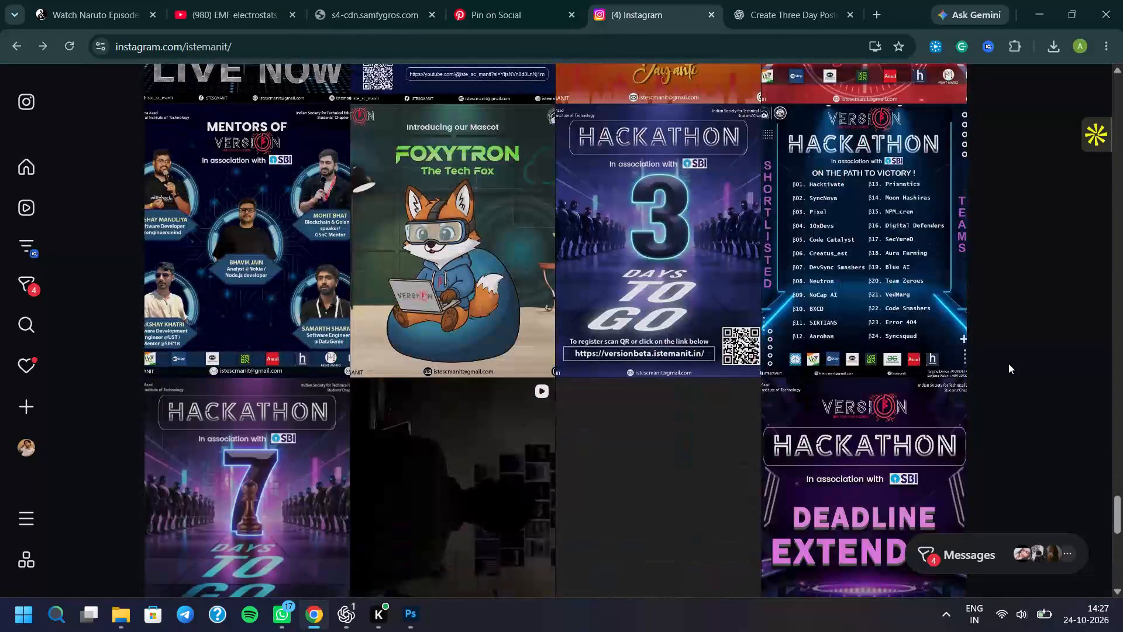
scroll(1008, 361, "down", 2)
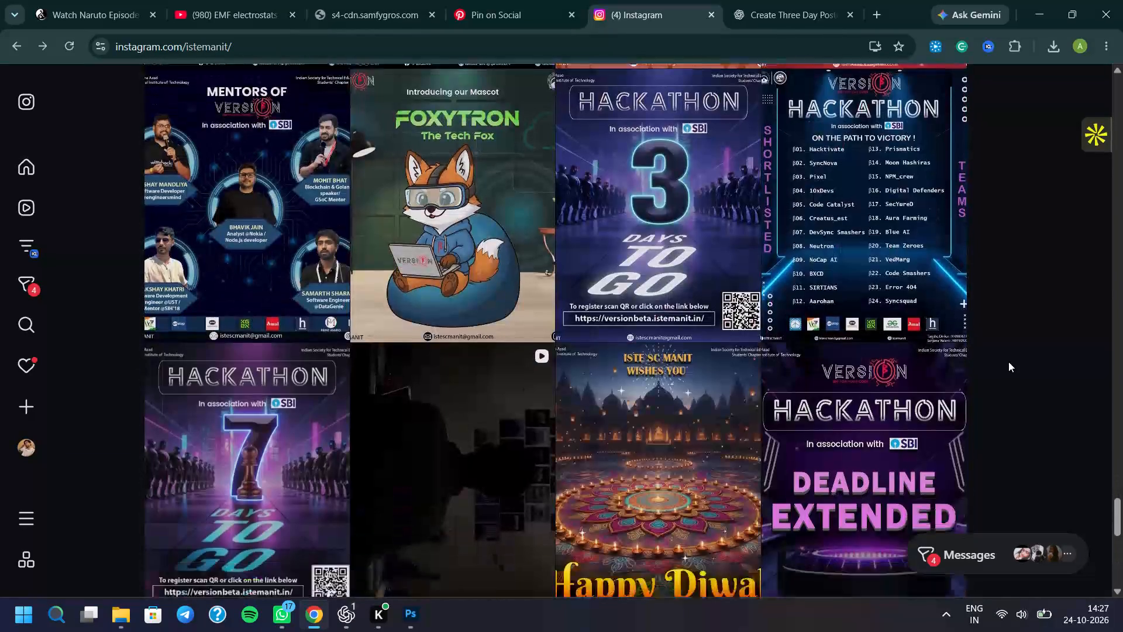
scroll(1008, 362, "down", 2)
scroll(1008, 362, "up", 4)
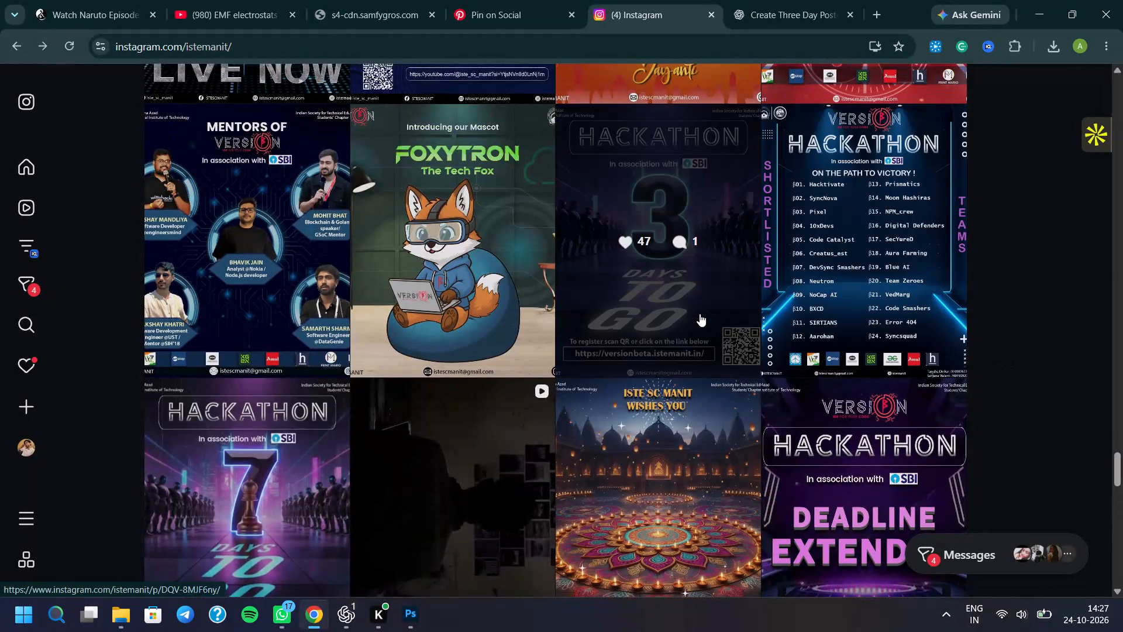
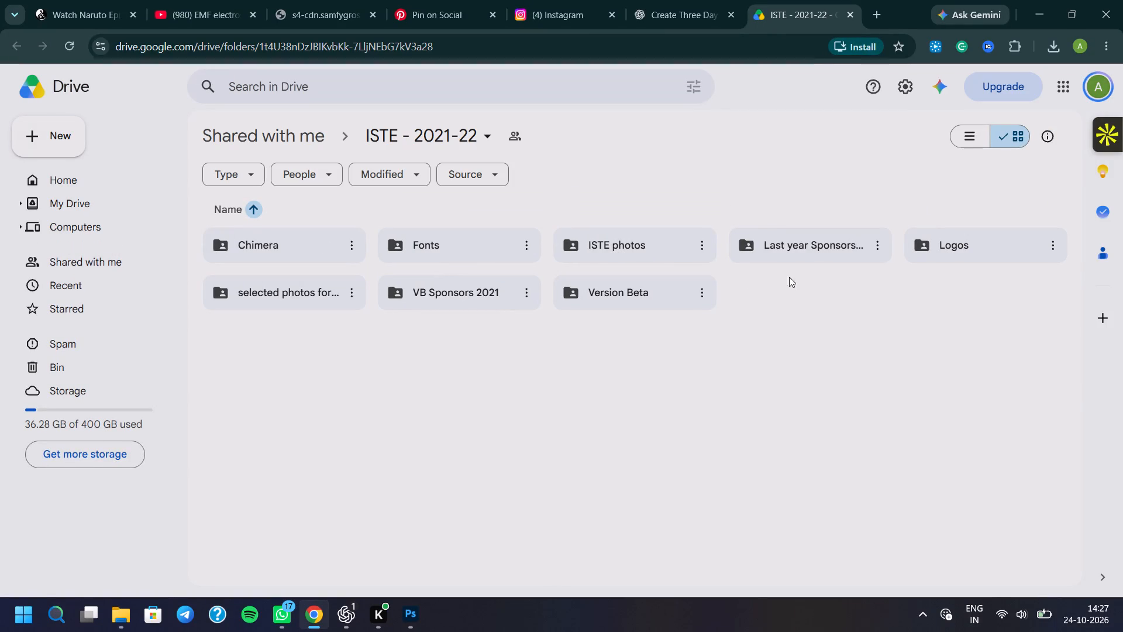
Open the Logos folder inside the shared ISTE - 2021-22 Drive folder and look through its logo files.
double_click(950, 259)
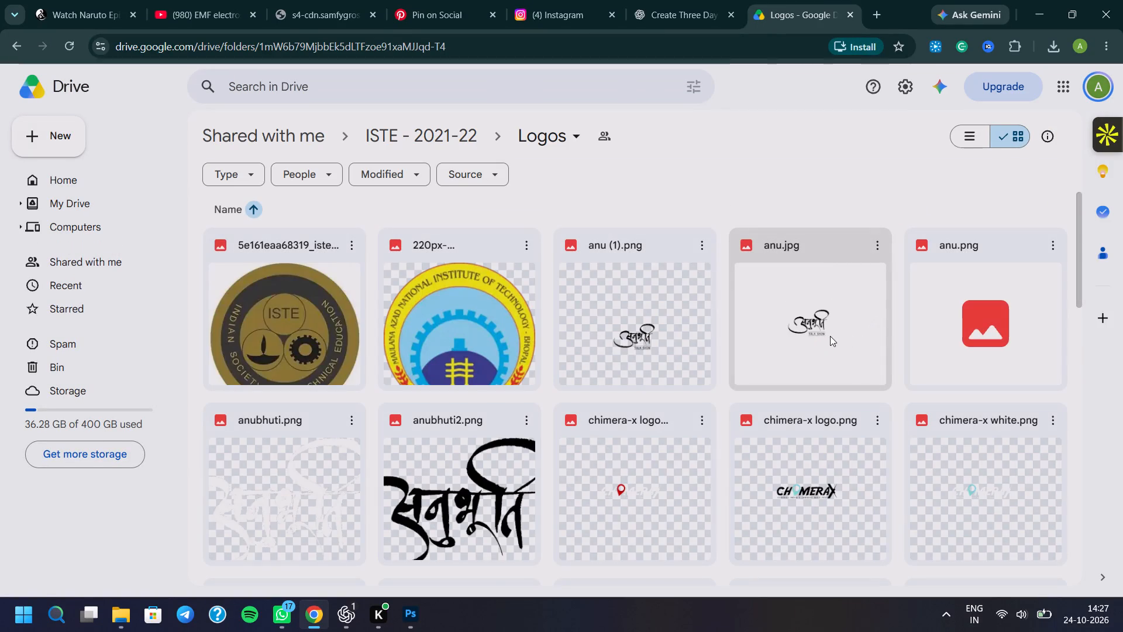
scroll(725, 377, "down", 2)
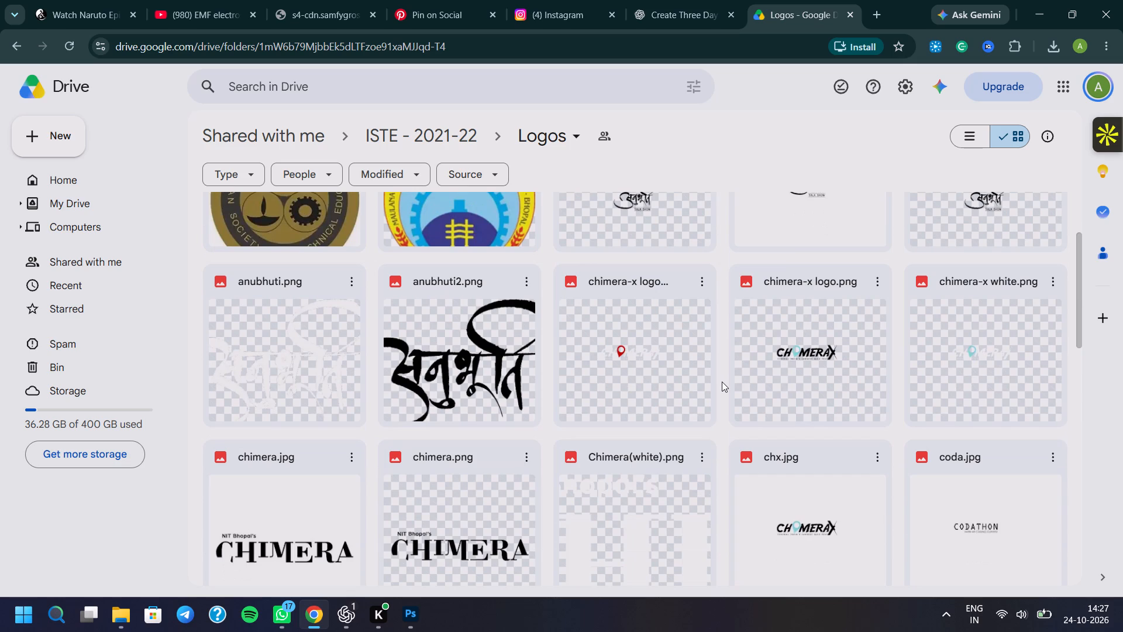
scroll(722, 382, "down", 4)
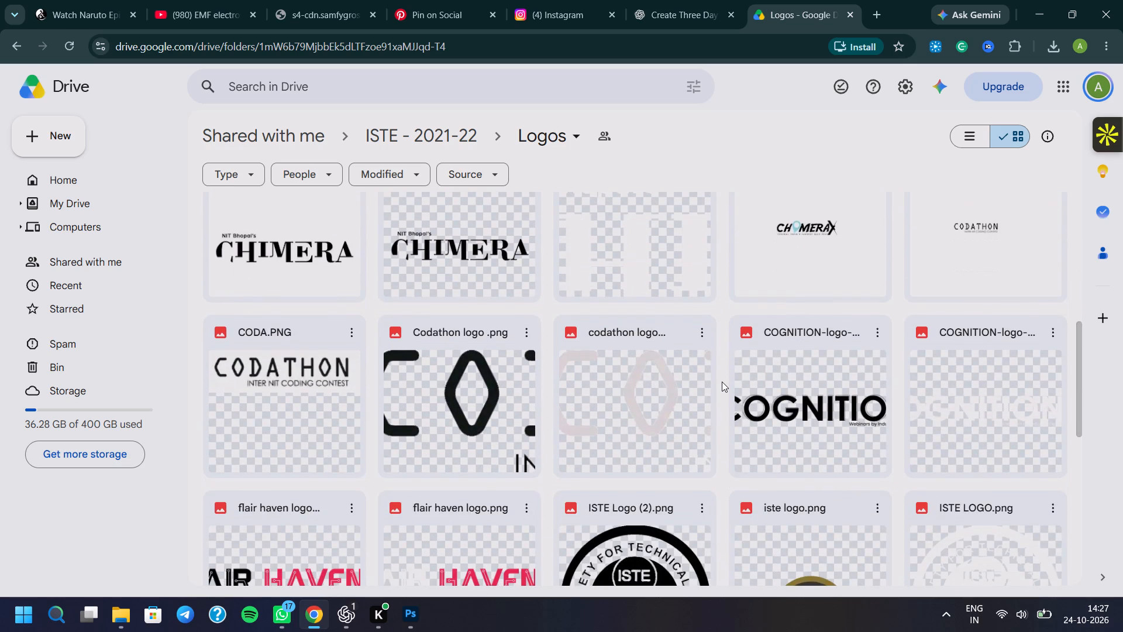
In Google Drive in Chrome, look through the logo files in the ISTE - 2021-22 Logos folder.
scroll(722, 382, "down", 5)
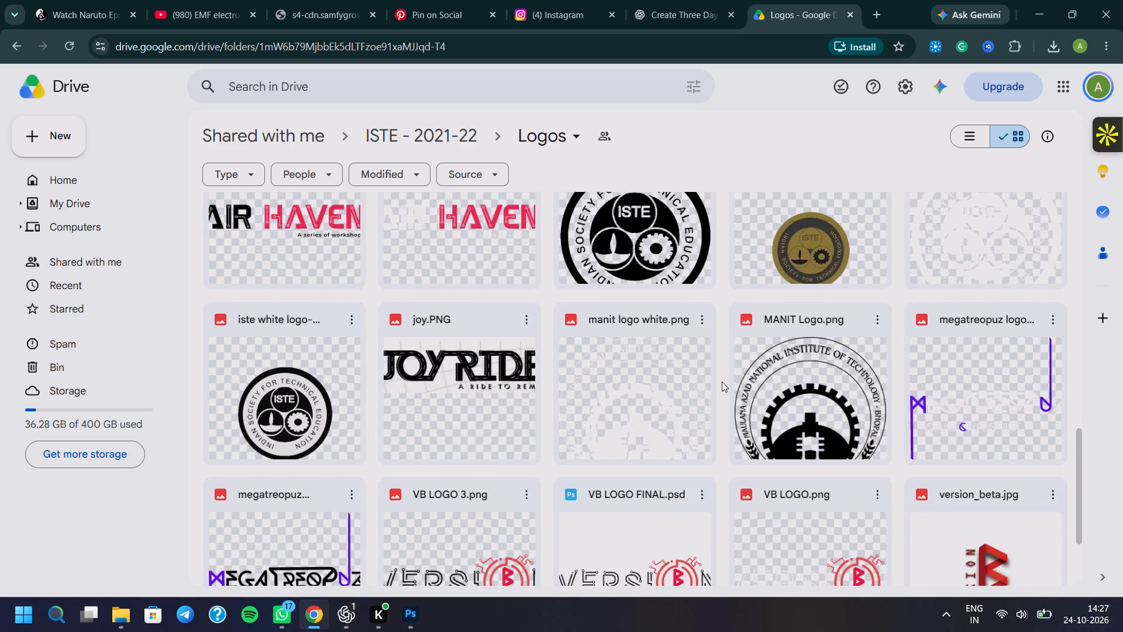
scroll(722, 382, "down", 3)
scroll(722, 382, "up", 1)
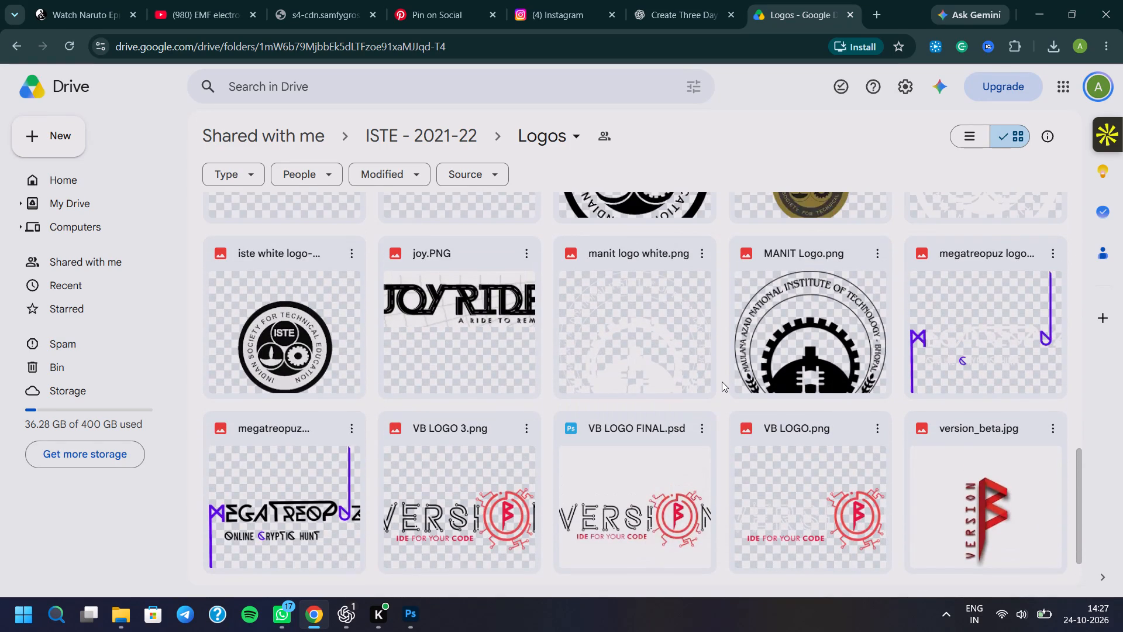
scroll(722, 382, "up", 4)
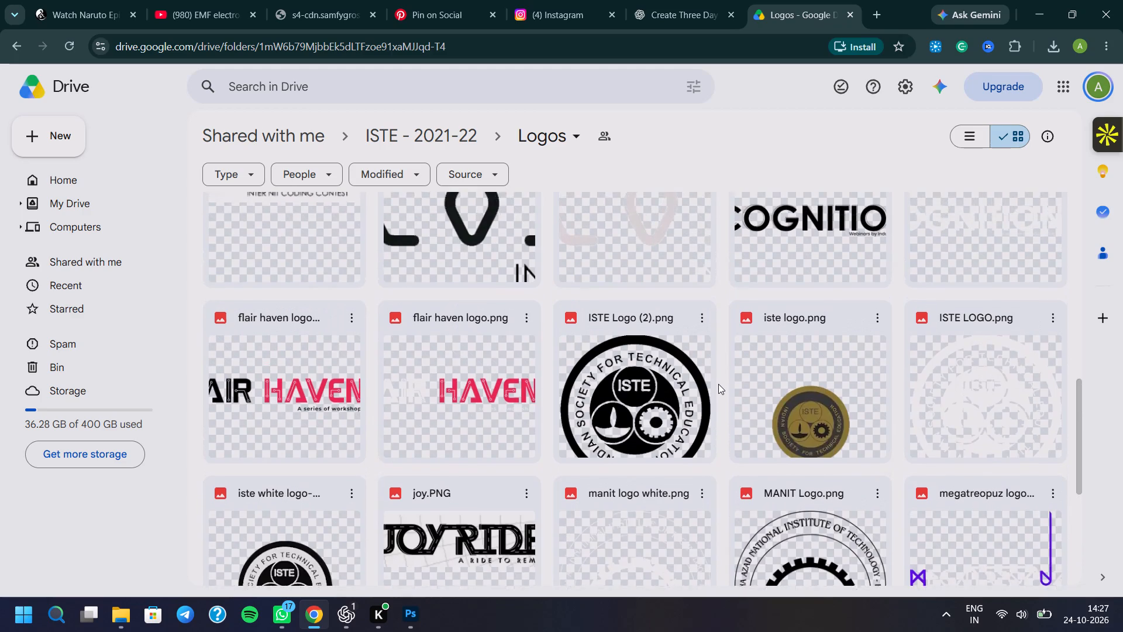
scroll(718, 384, "up", 2)
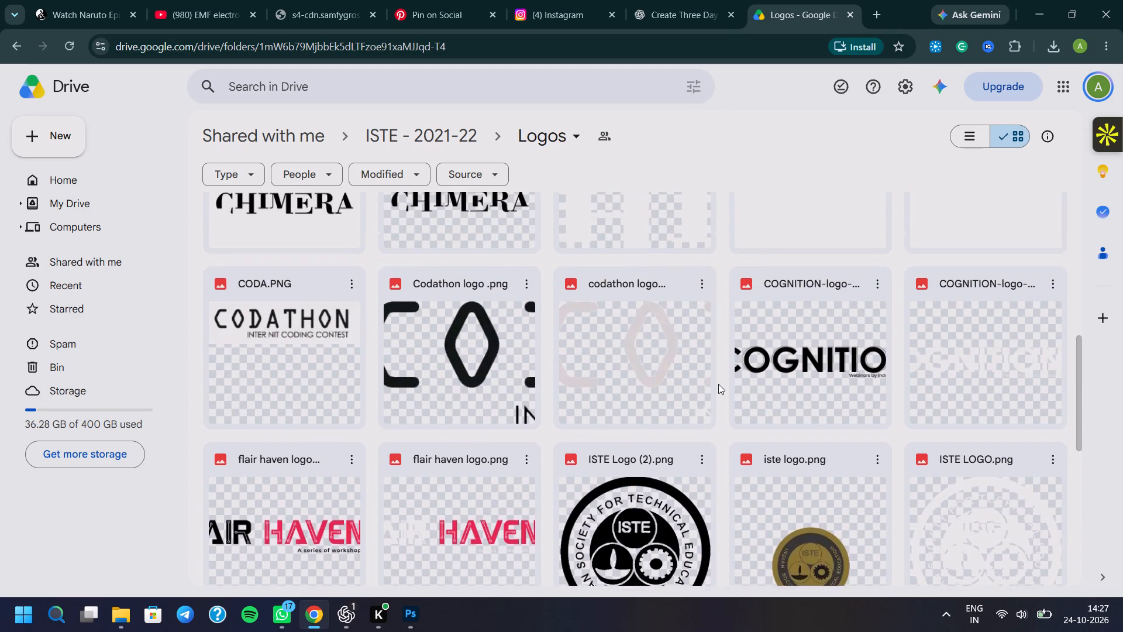
scroll(718, 384, "up", 2)
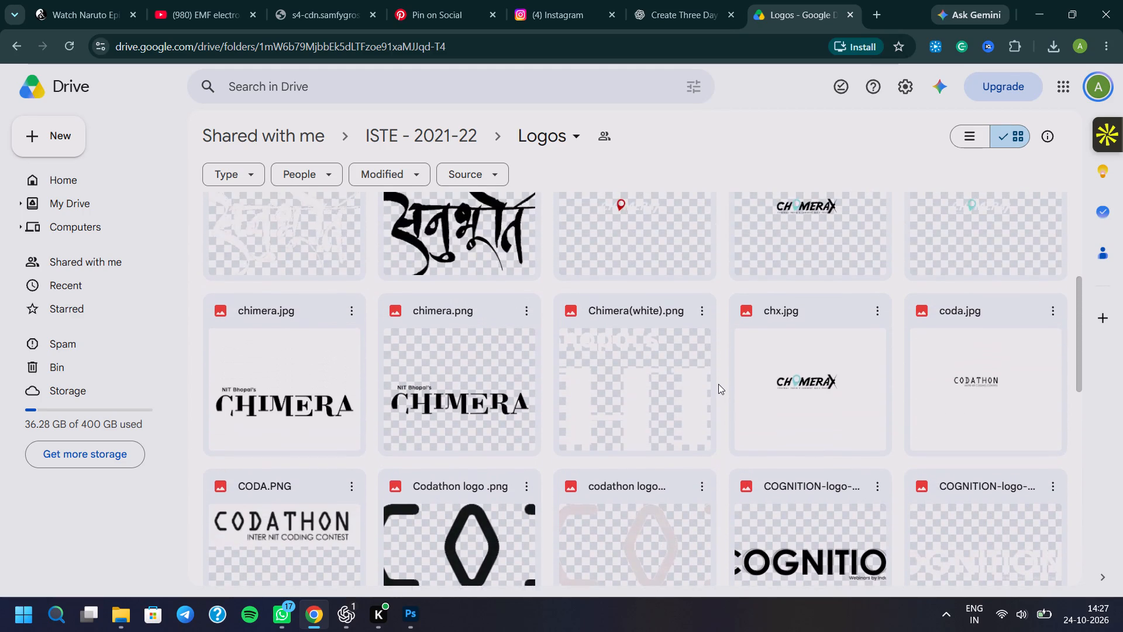
scroll(718, 384, "up", 4)
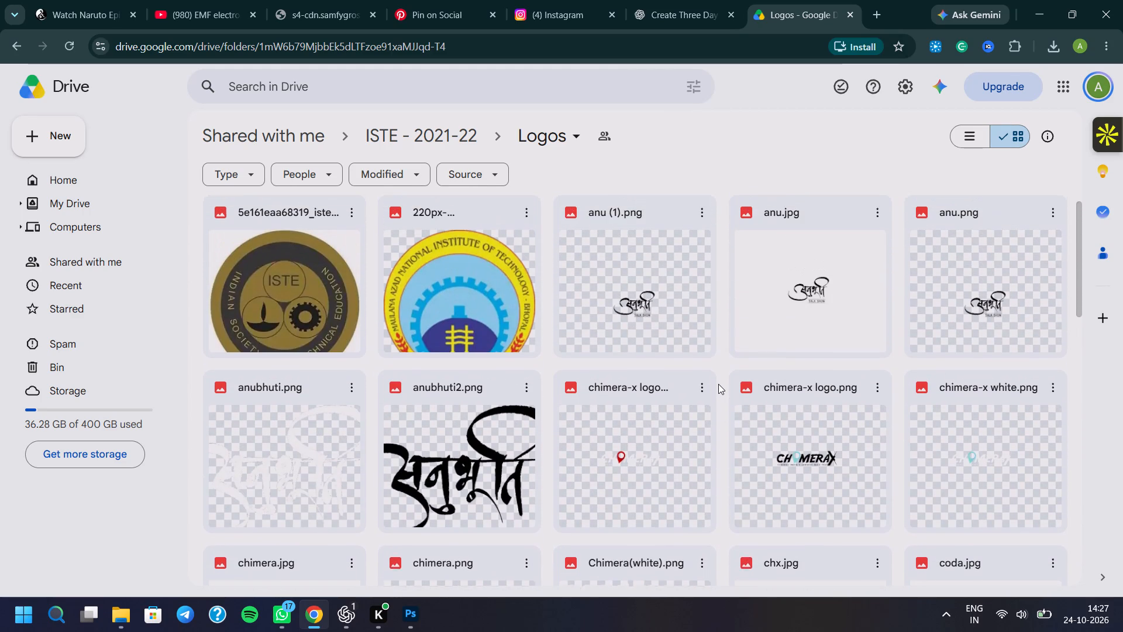
scroll(718, 384, "up", 2)
Open the Fonts folder inside ISTE - 2021-22 and look through its font files.
left_click(459, 133)
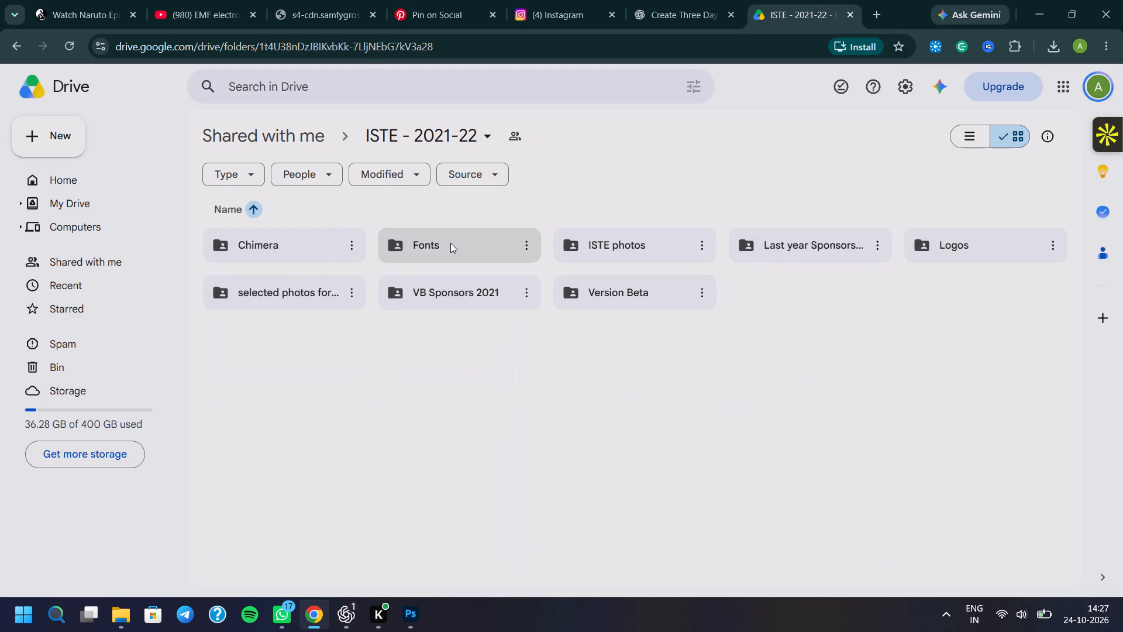
double_click(450, 244)
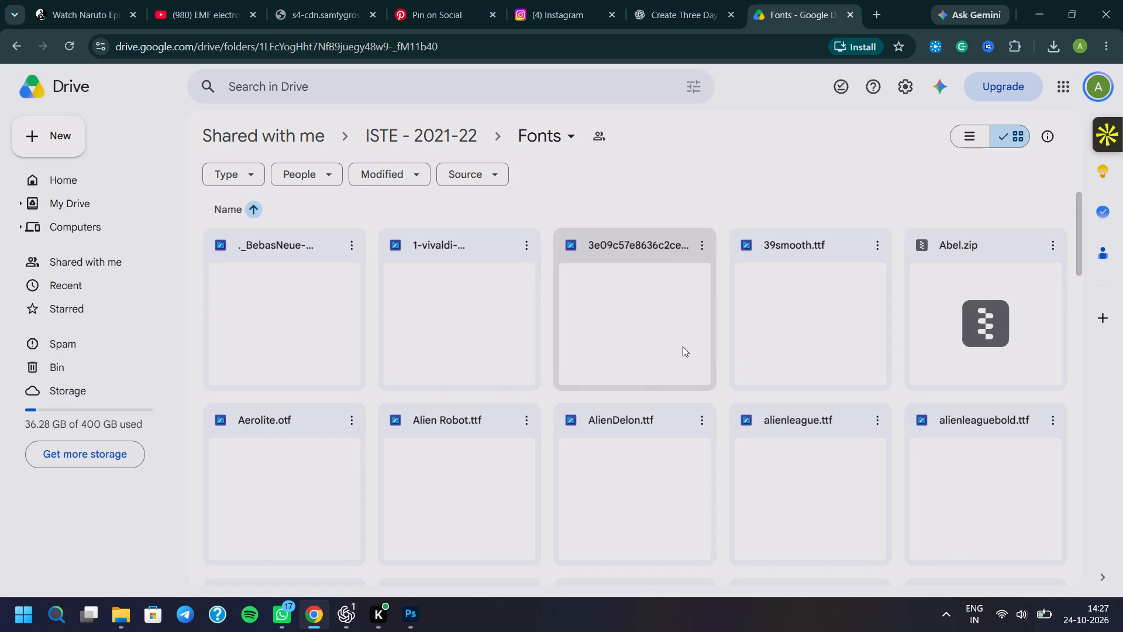
scroll(722, 379, "down", 8)
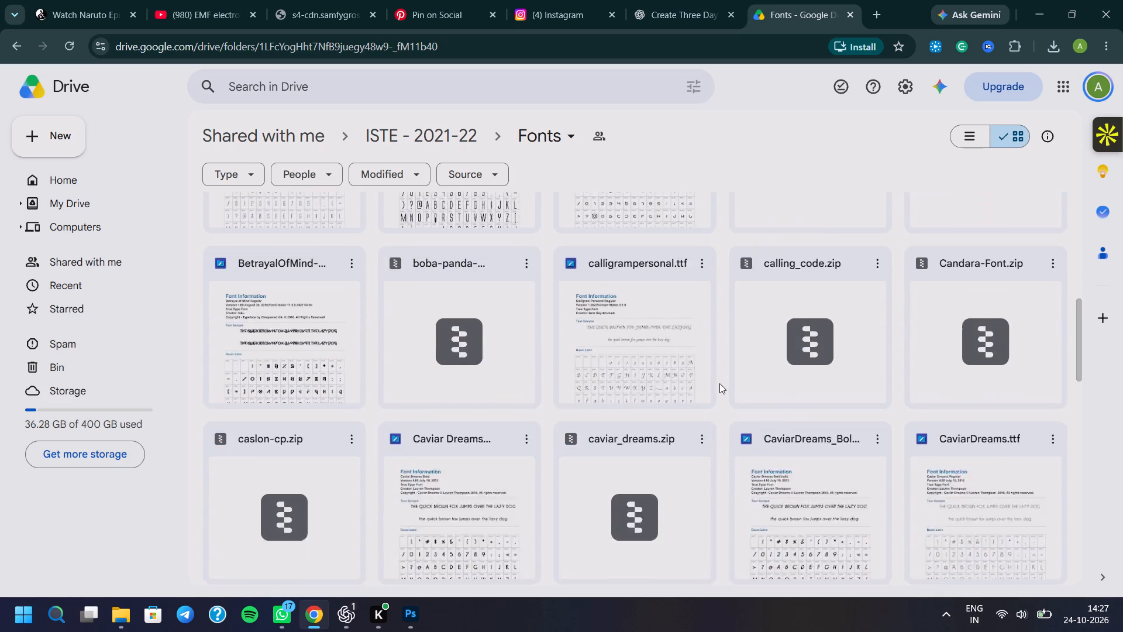
scroll(719, 383, "down", 18)
scroll(719, 385, "down", 8)
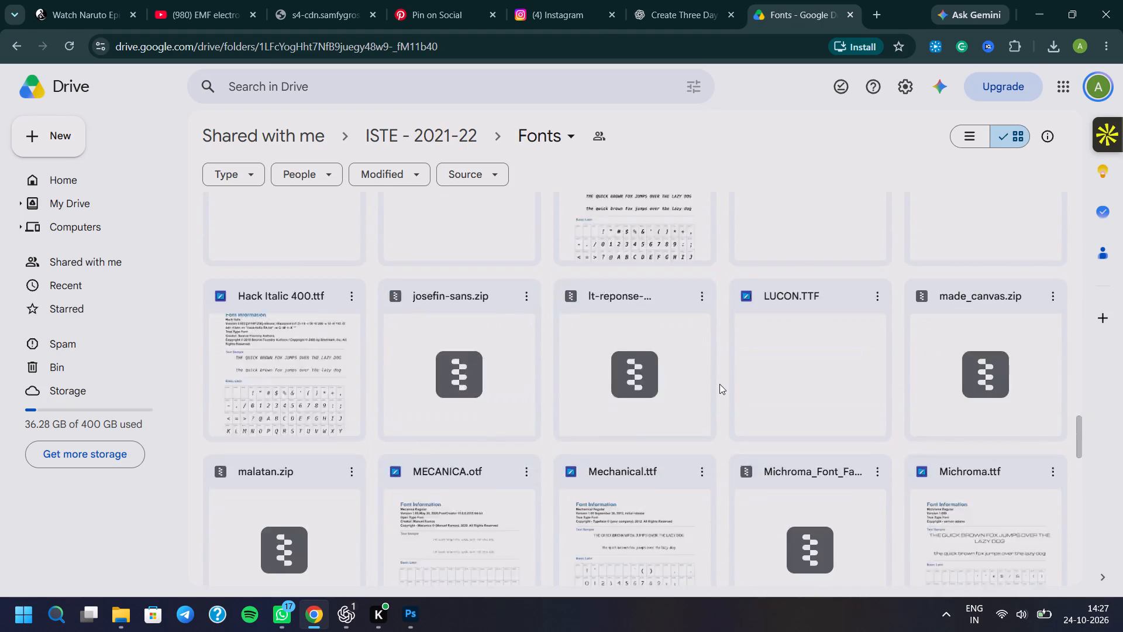
scroll(719, 384, "down", 20)
scroll(719, 384, "down", 9)
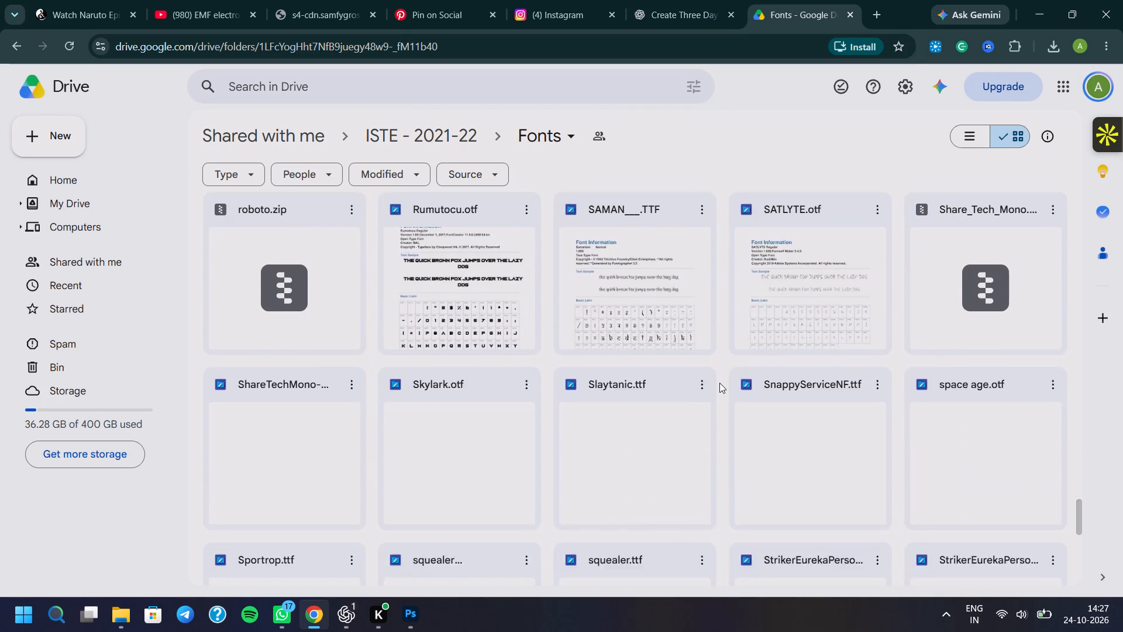
scroll(719, 383, "down", 9)
scroll(721, 383, "up", 20)
scroll(721, 383, "up", 2)
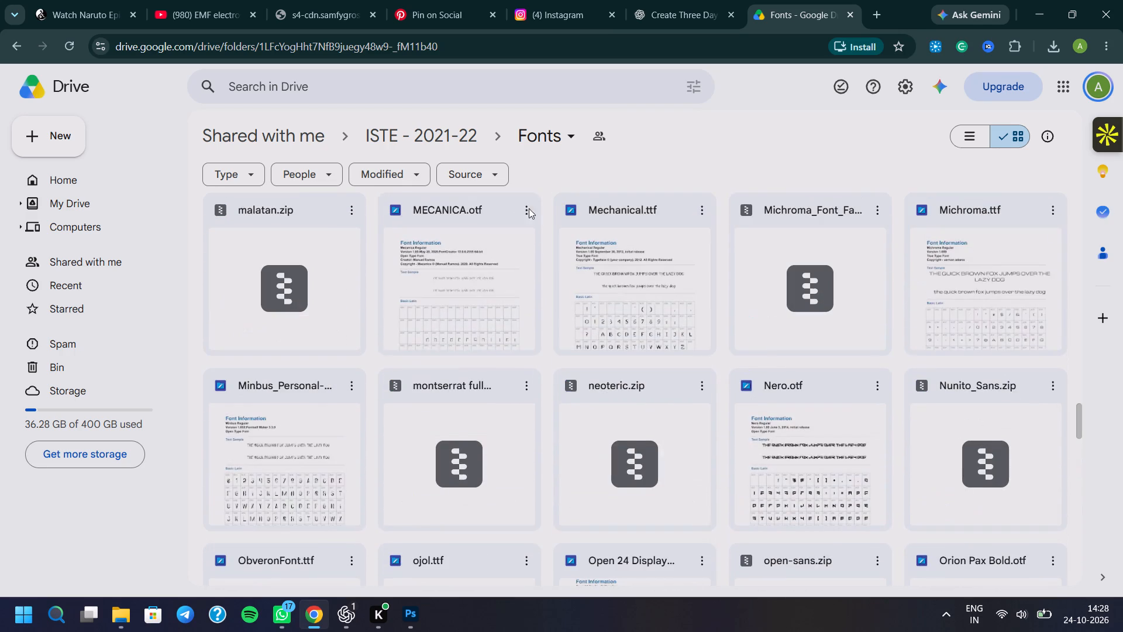
Go to the Version Beta folder inside ISTE - 2021-22 and examine the contents of its Mascot folder.
left_click(450, 137)
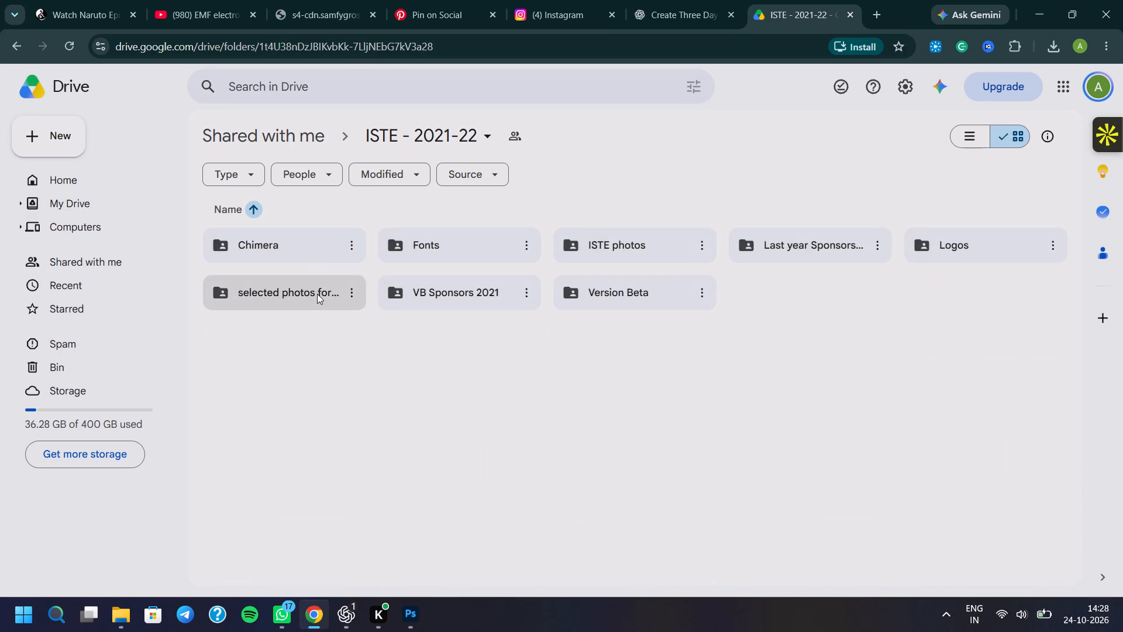
double_click(615, 302)
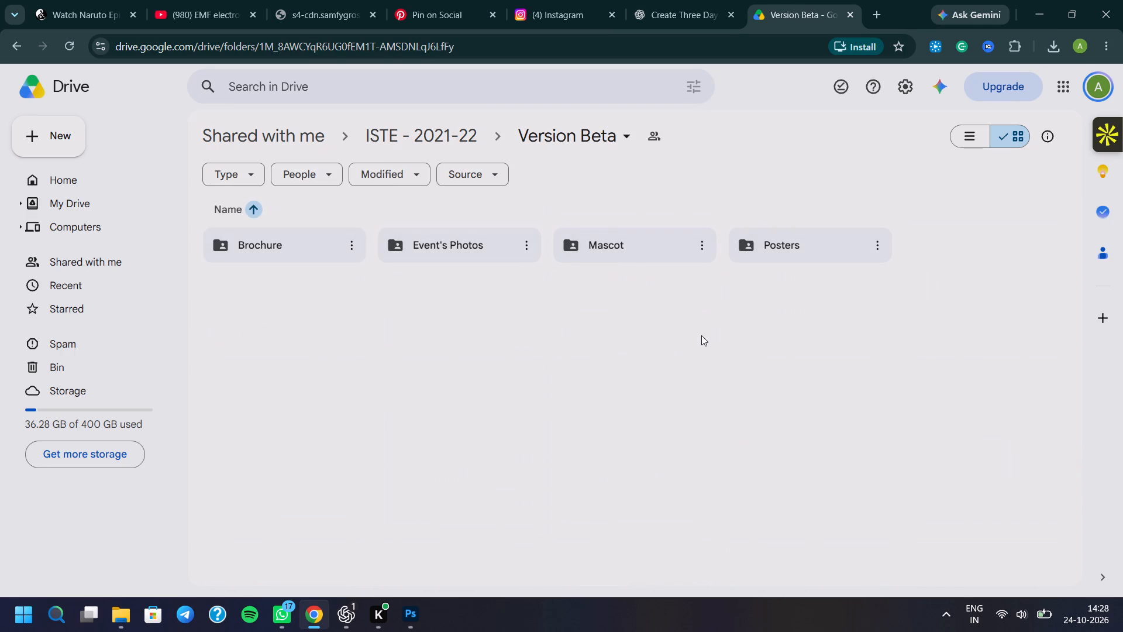
double_click(641, 243)
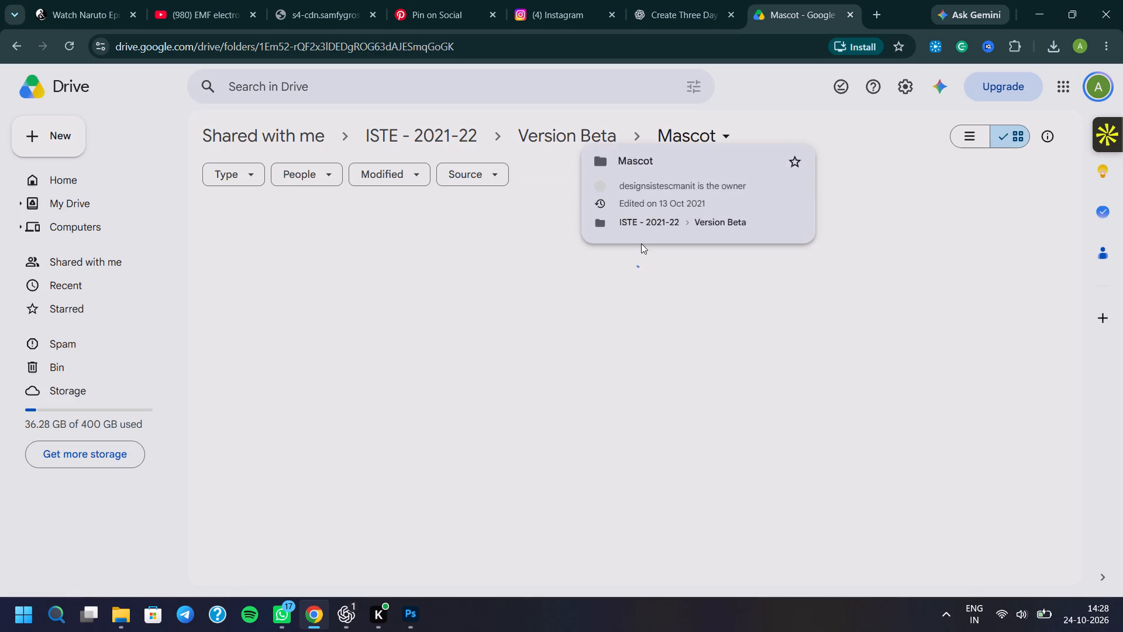
Open Version Beta's Posters folder, preview the hackathon coming soon poster, and look over the other posters.
left_click(546, 136)
double_click(819, 256)
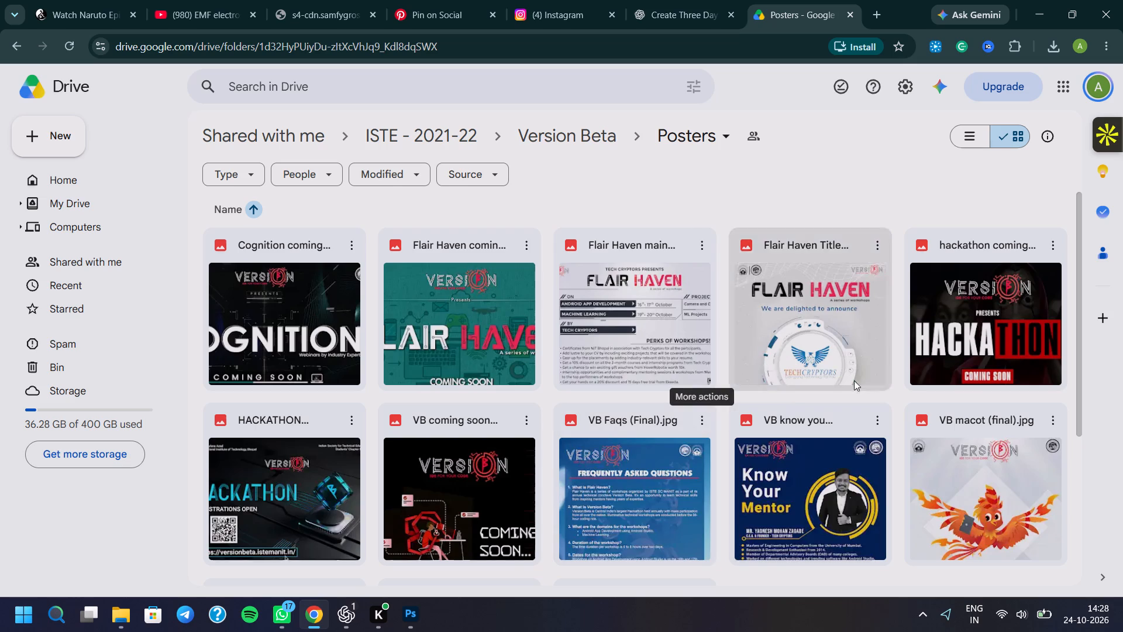
double_click(971, 328)
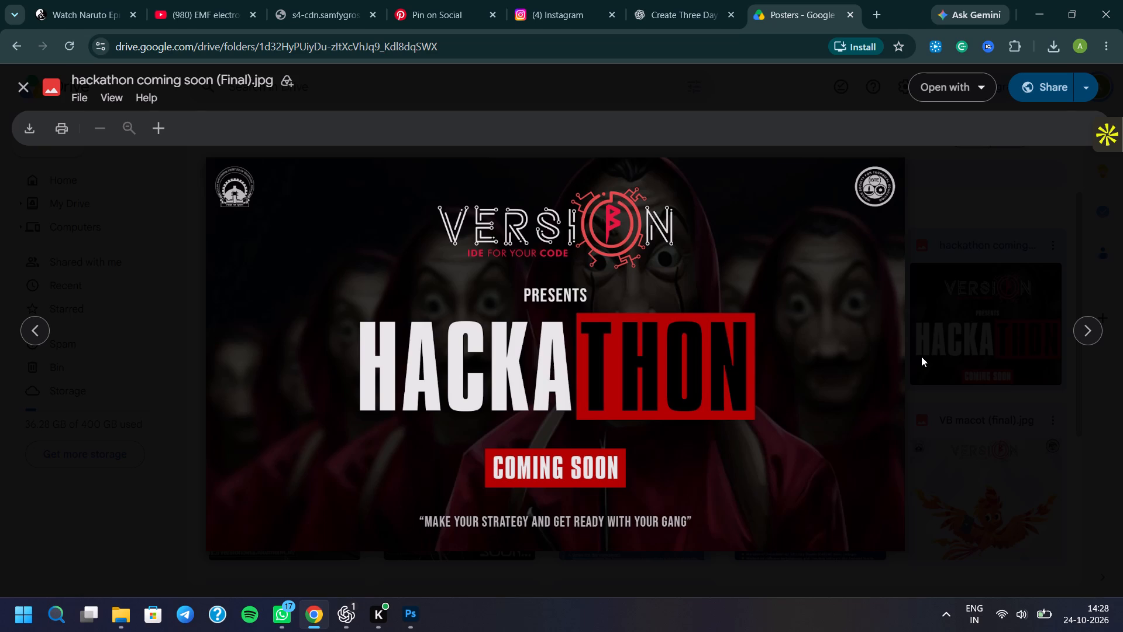
left_click(918, 361)
scroll(882, 379, "down", 5)
scroll(886, 386, "up", 3)
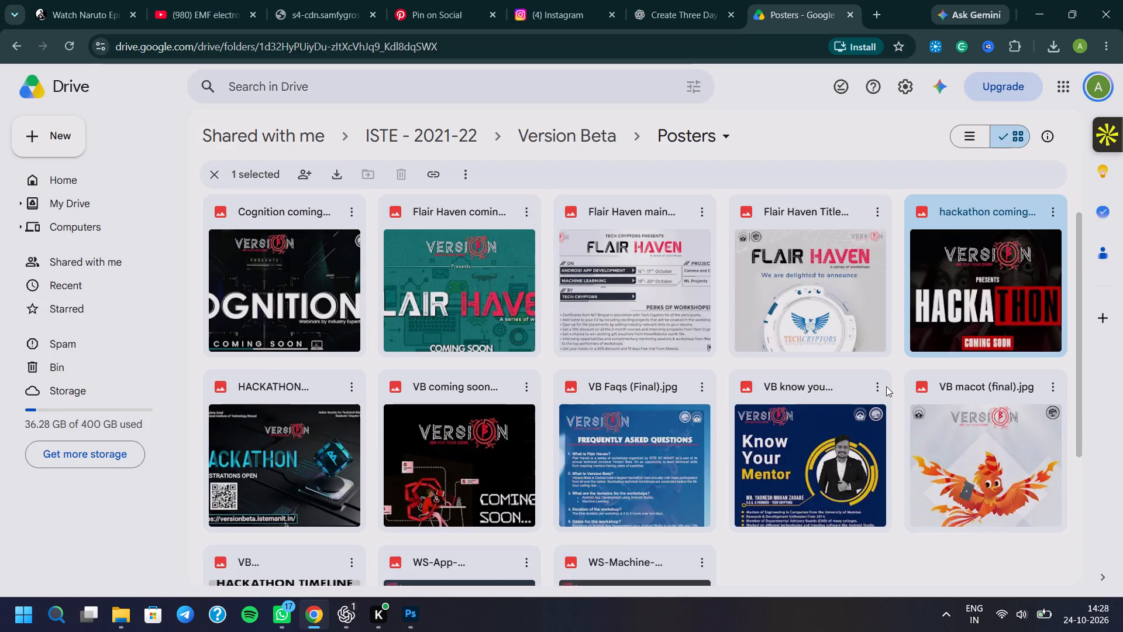
scroll(886, 386, "up", 5)
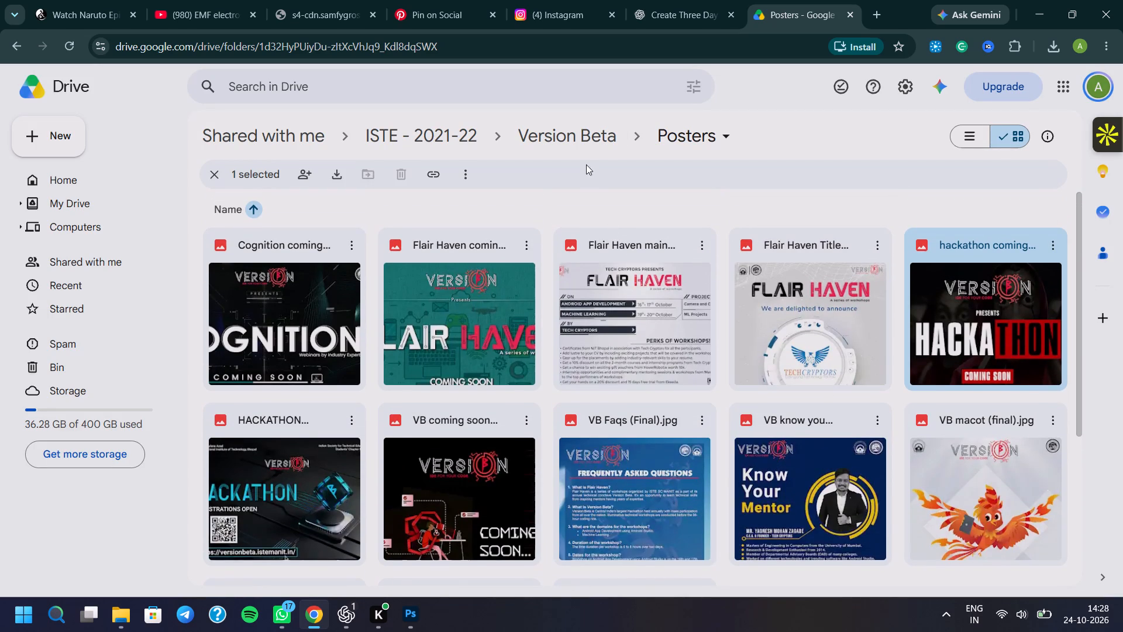
Check the contents of Version Beta's Brochure folder, then head back to the Version Beta folder.
left_click(584, 136)
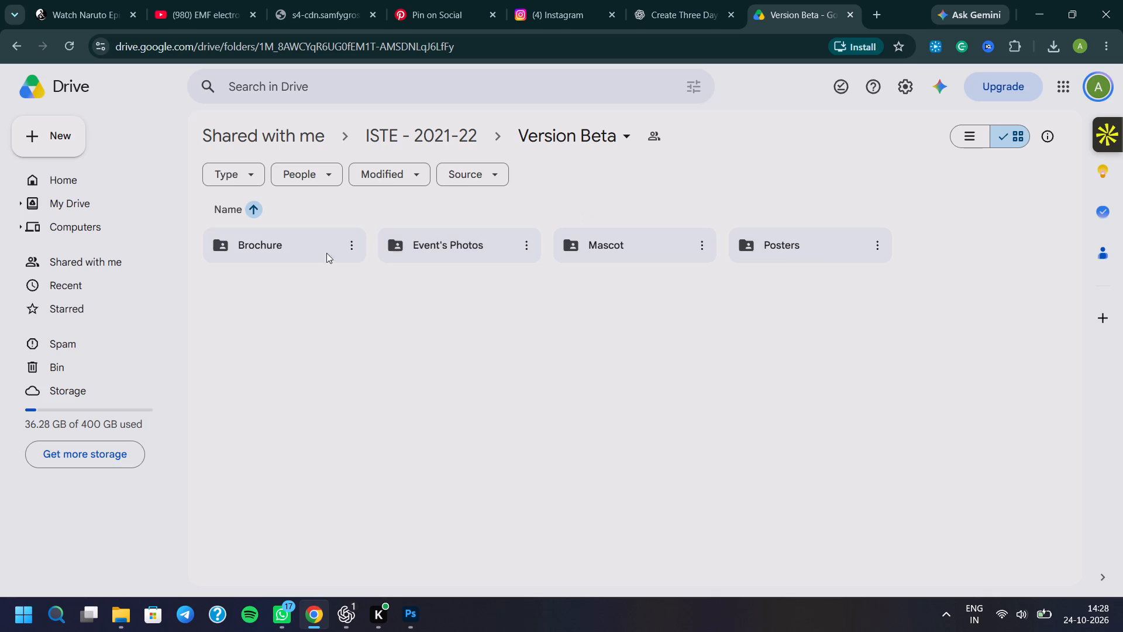
double_click(298, 248)
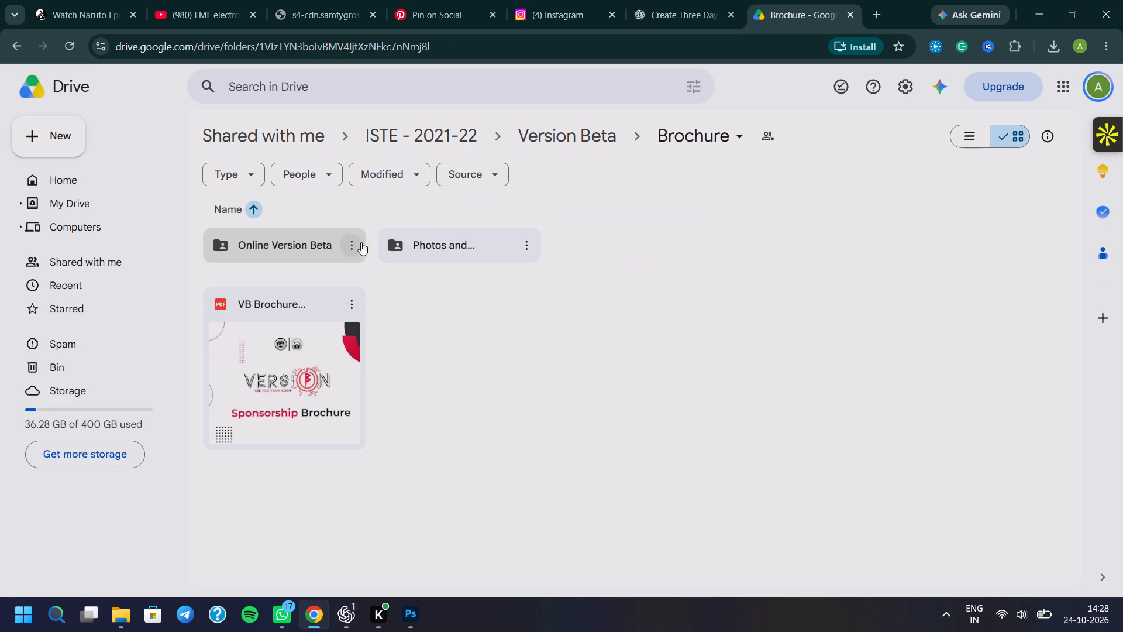
left_click(563, 130)
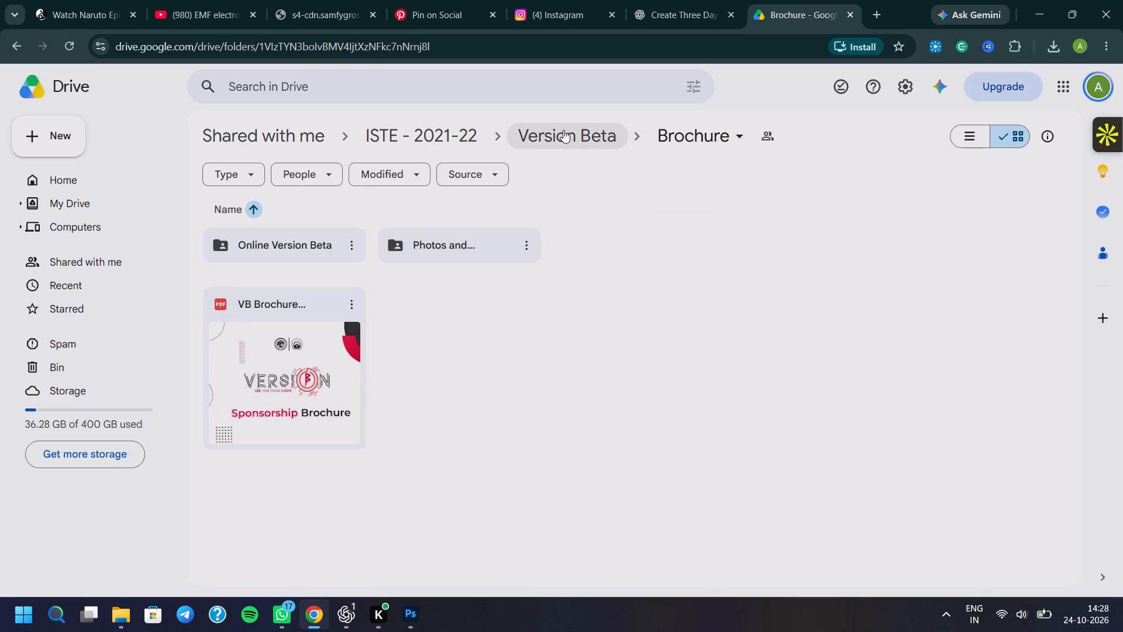
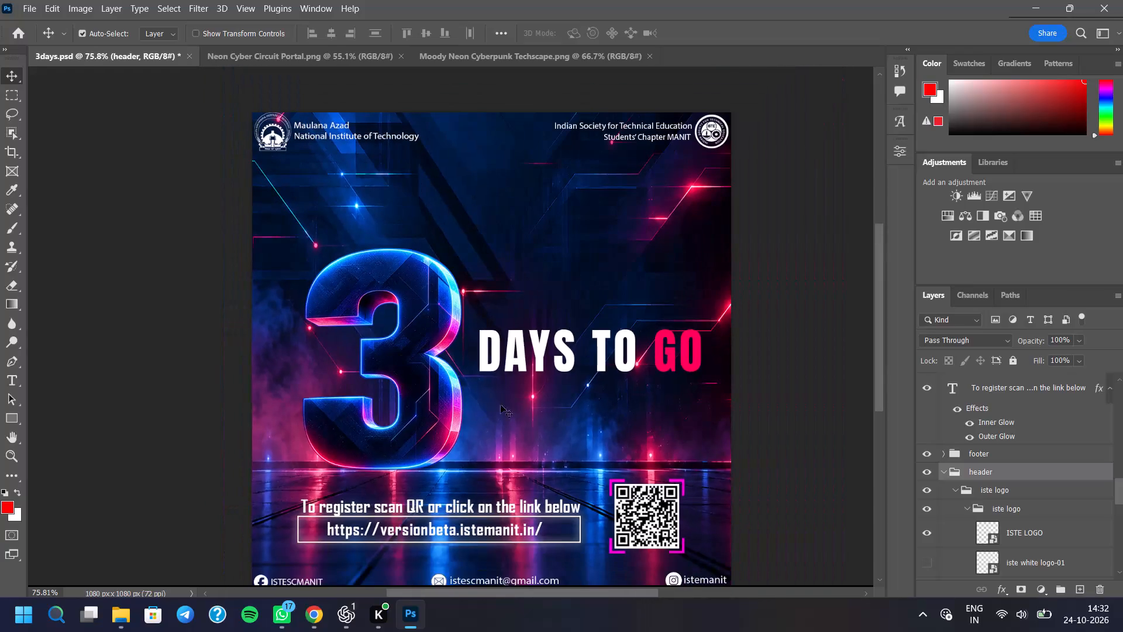
Collapse the iste logo group and the header group in the layer stack.
scroll(1098, 504, "down", 3)
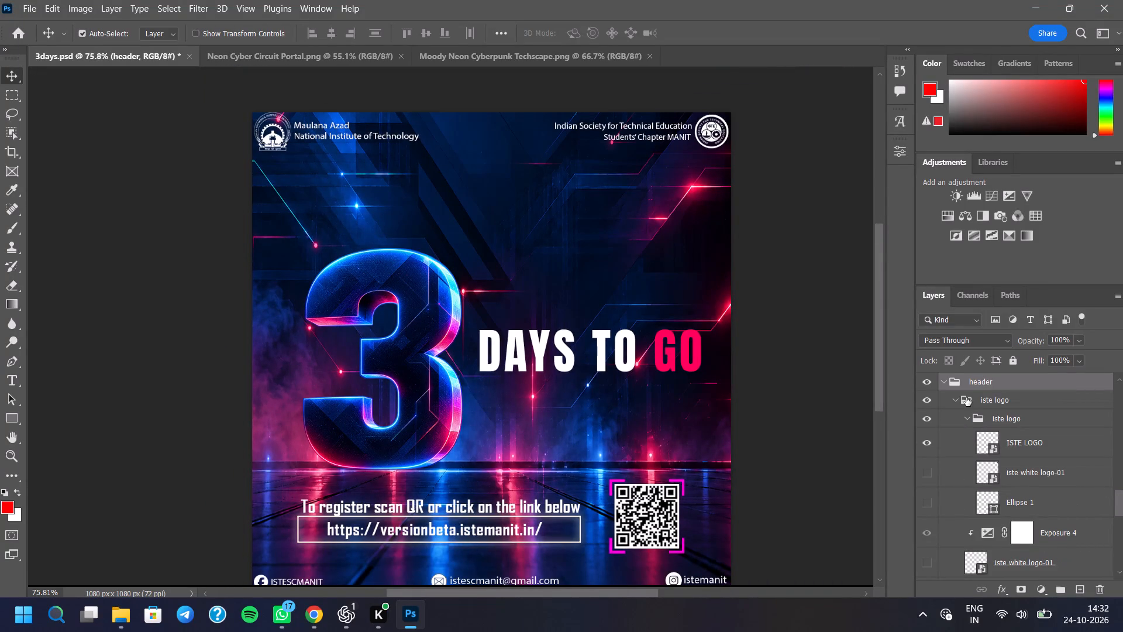
left_click(957, 398)
left_click(939, 383)
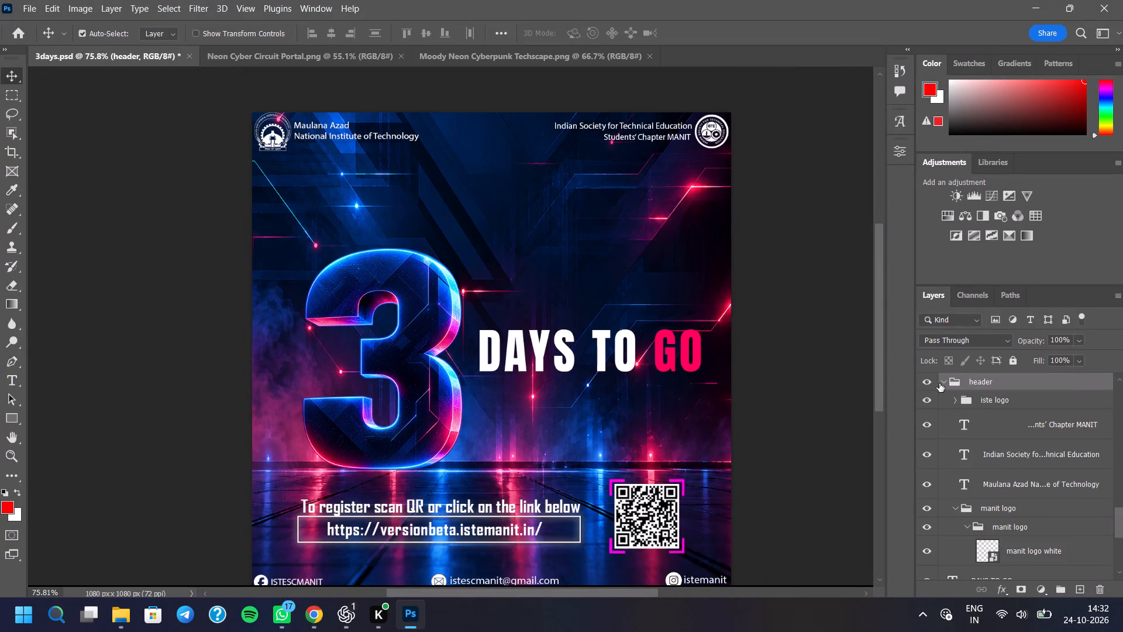
left_click(945, 377)
Select Layer 15, the neon 3, and nudge it slightly downward on the poster.
left_click(994, 458)
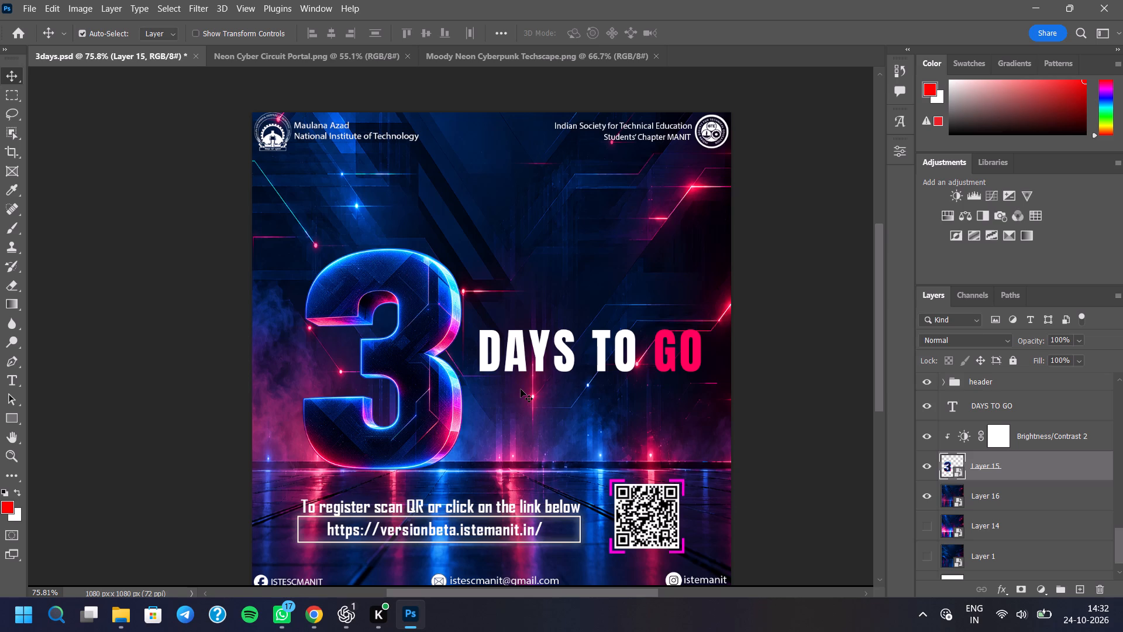
key("Down")
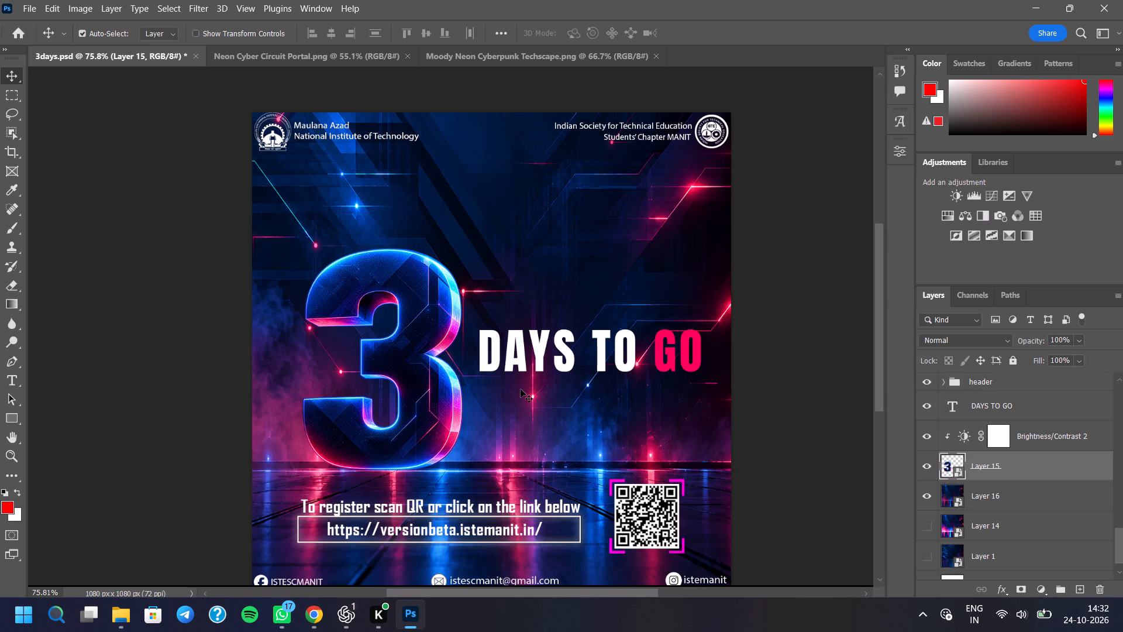
key("Down")
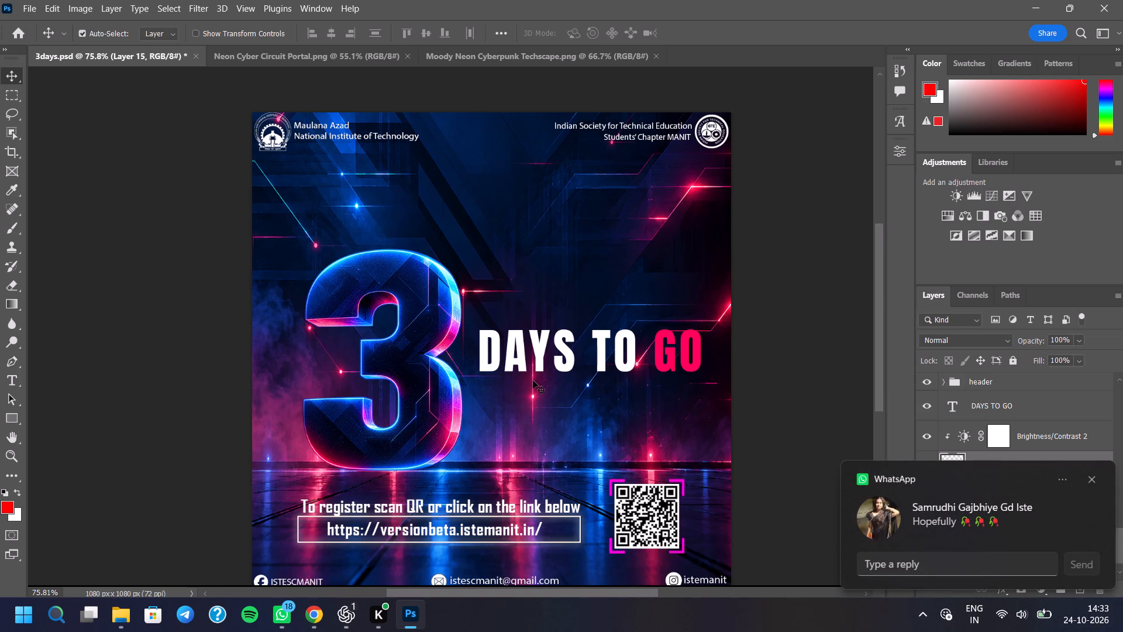
Add a new empty layer directly above the DAYS TO GO text layer.
scroll(388, 449, "up", 9)
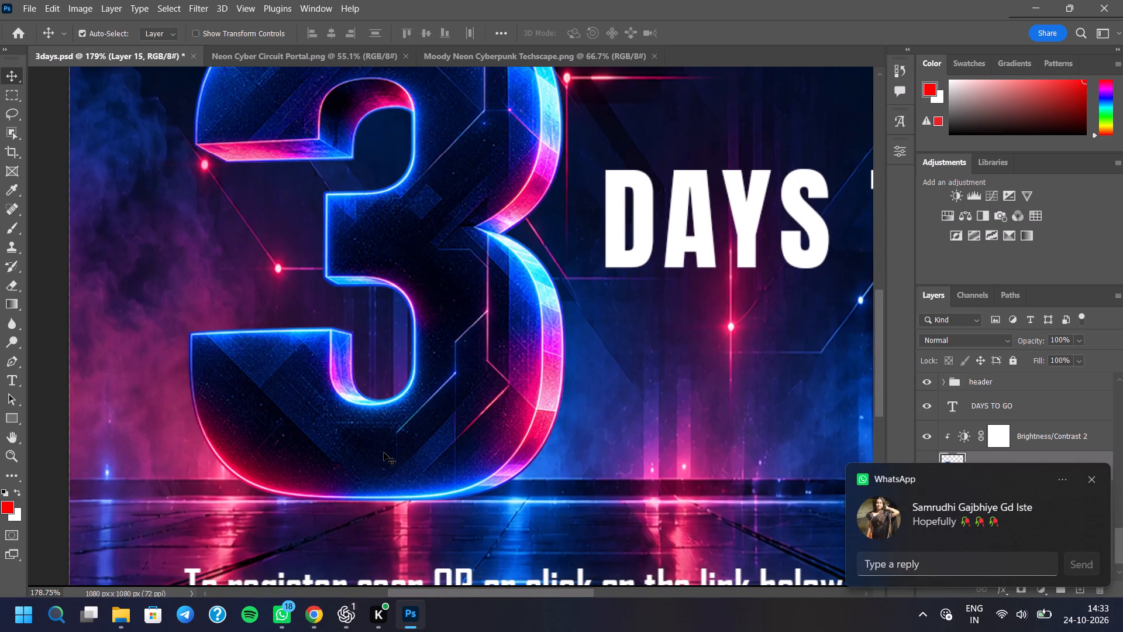
scroll(383, 454, "up", 3)
scroll(388, 455, "down", 6)
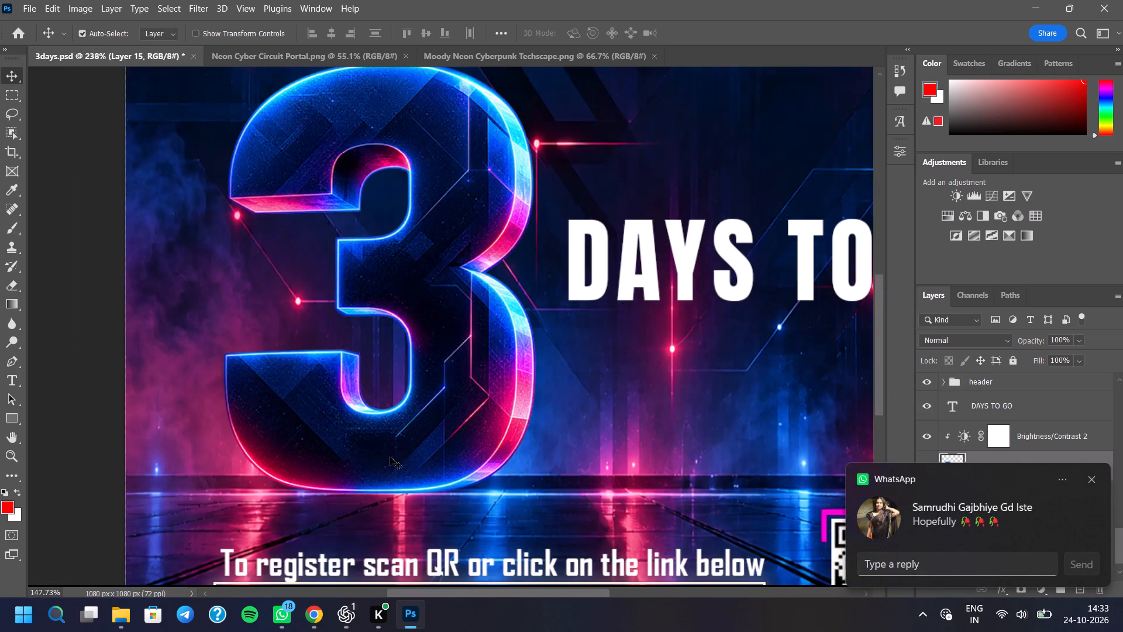
left_click(1097, 479)
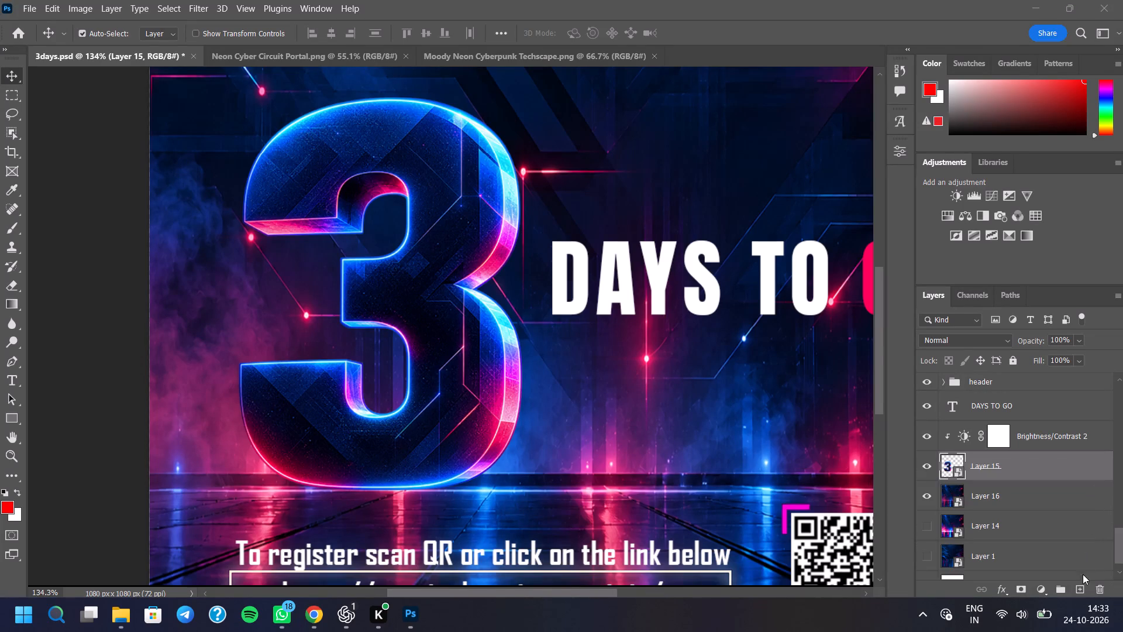
left_click(1048, 413)
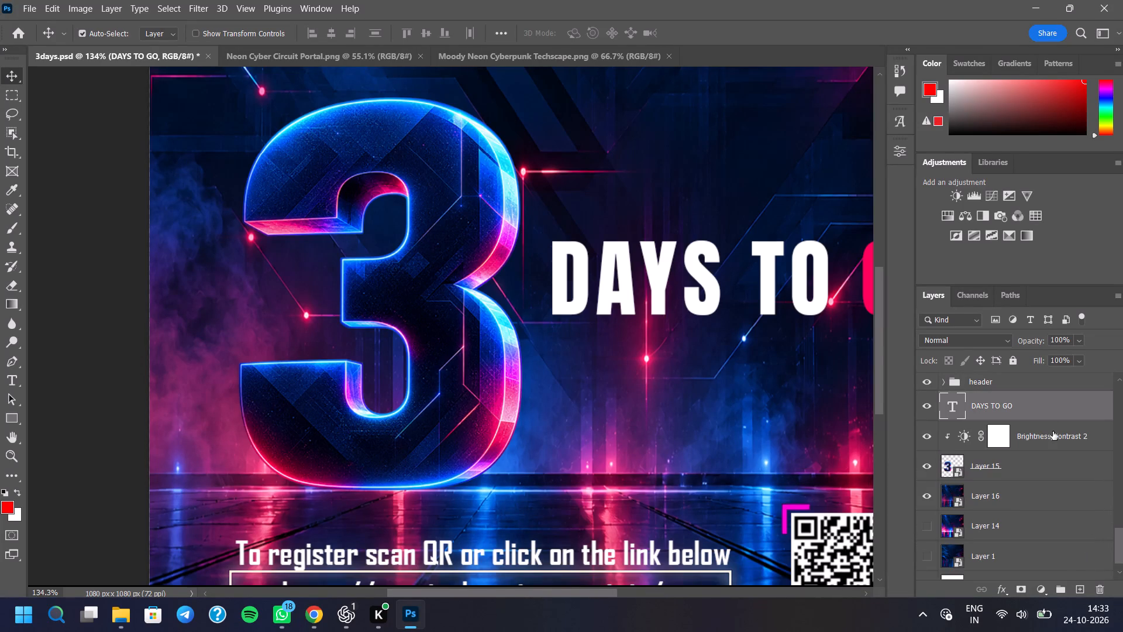
left_click(1079, 589)
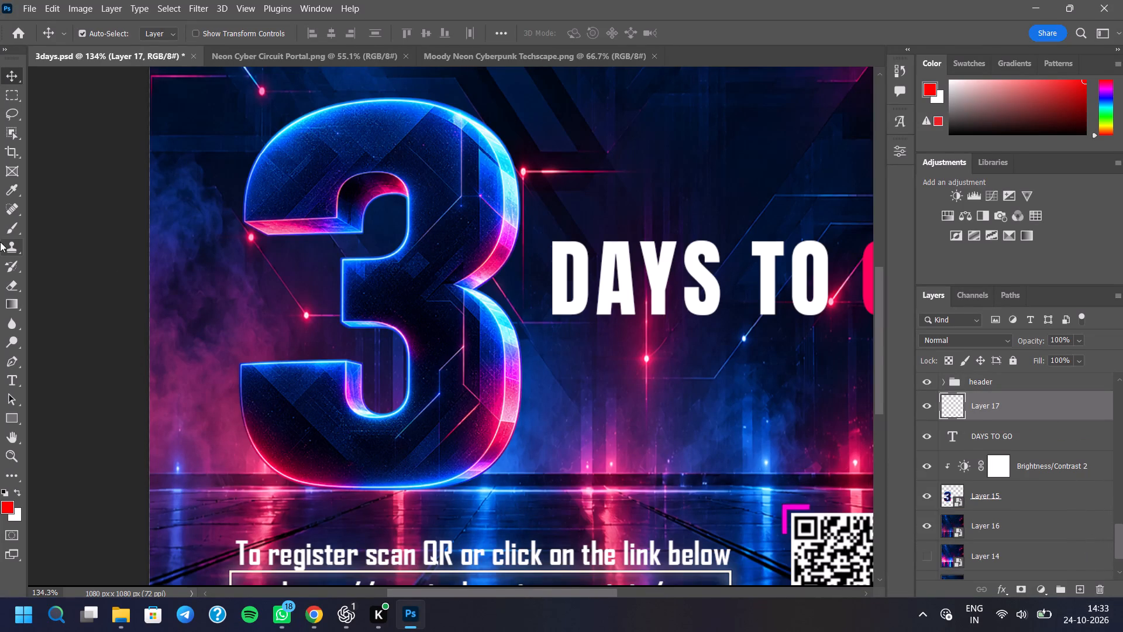
Choose the Brush tool for painting on the new empty layer.
left_click(10, 223)
right_click(9, 224)
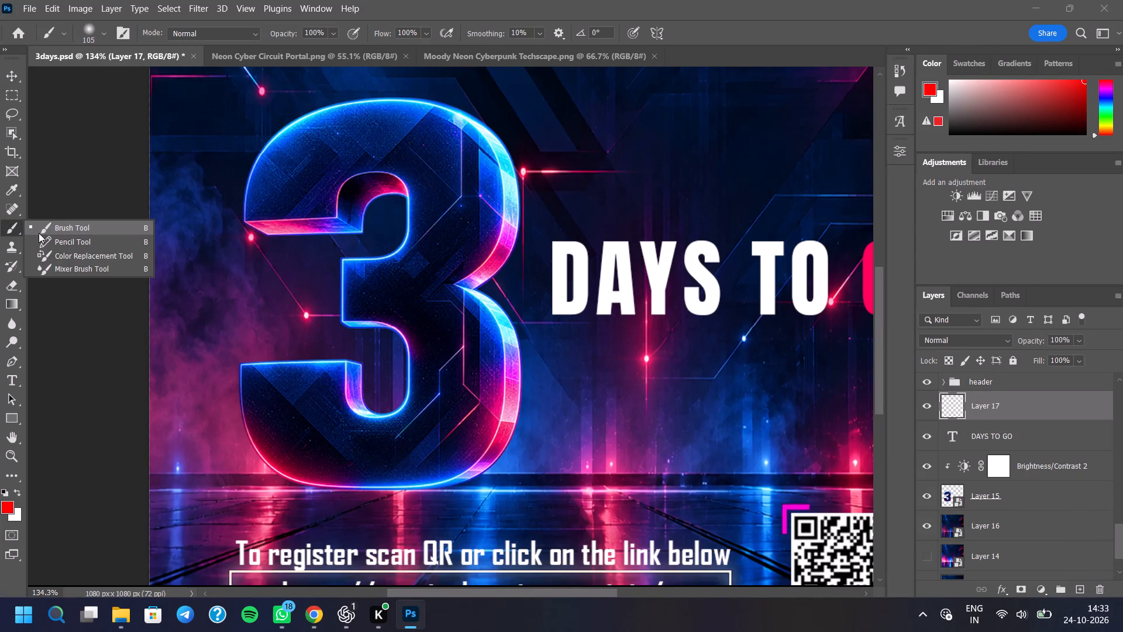
With the Brush tool, flatten the 105 px Soft Round tip into a narrow horizontal ellipse angled at 2°.
left_click(39, 233)
left_click(49, 39)
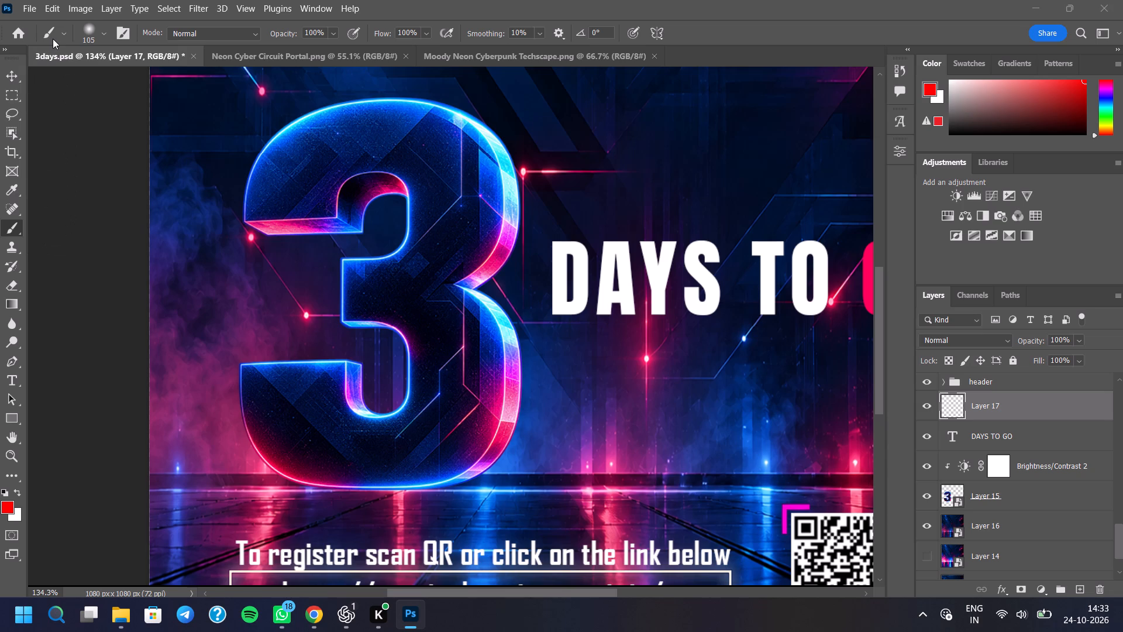
double_click(48, 35)
triple_click(59, 33)
right_click(295, 262)
left_click(354, 298)
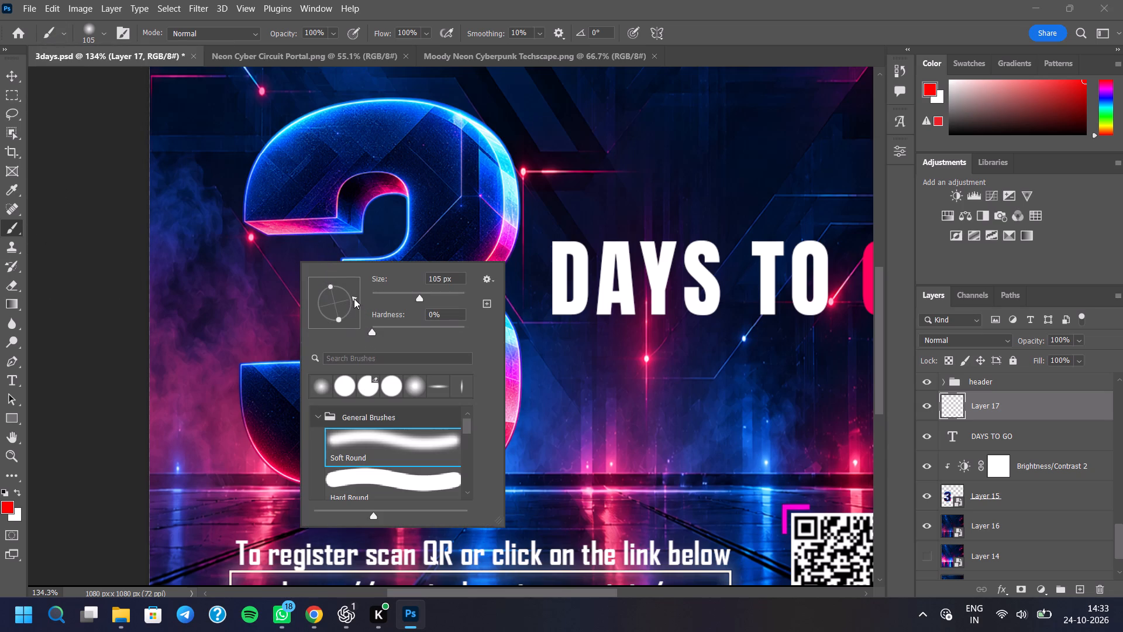
left_click_drag(333, 322, 344, 296)
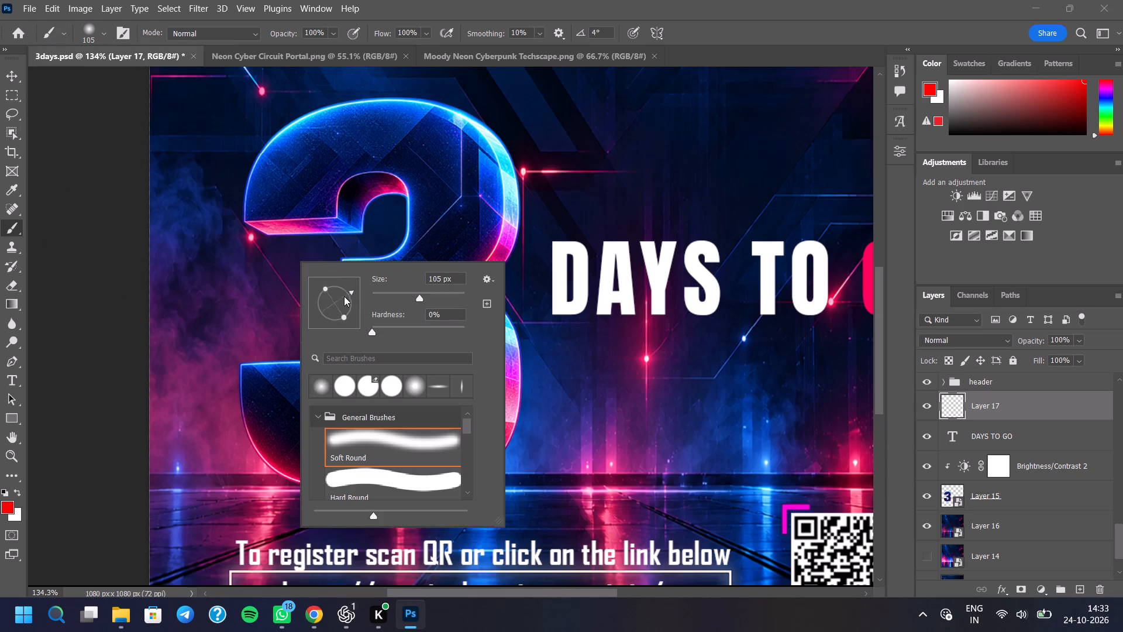
left_click_drag(344, 296, 346, 300)
left_click_drag(338, 318, 336, 310)
left_click_drag(336, 310, 329, 310)
left_click_drag(350, 297, 352, 303)
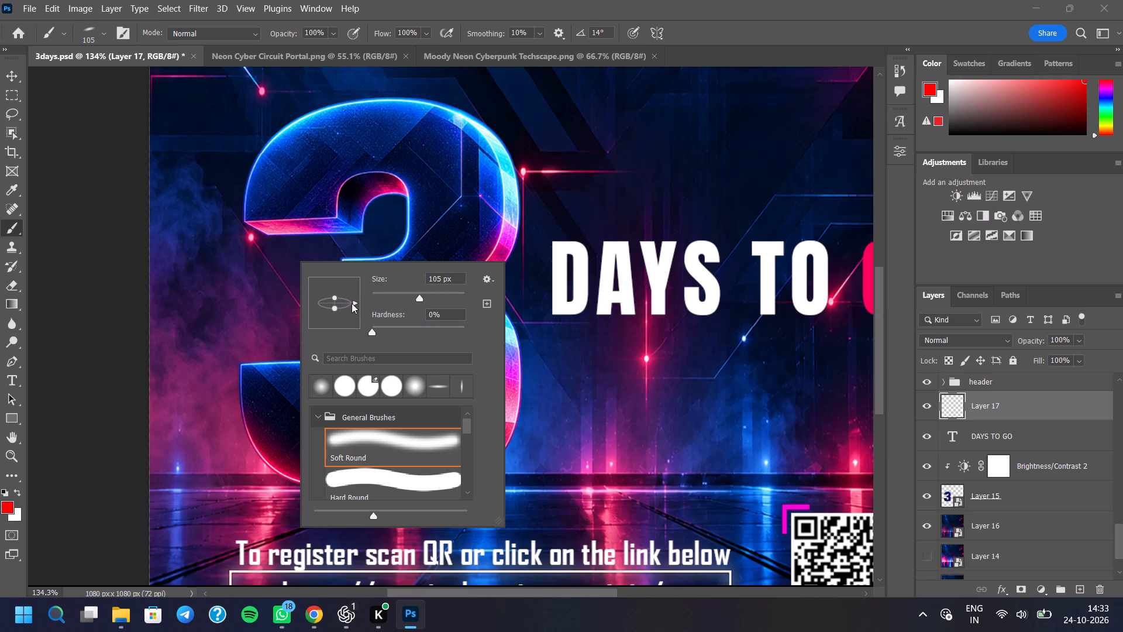
left_click_drag(352, 303, 352, 302)
left_click_drag(352, 302, 353, 303)
left_click(57, 426)
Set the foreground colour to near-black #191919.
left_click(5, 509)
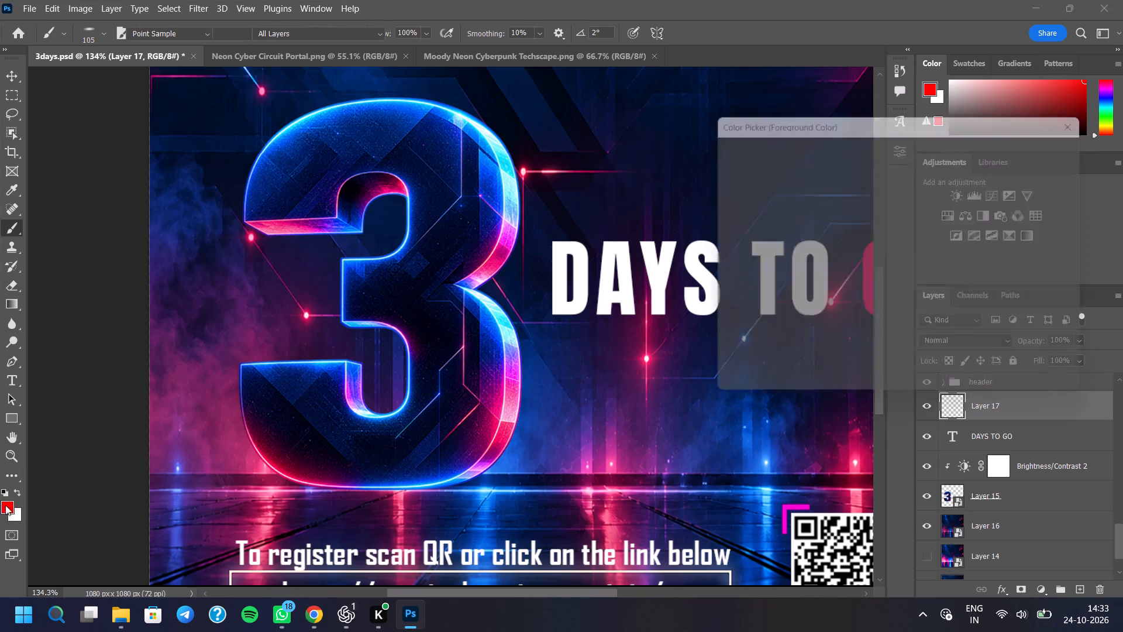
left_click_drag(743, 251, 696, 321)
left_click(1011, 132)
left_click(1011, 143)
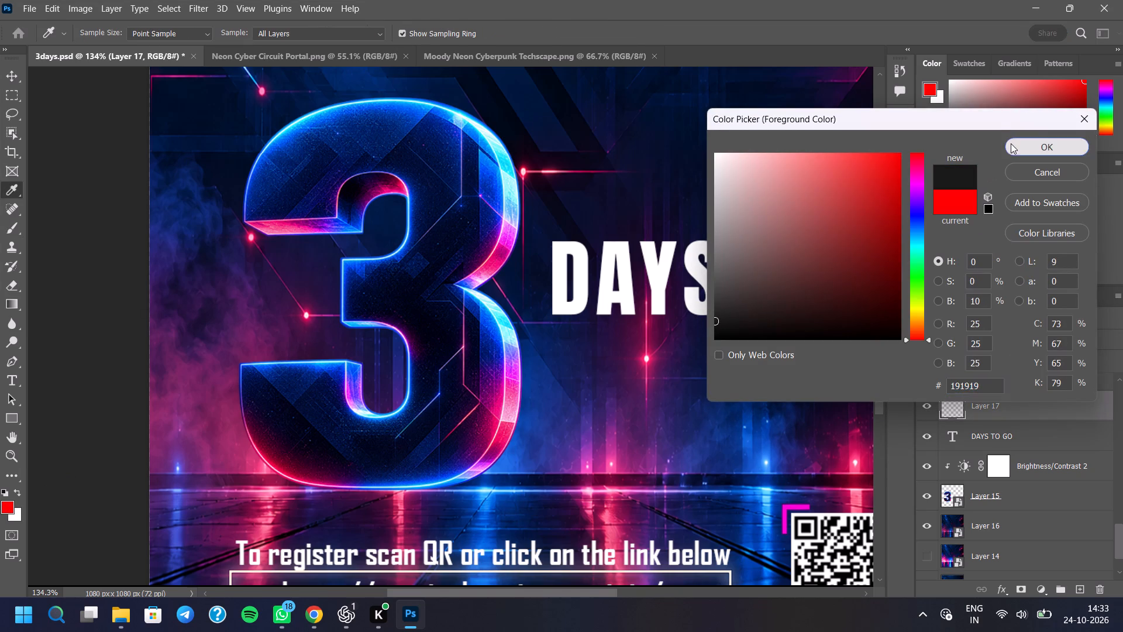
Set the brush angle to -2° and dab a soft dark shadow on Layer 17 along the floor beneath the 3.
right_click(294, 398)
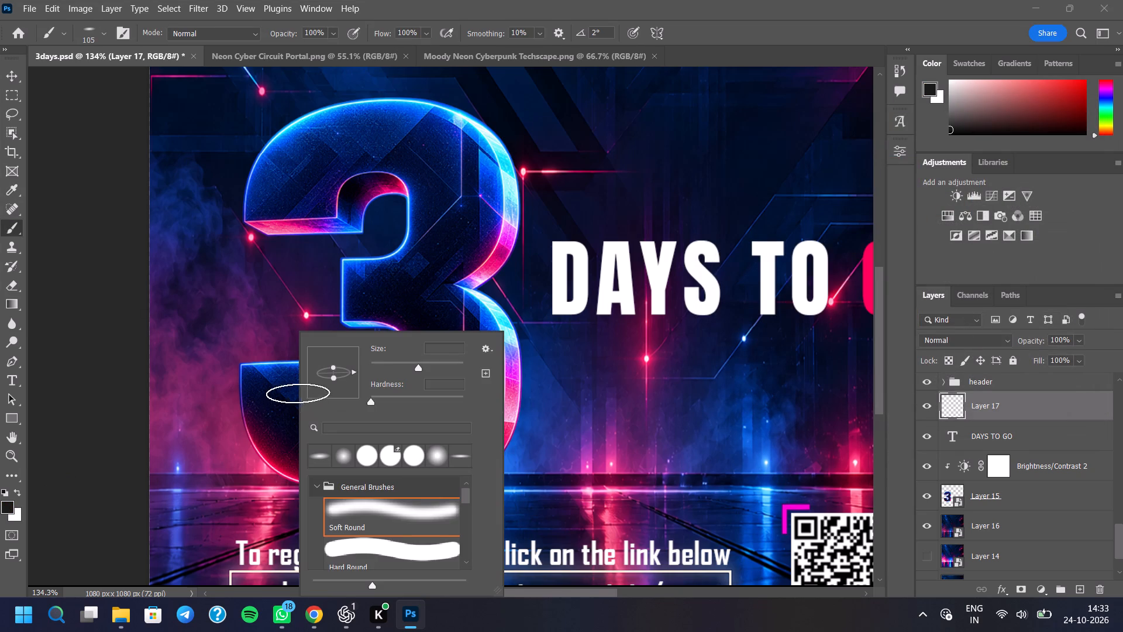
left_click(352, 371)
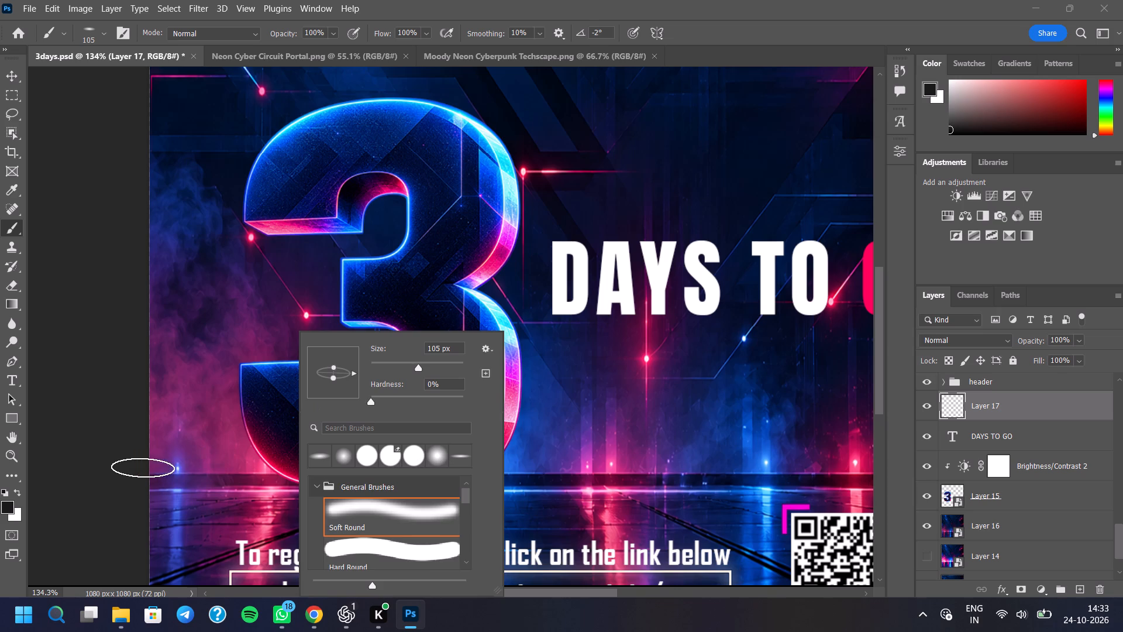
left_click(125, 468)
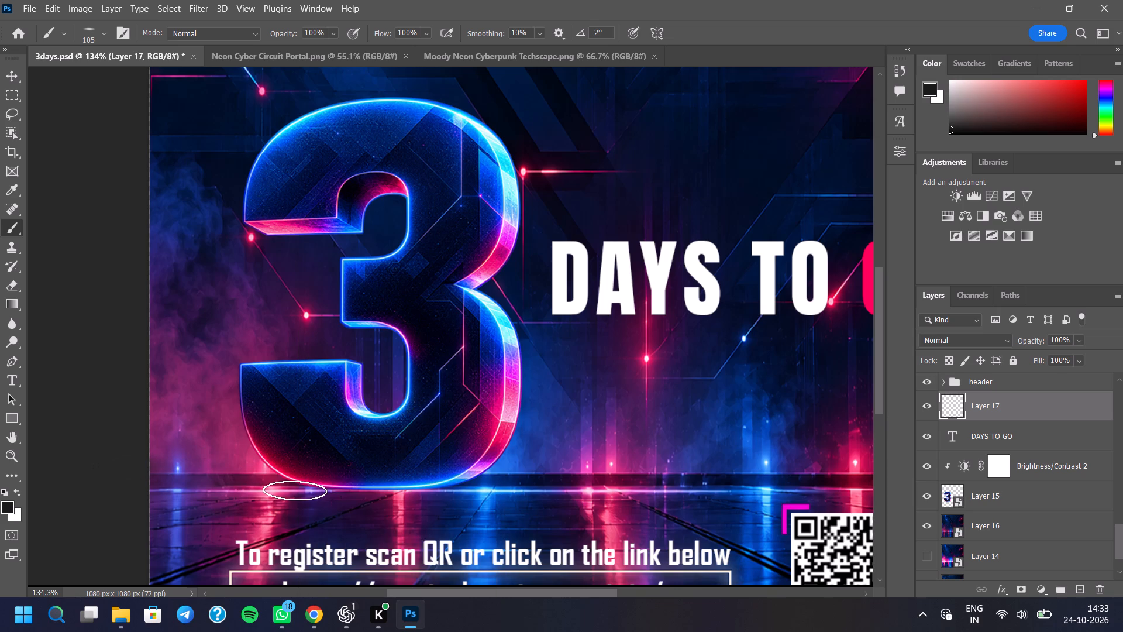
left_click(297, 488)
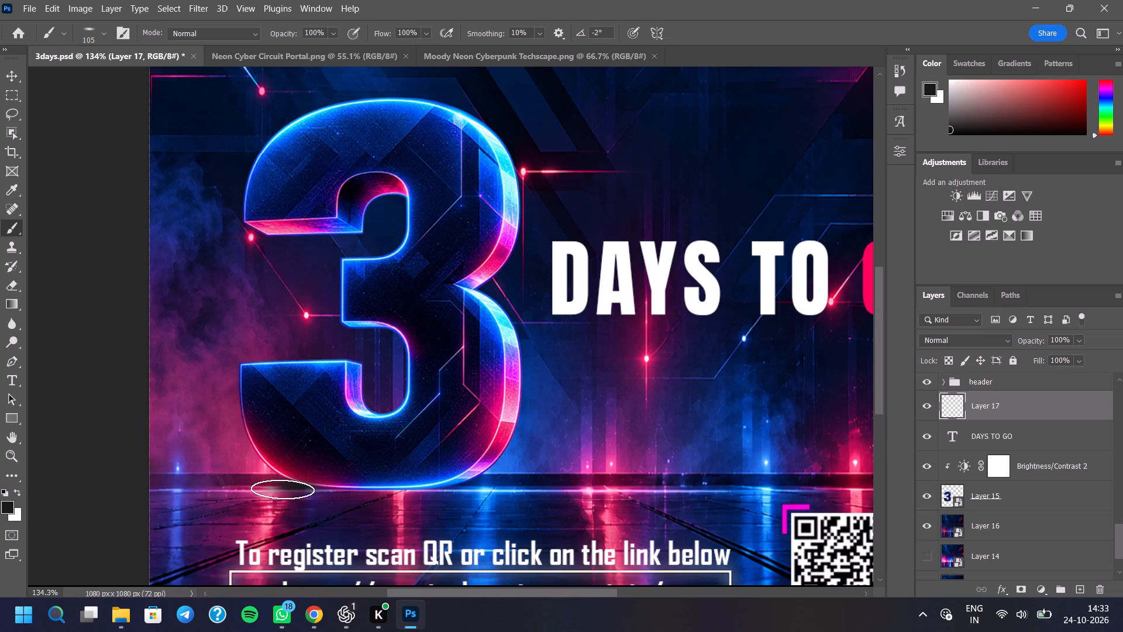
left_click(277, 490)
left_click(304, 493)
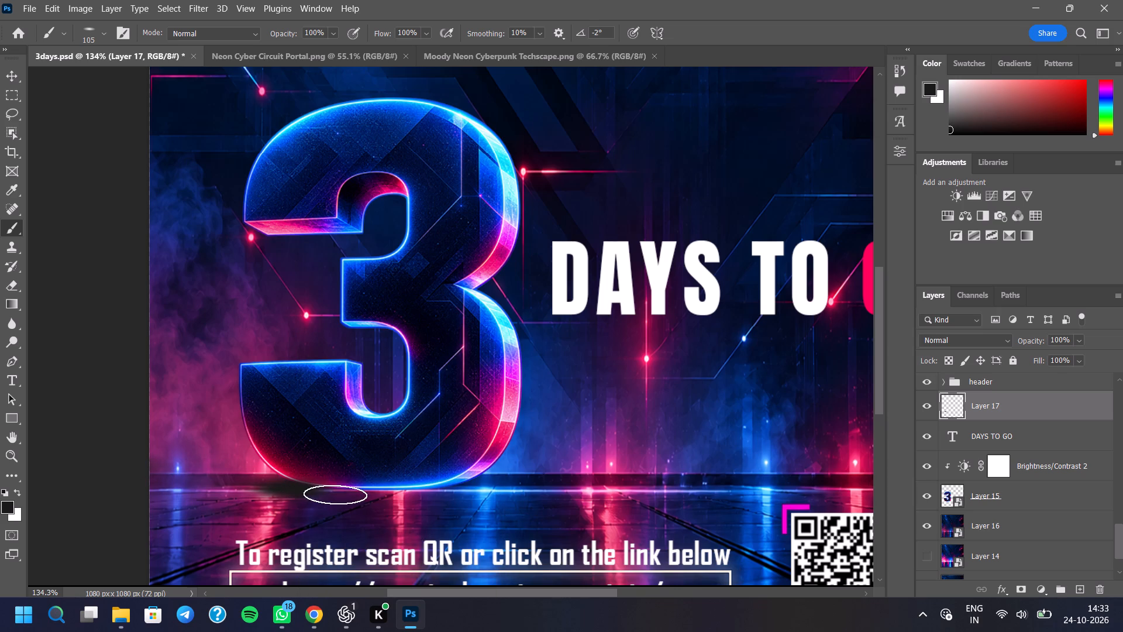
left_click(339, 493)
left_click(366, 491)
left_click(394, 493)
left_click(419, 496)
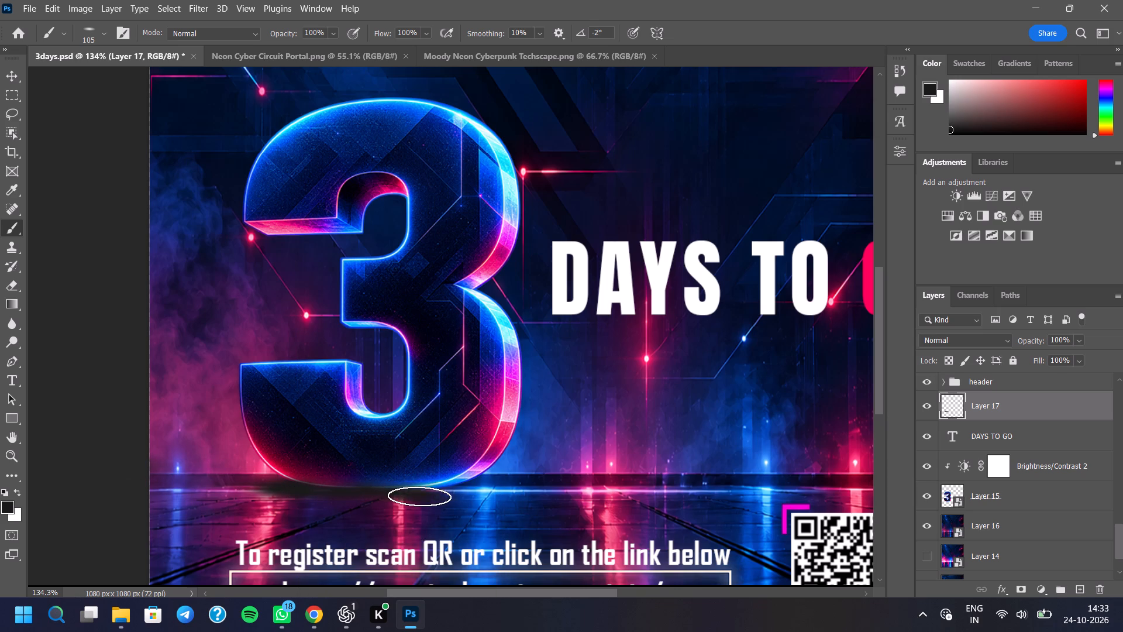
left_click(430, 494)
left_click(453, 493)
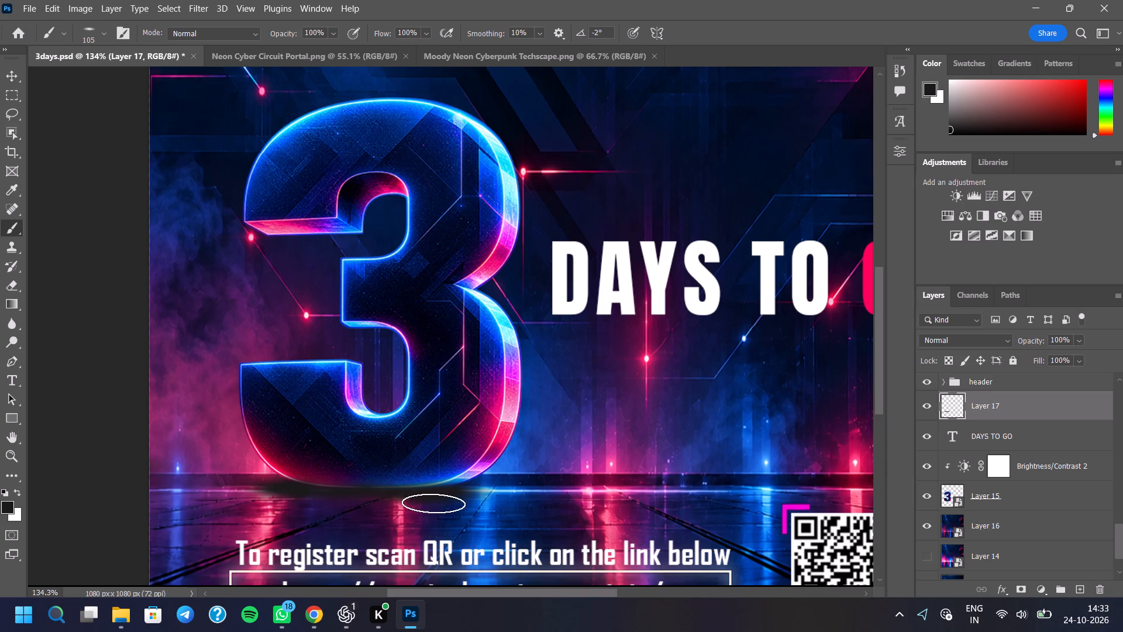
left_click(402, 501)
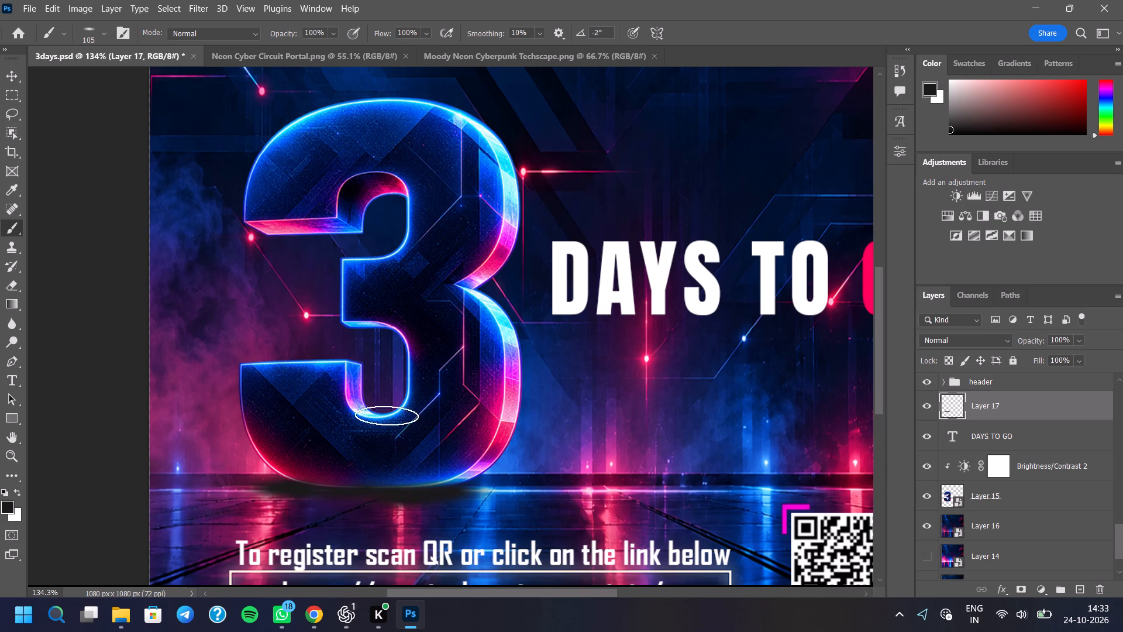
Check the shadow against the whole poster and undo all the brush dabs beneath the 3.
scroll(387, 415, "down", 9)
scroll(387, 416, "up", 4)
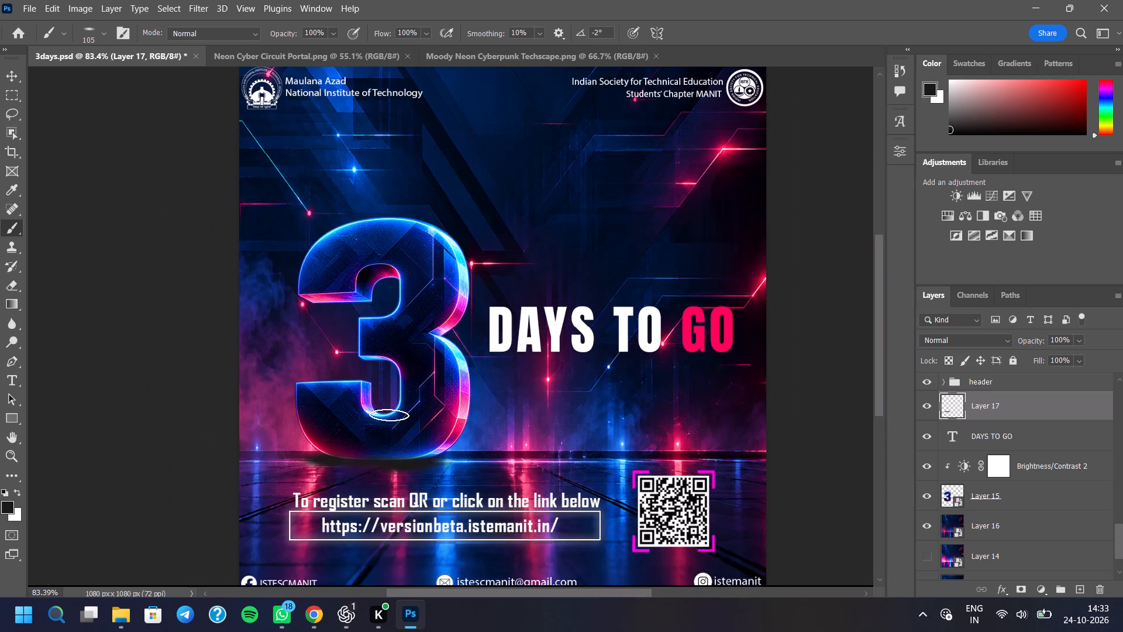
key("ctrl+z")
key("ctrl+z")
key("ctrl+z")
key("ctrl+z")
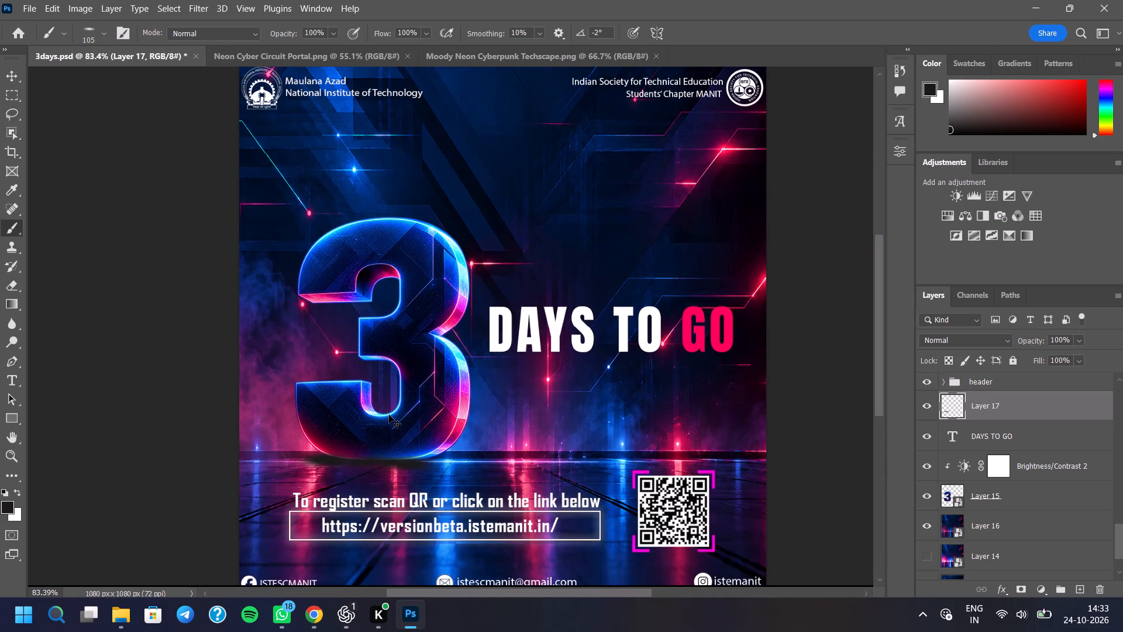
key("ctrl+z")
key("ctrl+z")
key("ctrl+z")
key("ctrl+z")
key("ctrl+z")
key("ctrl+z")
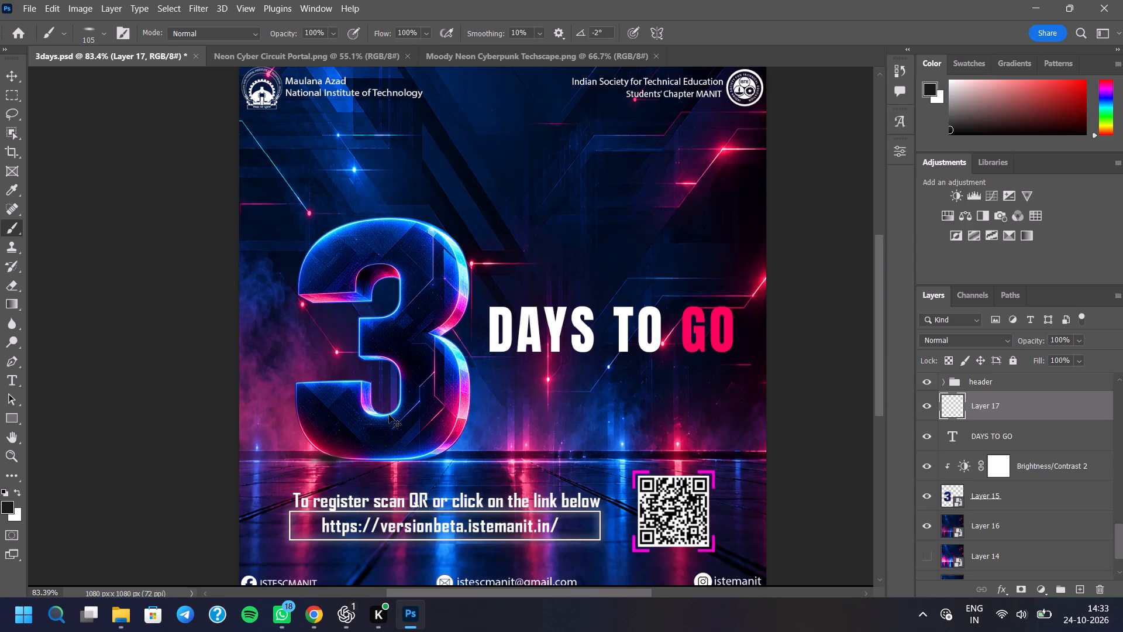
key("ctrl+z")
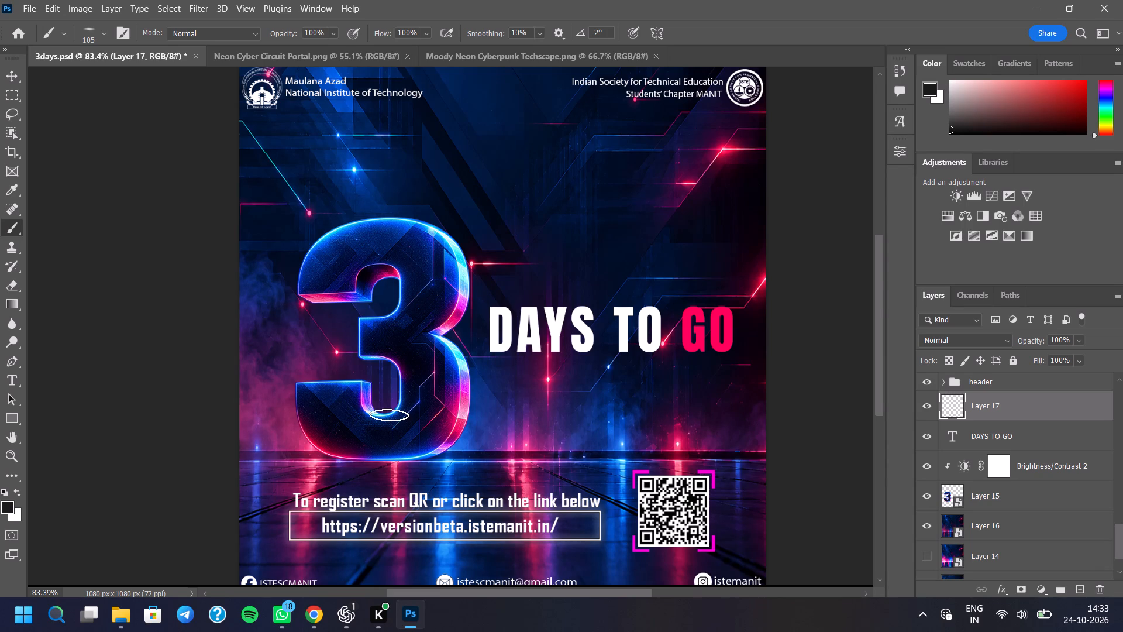
Set the flattened brush tip's angle to 0° and its size to 89 px.
scroll(397, 440, "up", 7)
right_click(336, 337)
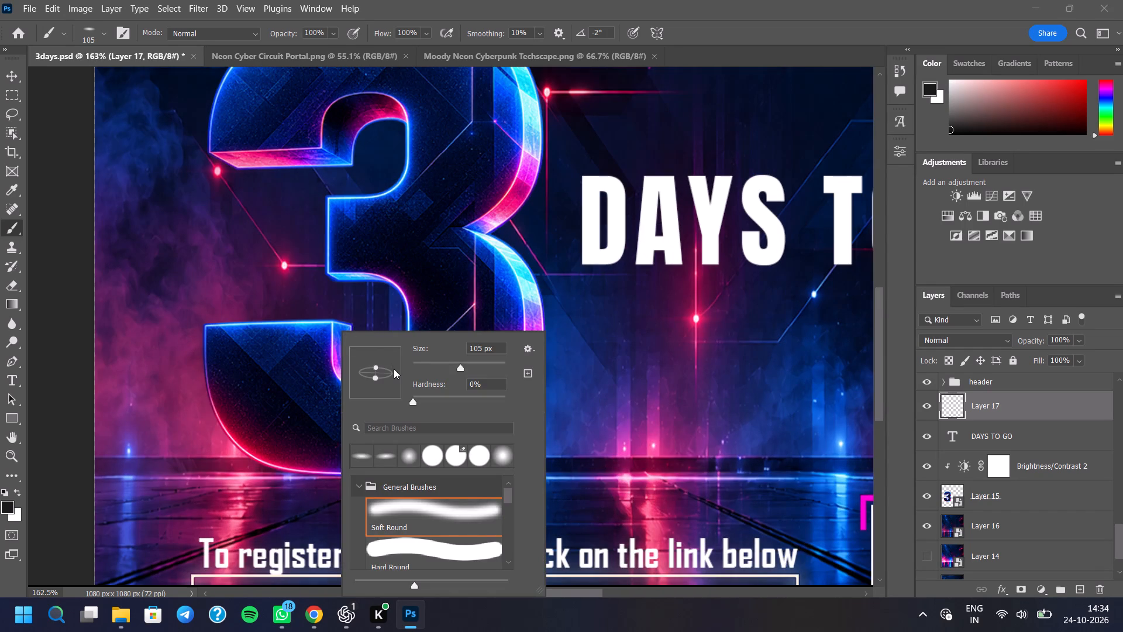
left_click(394, 369)
left_click(454, 365)
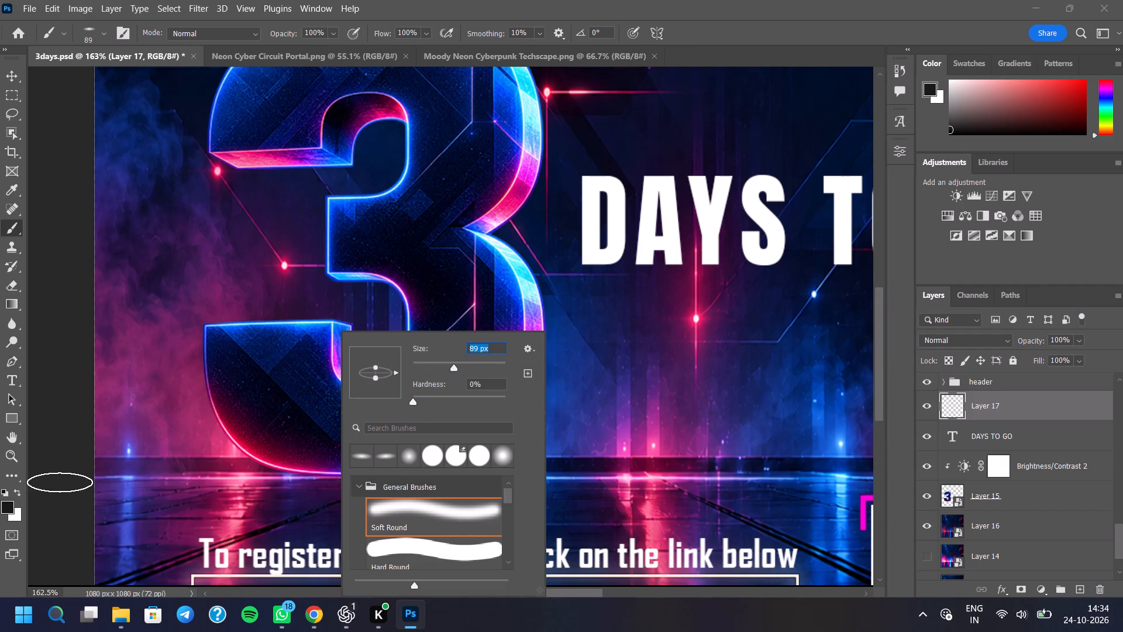
left_click(60, 482)
right_click(292, 476)
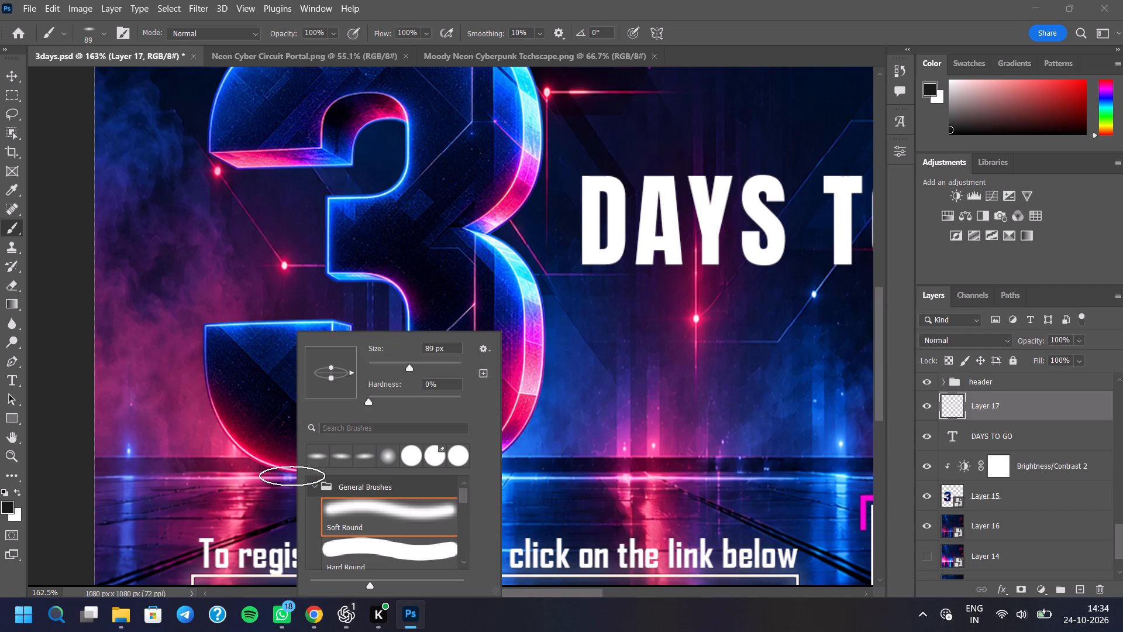
Set the foreground colour to dark grey #363636.
left_click(3, 506)
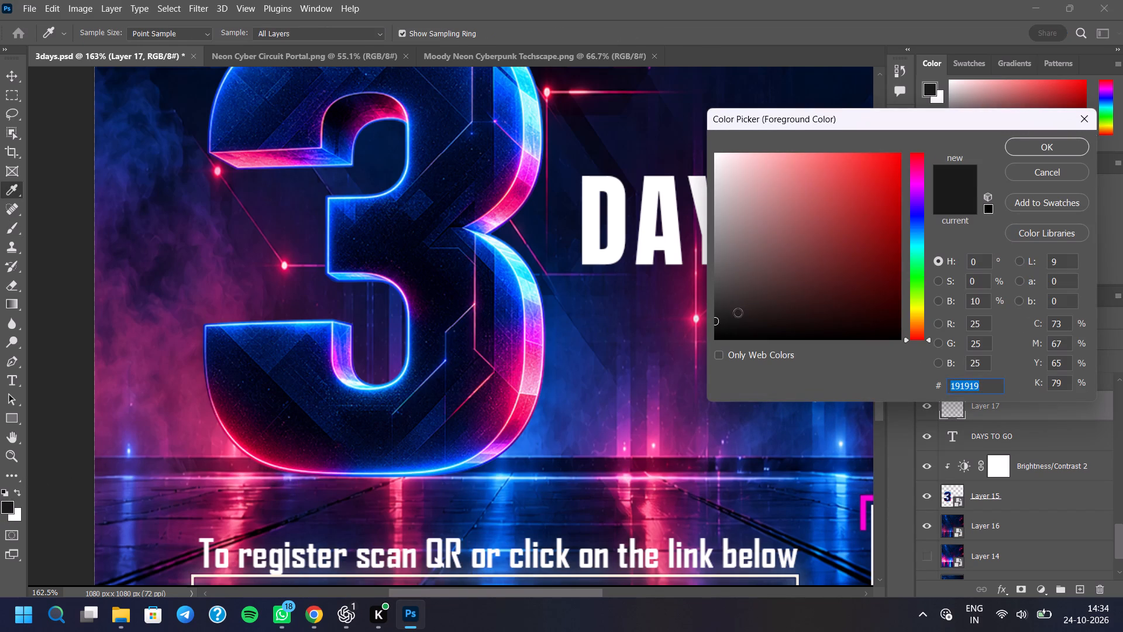
left_click_drag(728, 310, 702, 300)
left_click(1034, 143)
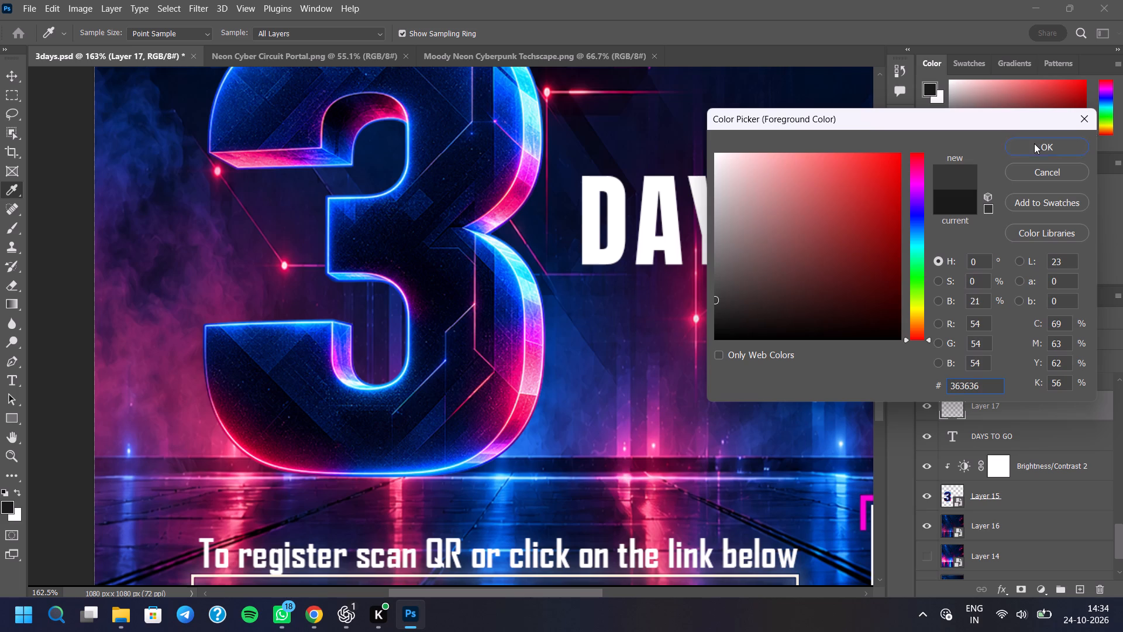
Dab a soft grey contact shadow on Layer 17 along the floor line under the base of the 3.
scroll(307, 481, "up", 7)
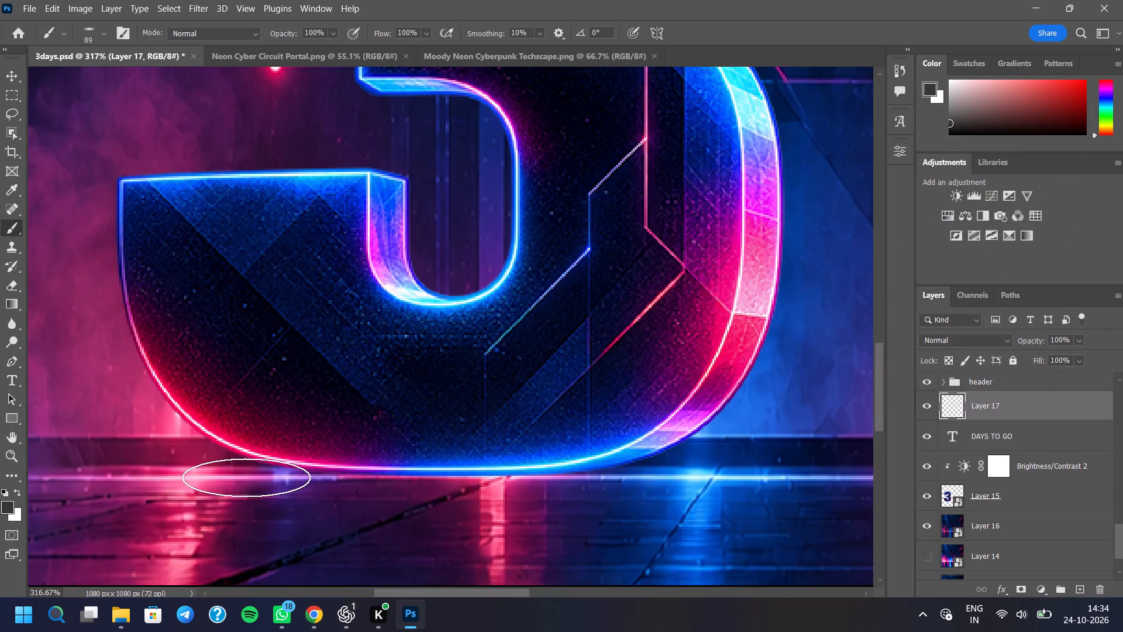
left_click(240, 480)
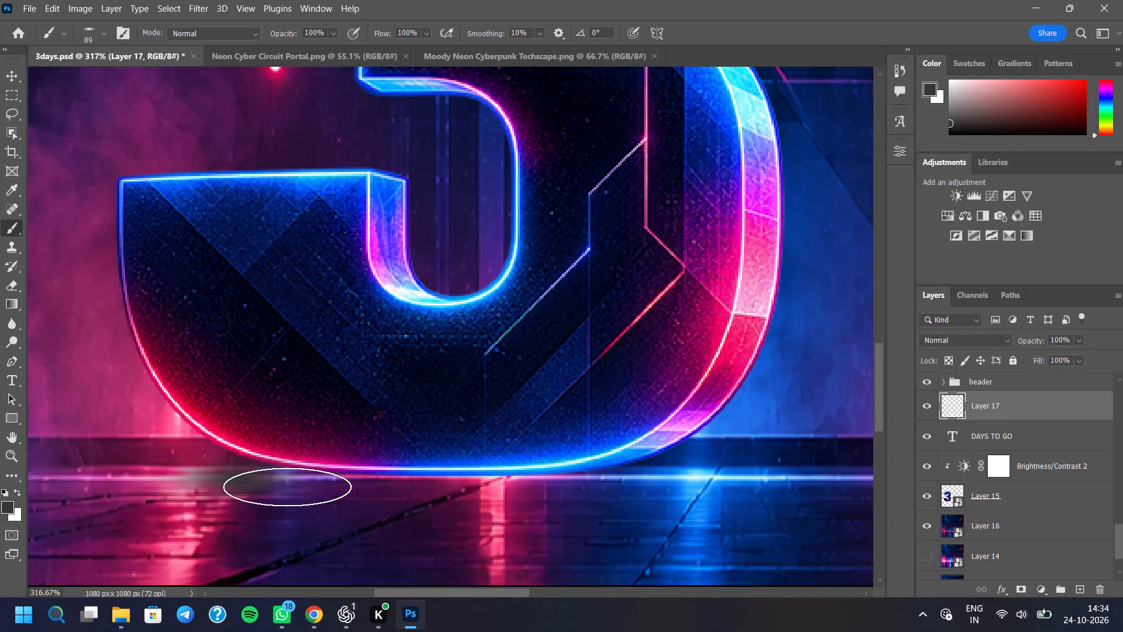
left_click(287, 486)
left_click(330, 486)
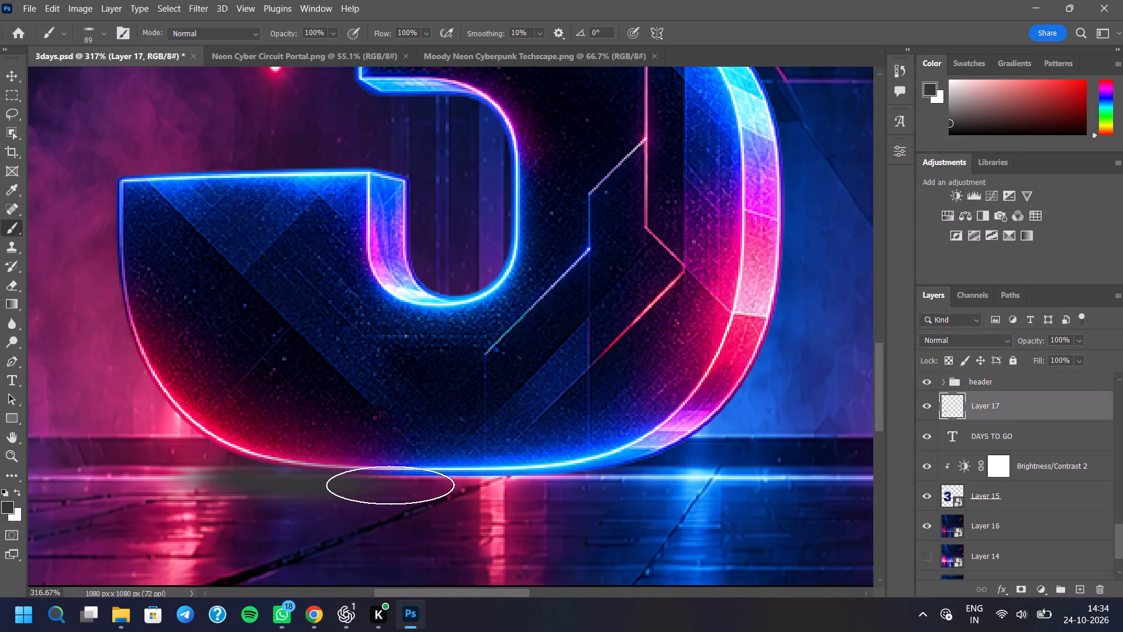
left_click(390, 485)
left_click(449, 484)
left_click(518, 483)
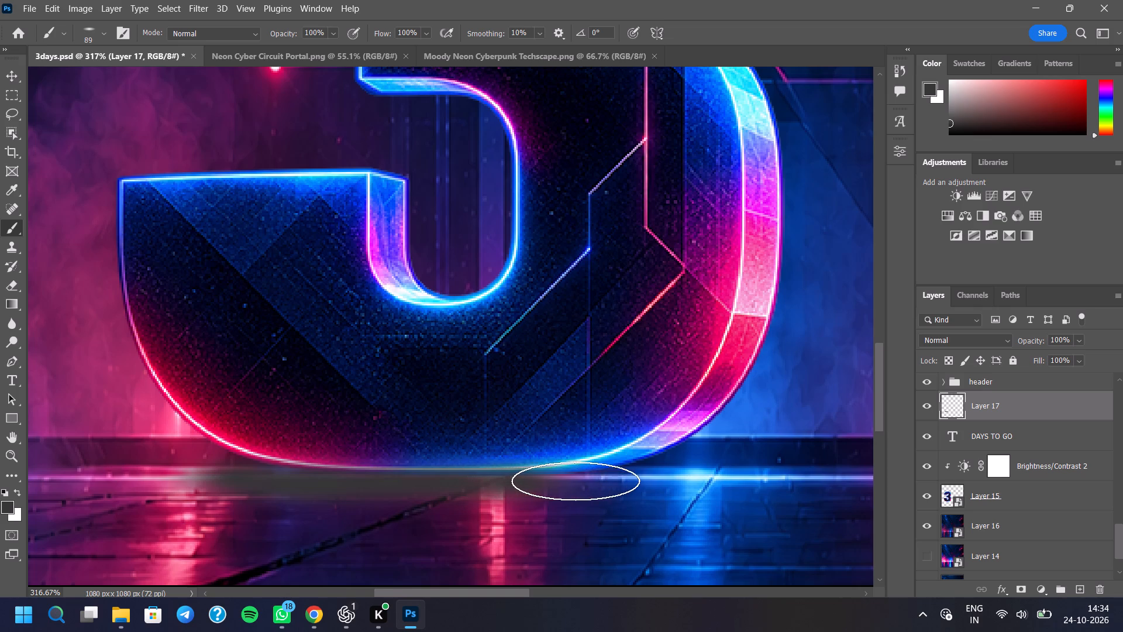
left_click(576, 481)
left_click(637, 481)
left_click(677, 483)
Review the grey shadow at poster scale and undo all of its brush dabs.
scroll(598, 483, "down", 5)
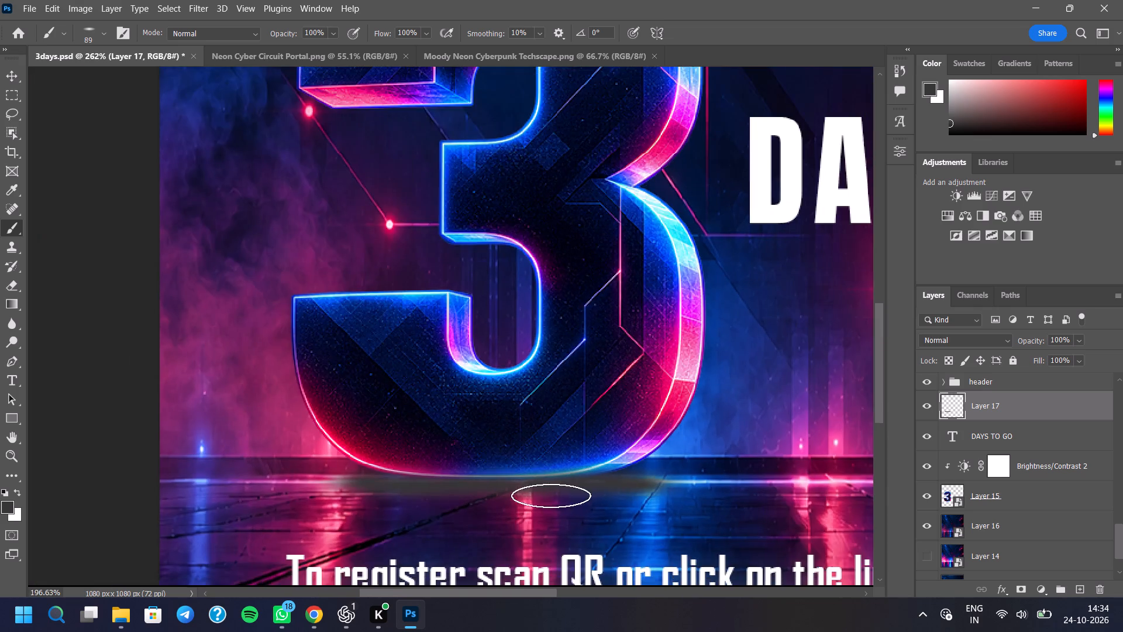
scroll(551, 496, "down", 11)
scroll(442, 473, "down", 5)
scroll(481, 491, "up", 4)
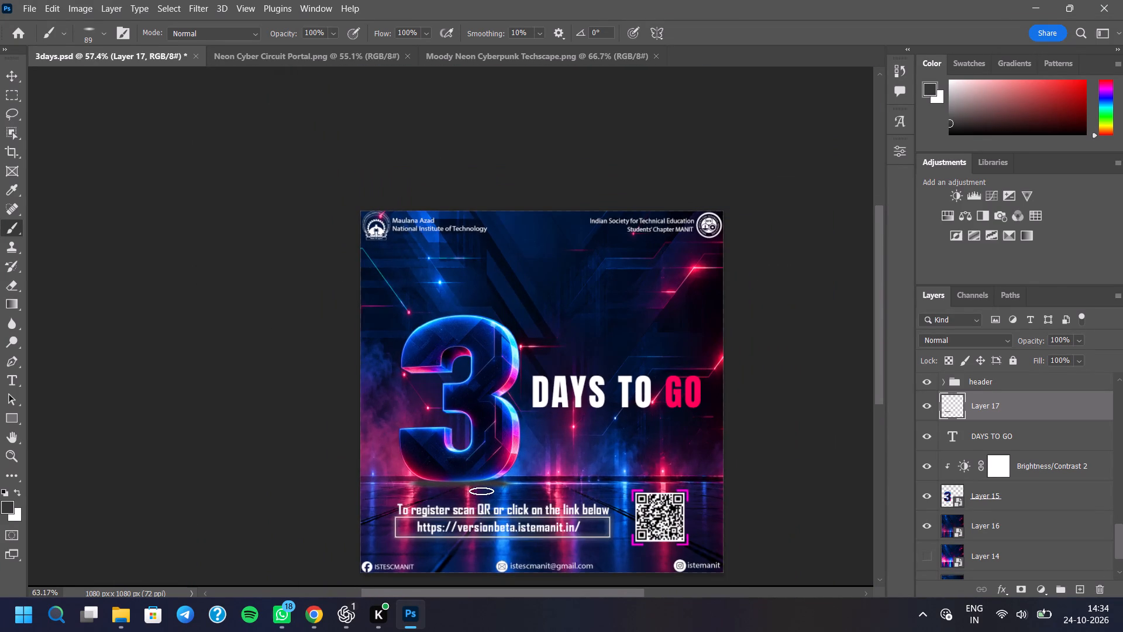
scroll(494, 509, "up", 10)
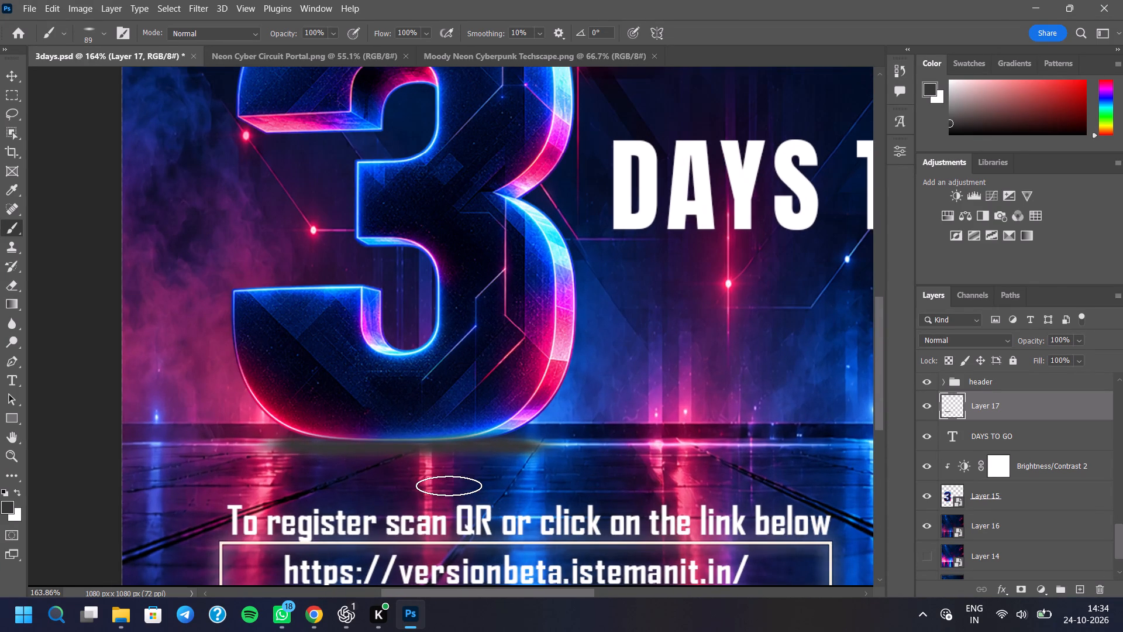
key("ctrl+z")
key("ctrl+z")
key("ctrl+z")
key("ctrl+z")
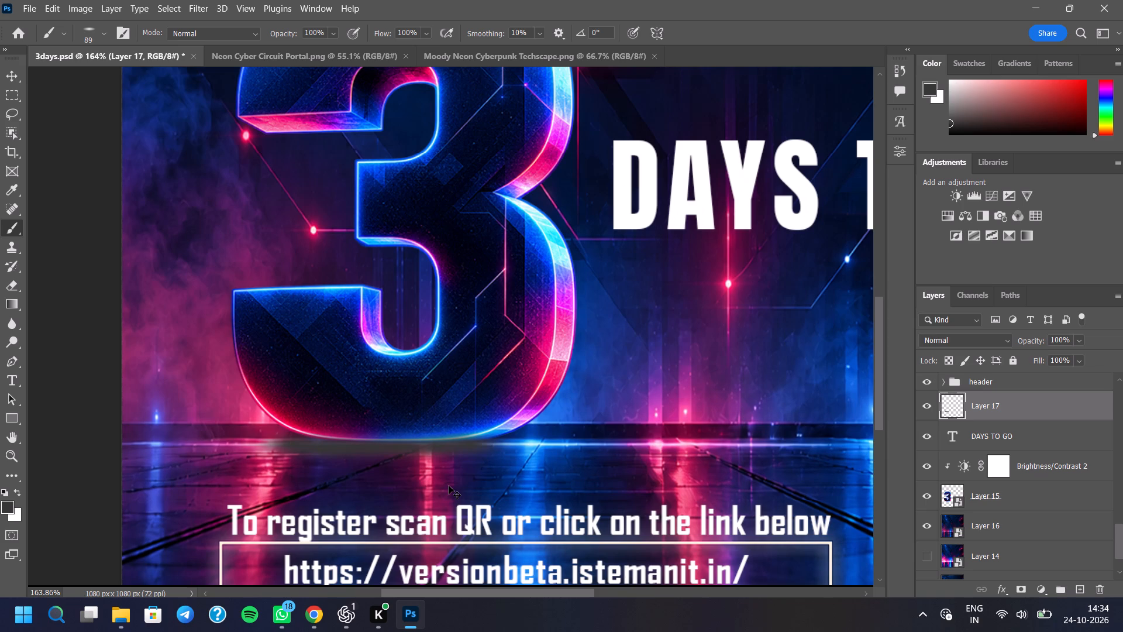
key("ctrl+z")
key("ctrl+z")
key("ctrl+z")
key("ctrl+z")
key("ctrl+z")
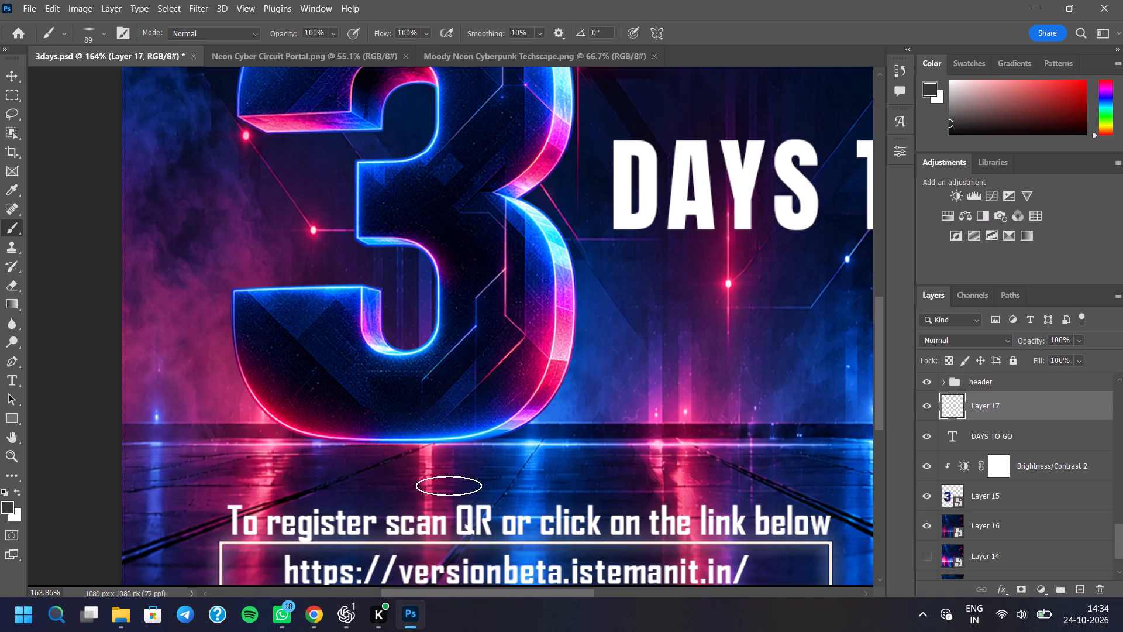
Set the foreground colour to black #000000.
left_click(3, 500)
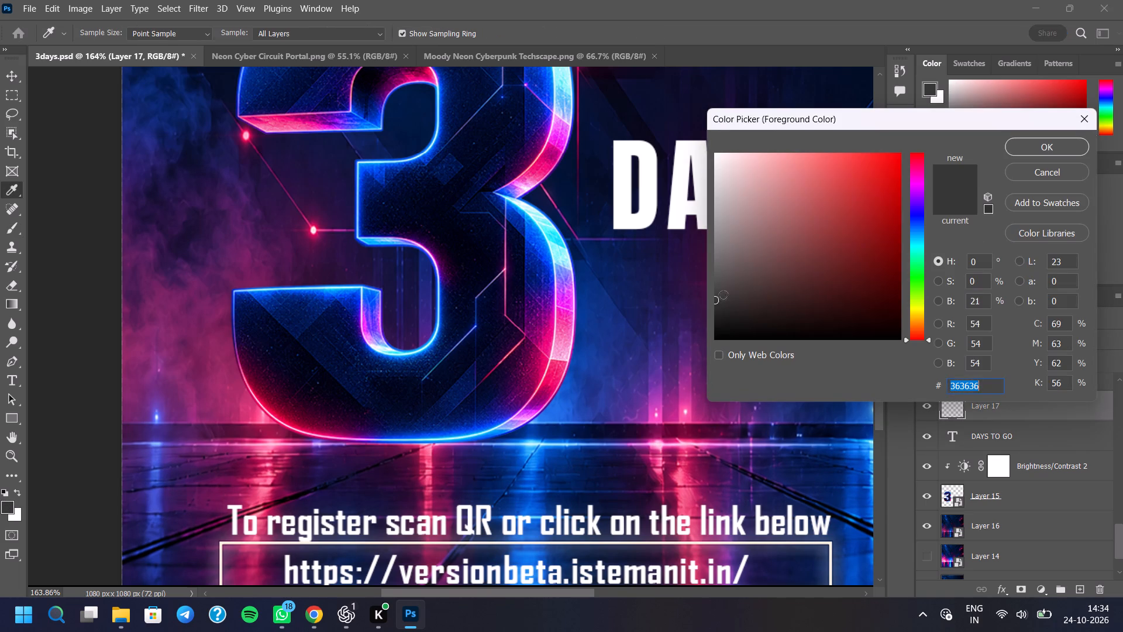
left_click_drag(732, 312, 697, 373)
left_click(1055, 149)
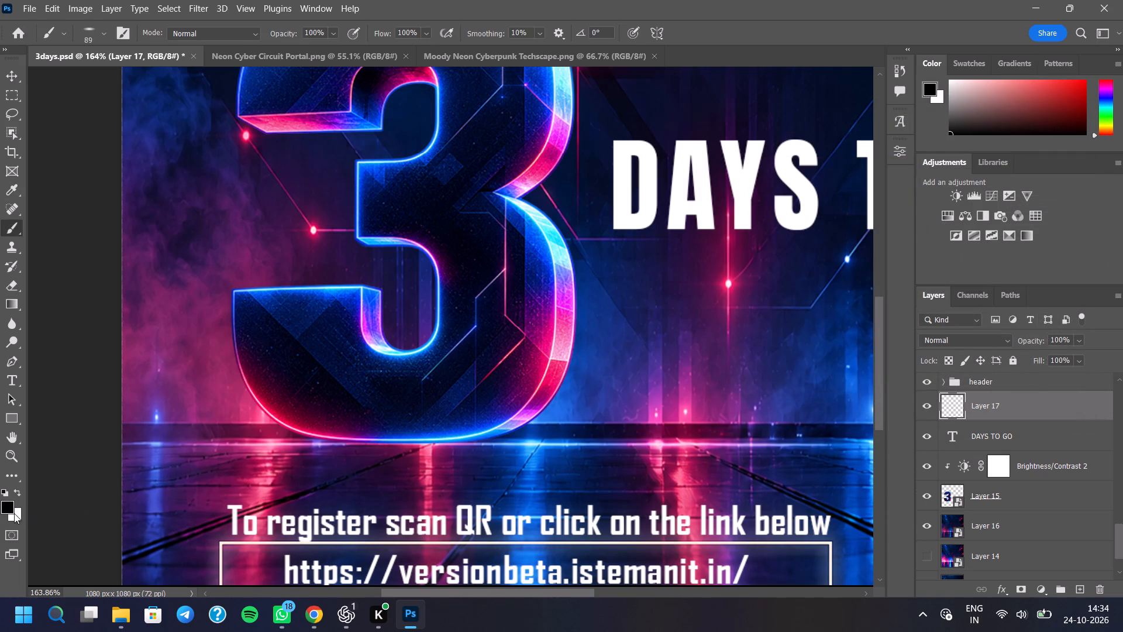
Sample the blue floor glow beside the base of the 3 and darken the foreground colour to #004e8b.
left_click(0, 503)
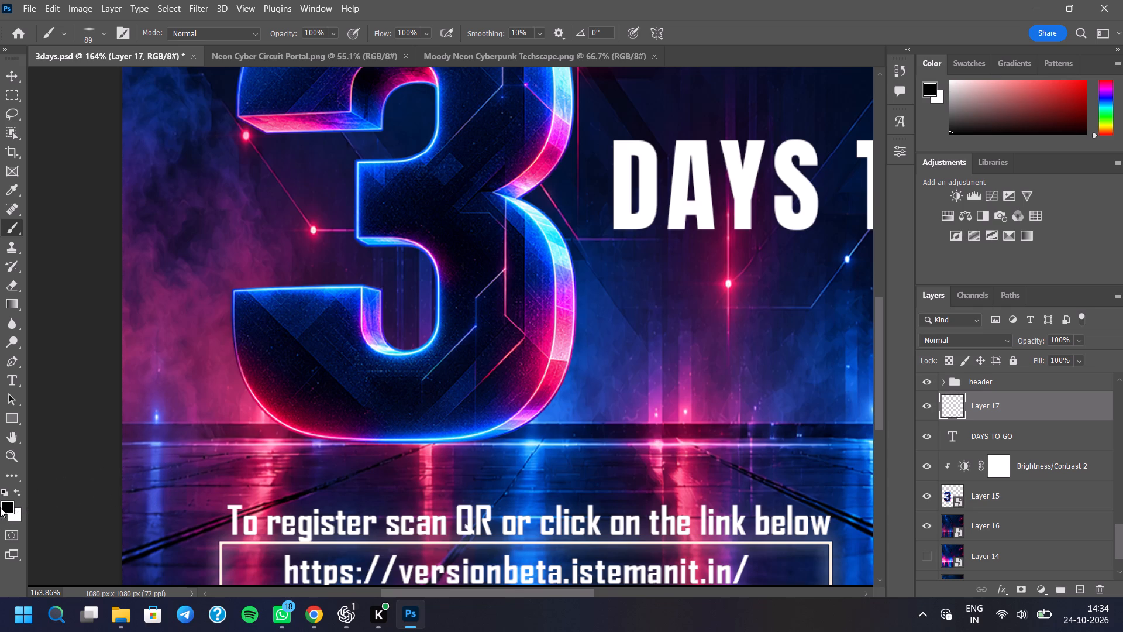
left_click(0, 499)
left_click(2, 503)
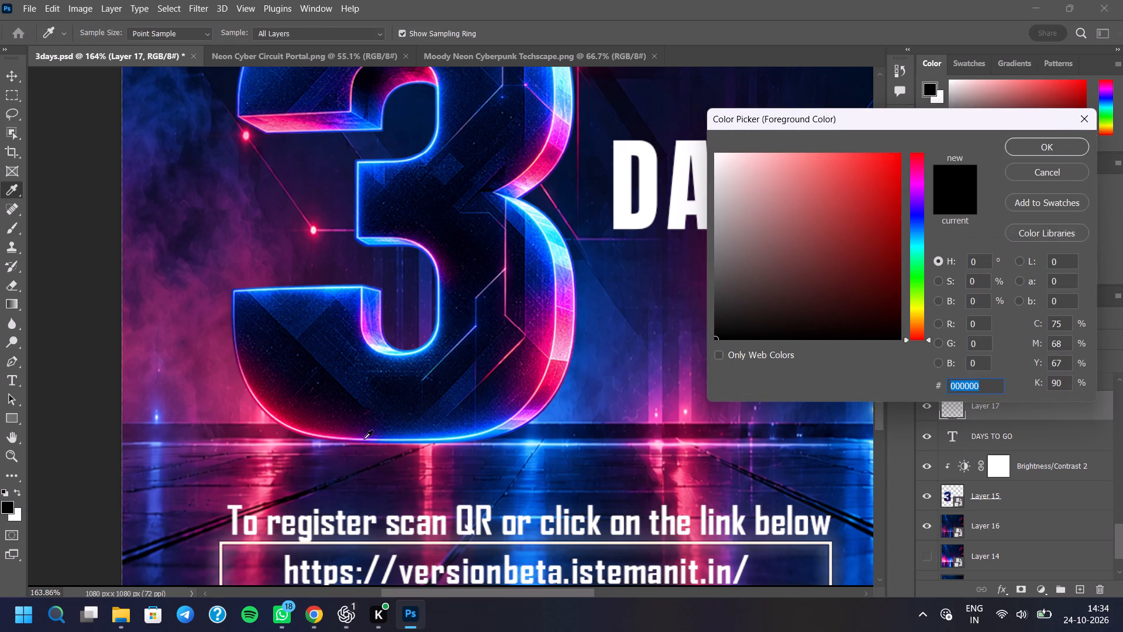
left_click(526, 450)
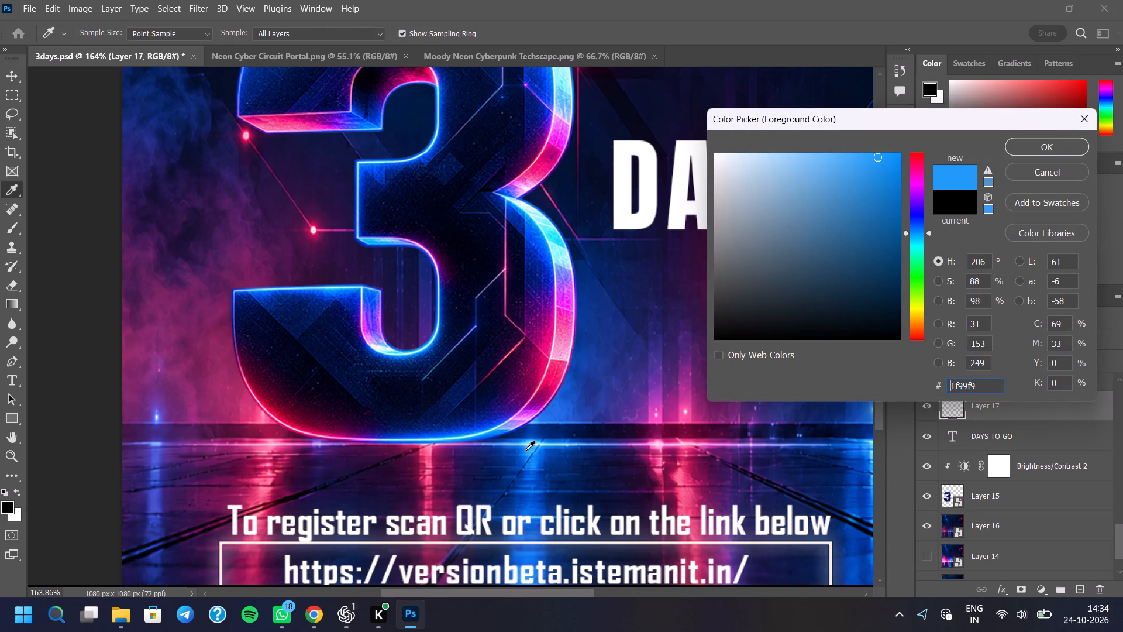
left_click_drag(877, 230, 888, 233)
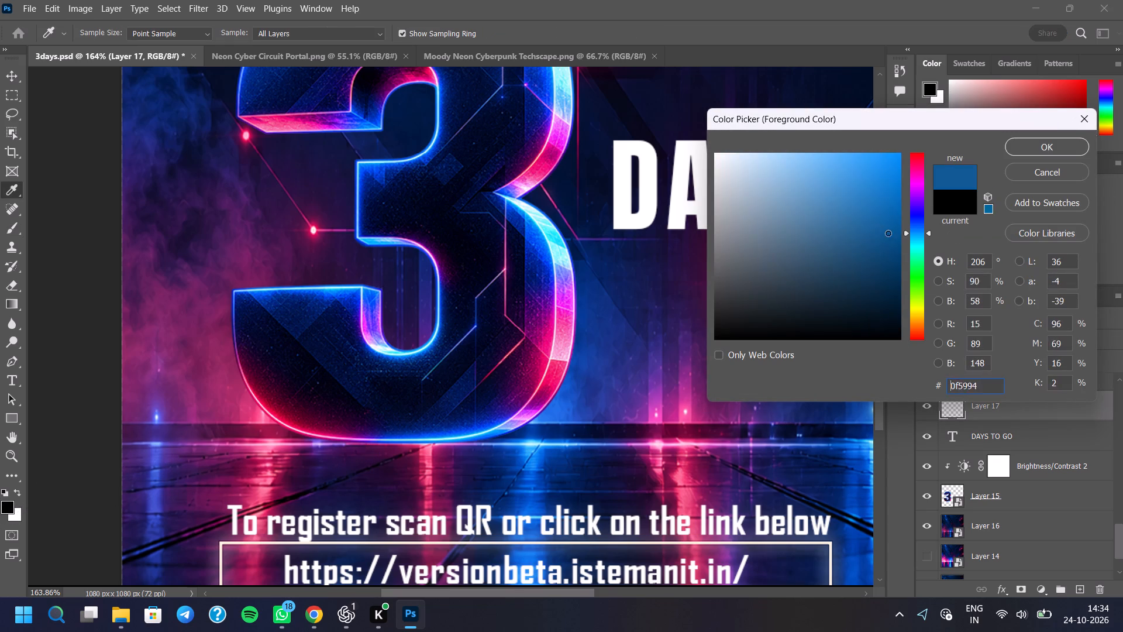
left_click_drag(888, 233, 914, 238)
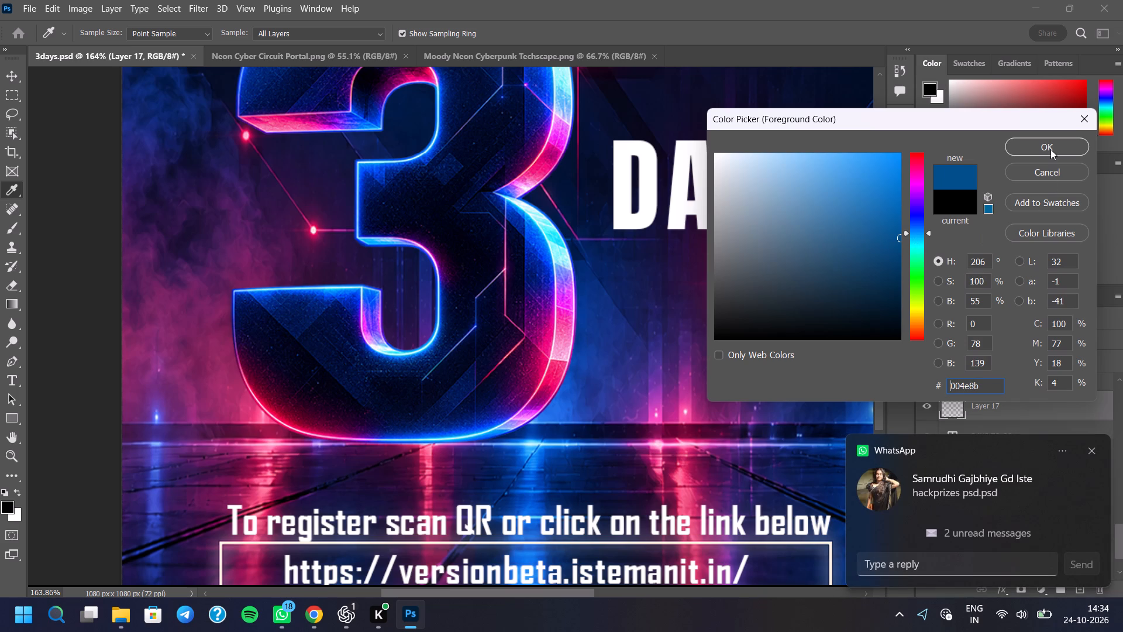
left_click(1050, 149)
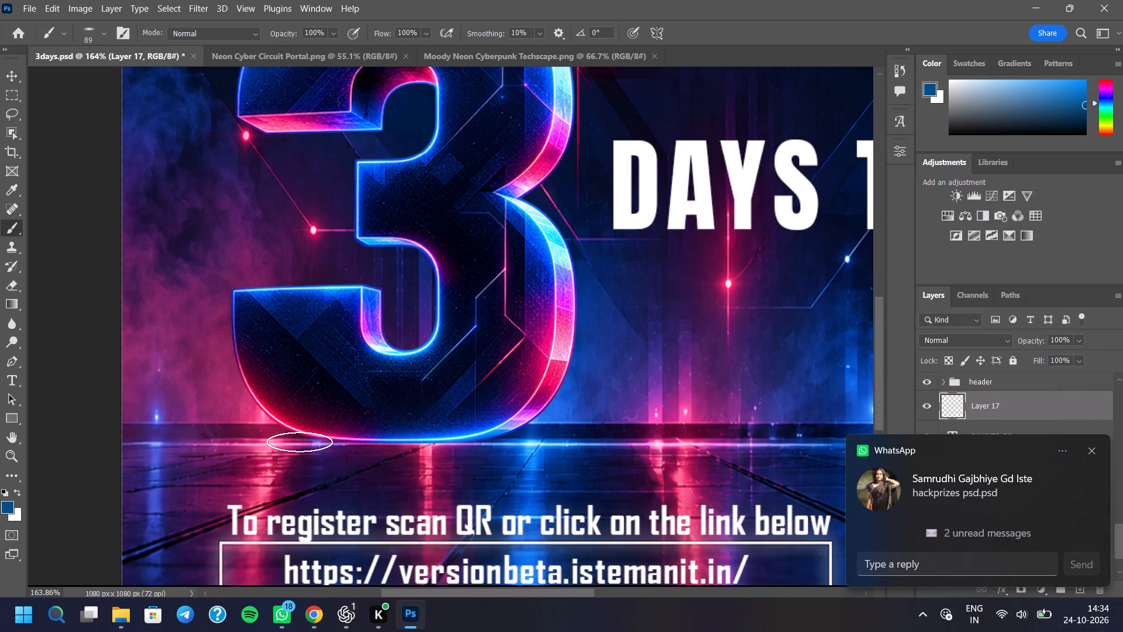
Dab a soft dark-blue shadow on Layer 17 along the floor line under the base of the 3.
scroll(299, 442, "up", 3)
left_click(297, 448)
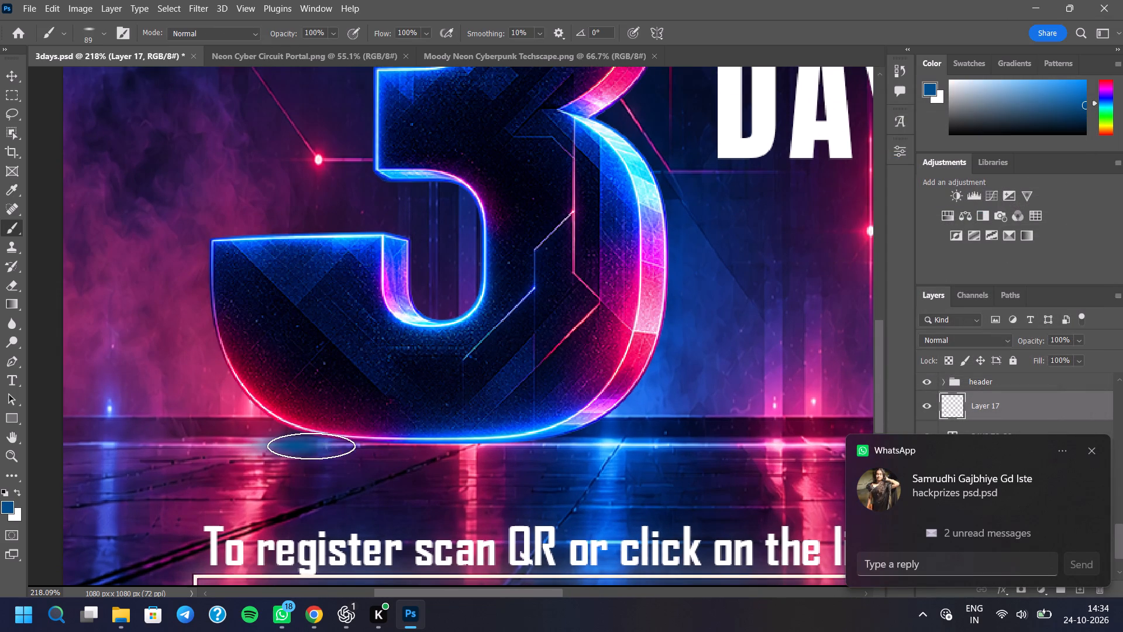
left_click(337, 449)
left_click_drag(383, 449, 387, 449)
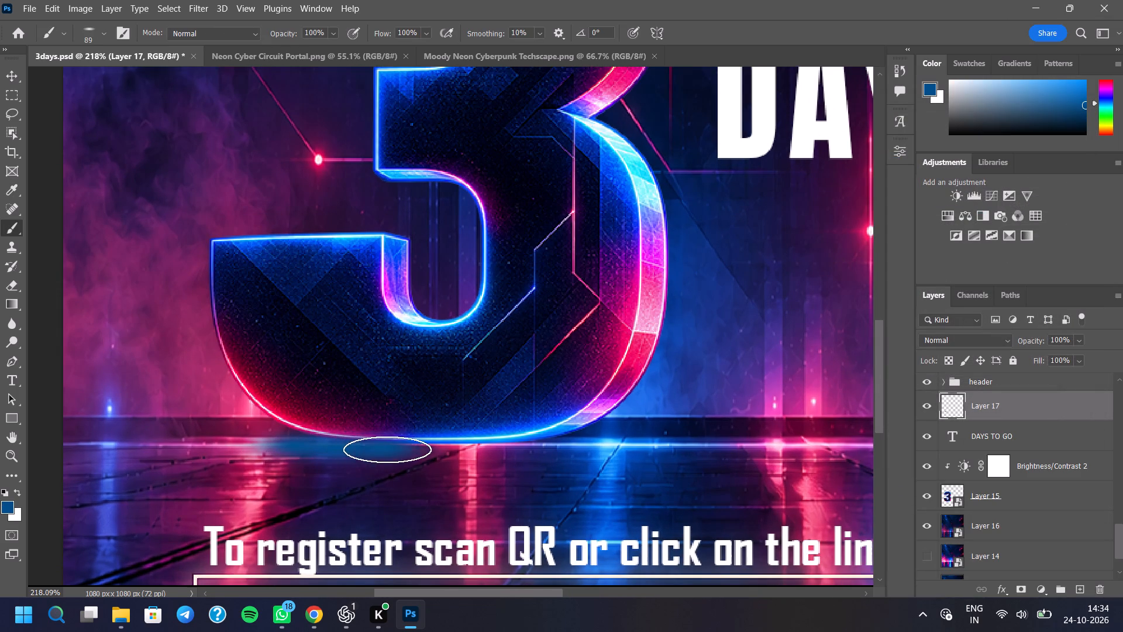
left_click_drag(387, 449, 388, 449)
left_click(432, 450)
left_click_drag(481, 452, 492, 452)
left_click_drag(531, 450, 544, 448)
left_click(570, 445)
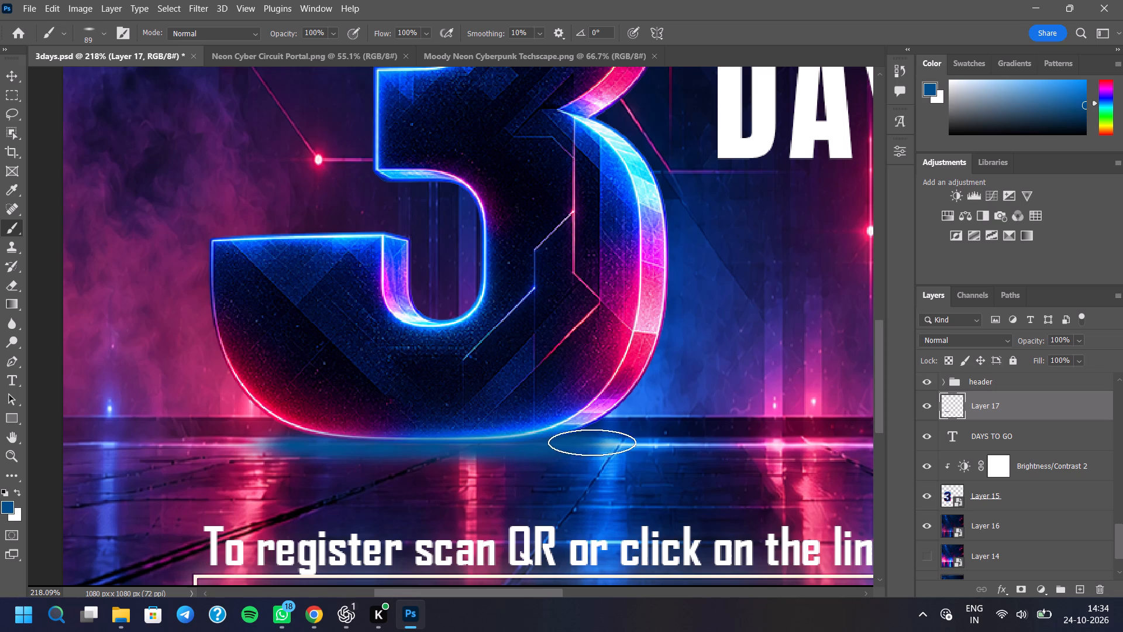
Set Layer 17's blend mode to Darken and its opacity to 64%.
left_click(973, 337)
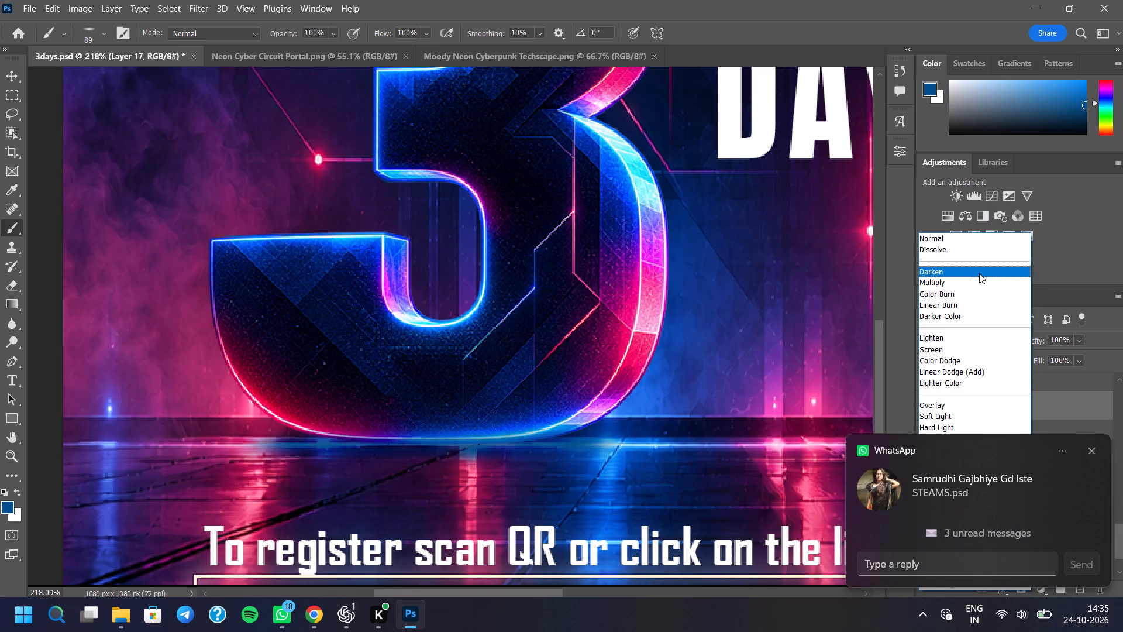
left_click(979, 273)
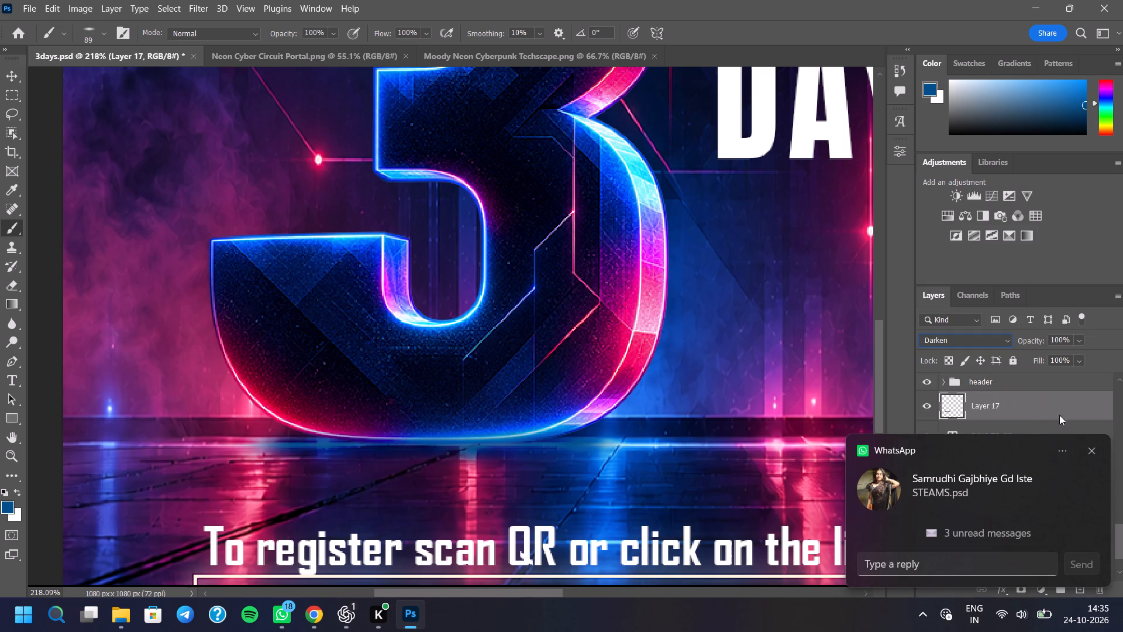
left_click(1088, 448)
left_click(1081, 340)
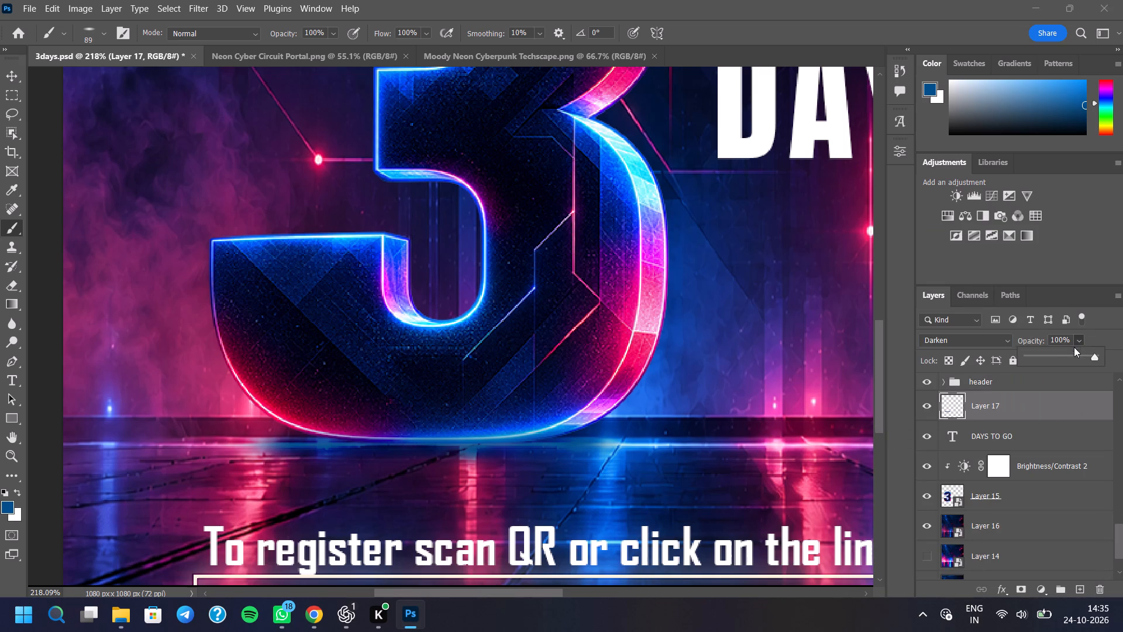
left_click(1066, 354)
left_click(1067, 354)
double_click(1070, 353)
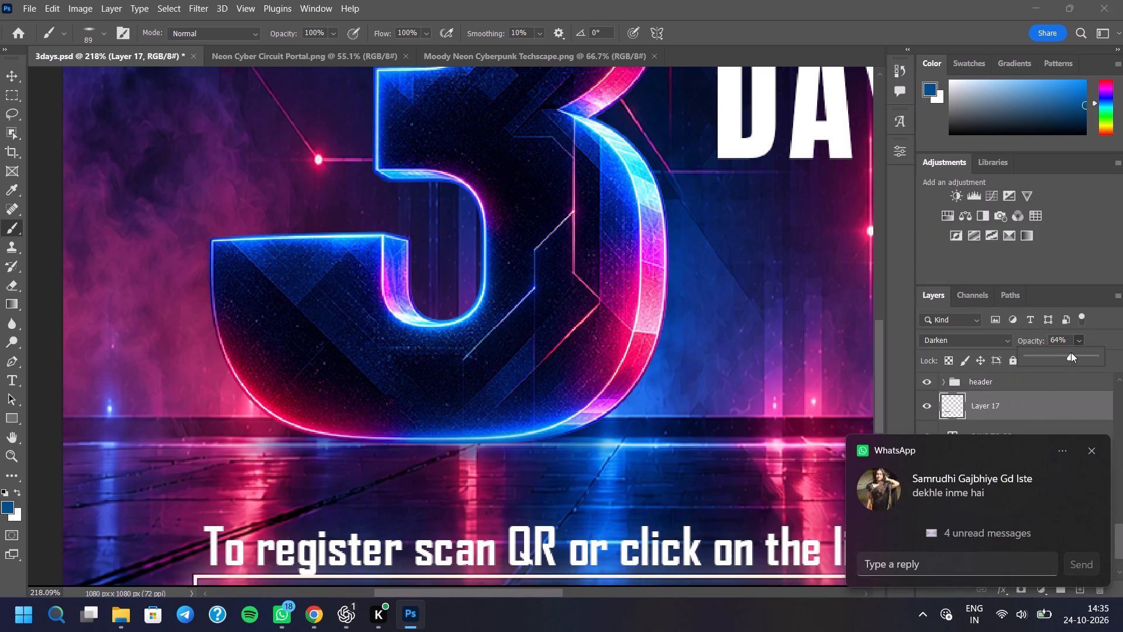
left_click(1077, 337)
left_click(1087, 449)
Compare the poster with Layer 17 shown and hidden, and delete the layer.
scroll(395, 493, "down", 6)
scroll(455, 402, "down", 4)
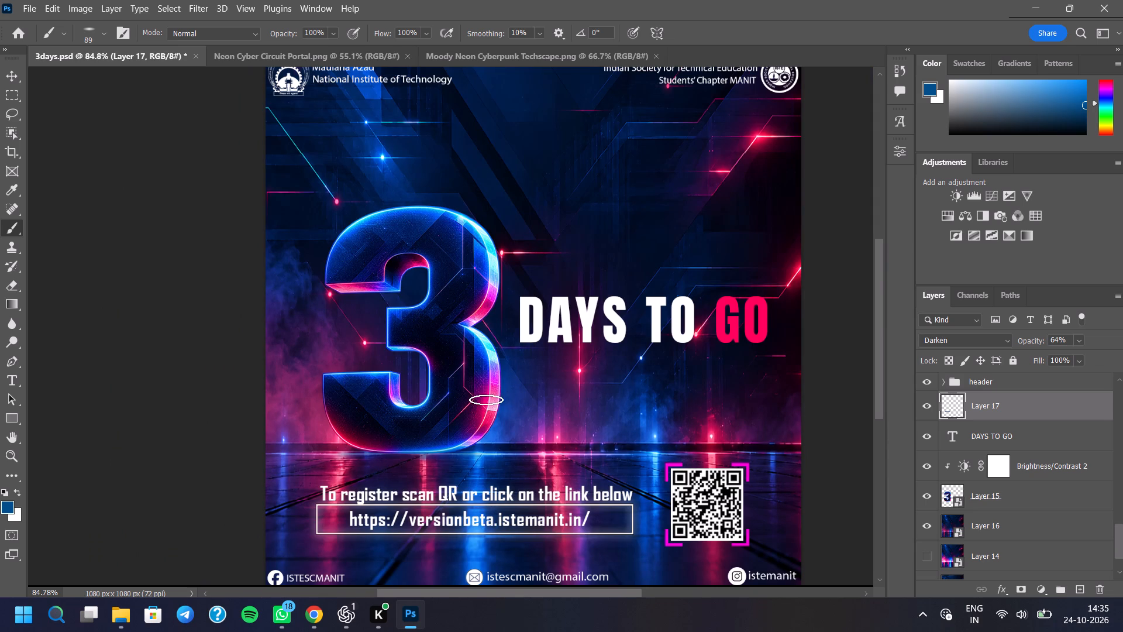
scroll(477, 412, "down", 3)
scroll(446, 448, "up", 5)
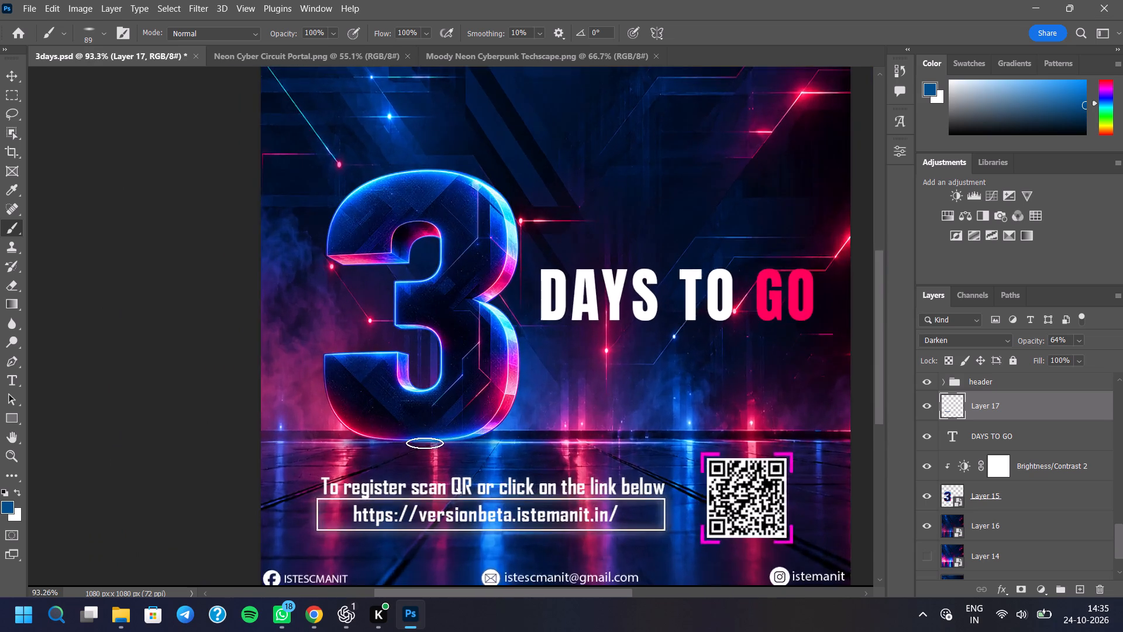
scroll(425, 443, "up", 10)
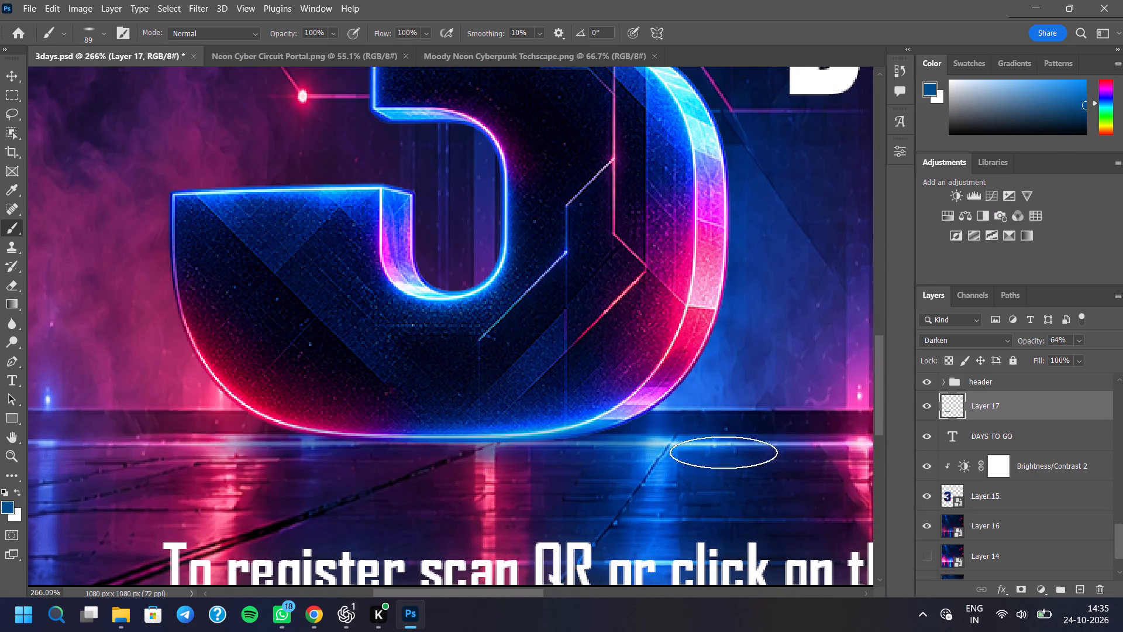
left_click(929, 407)
scroll(488, 502, "down", 8)
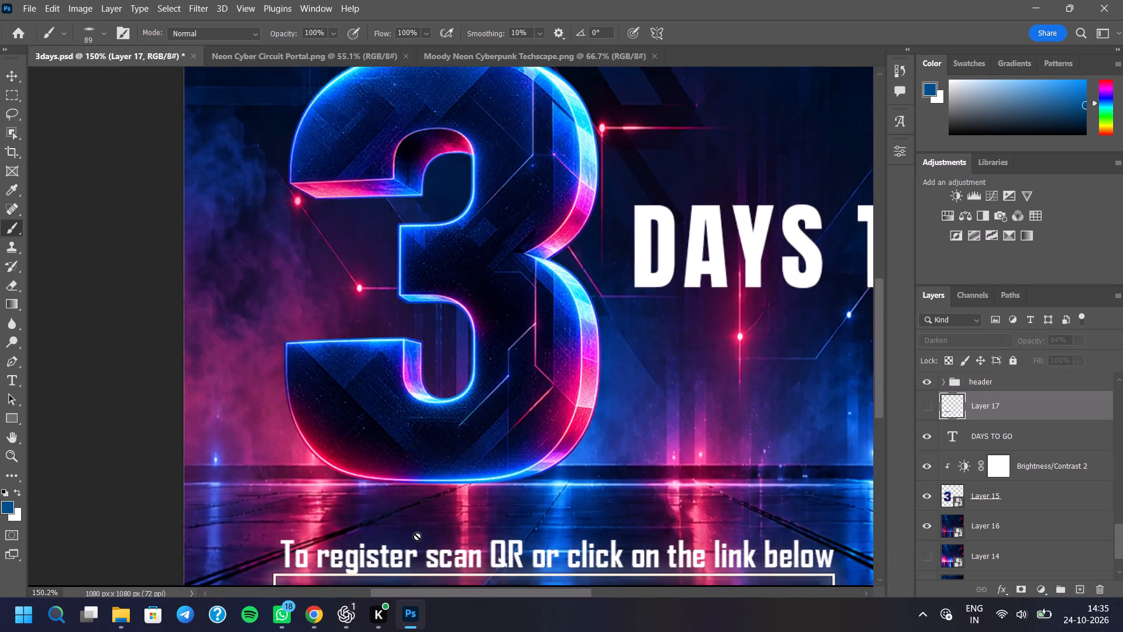
scroll(417, 536, "down", 3)
scroll(497, 486, "down", 3)
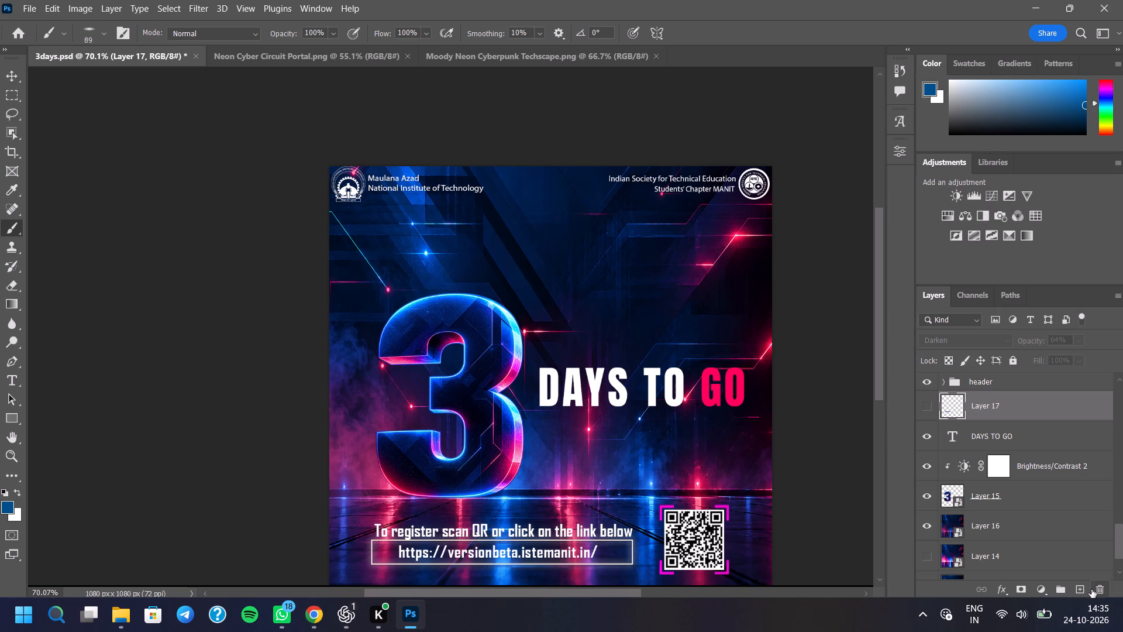
left_click(1096, 590)
left_click(534, 240)
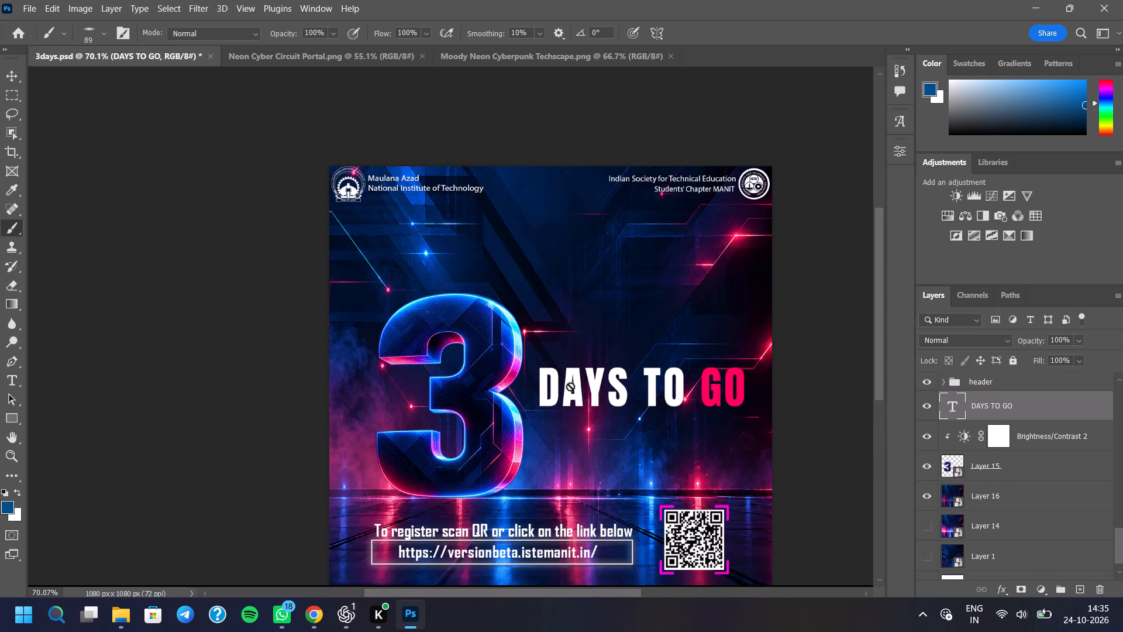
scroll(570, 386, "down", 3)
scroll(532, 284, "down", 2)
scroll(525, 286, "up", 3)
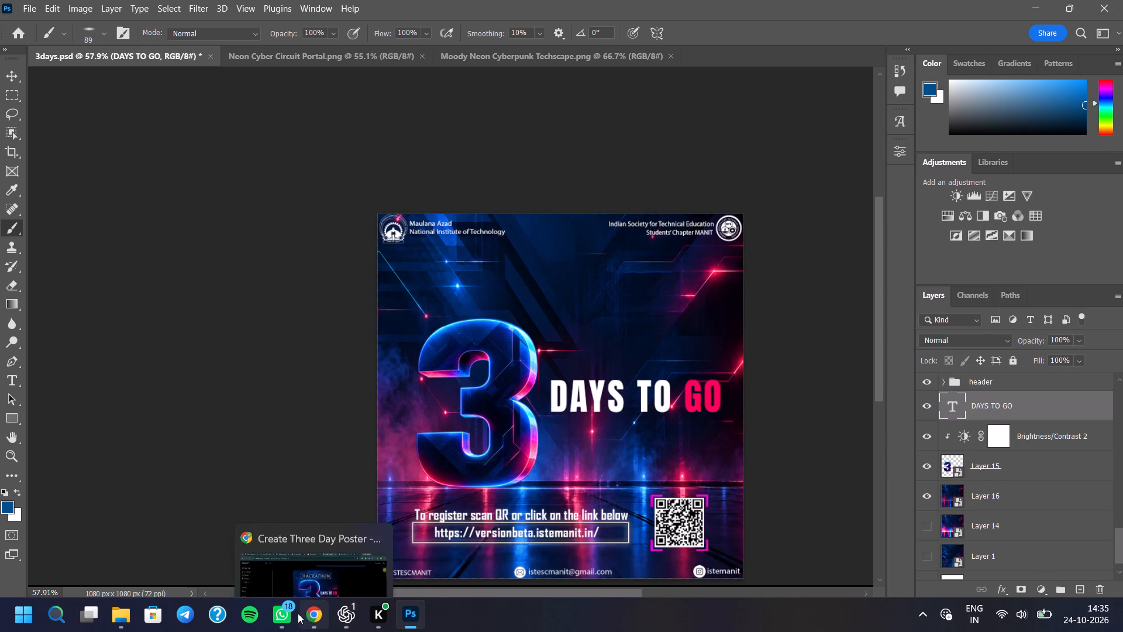
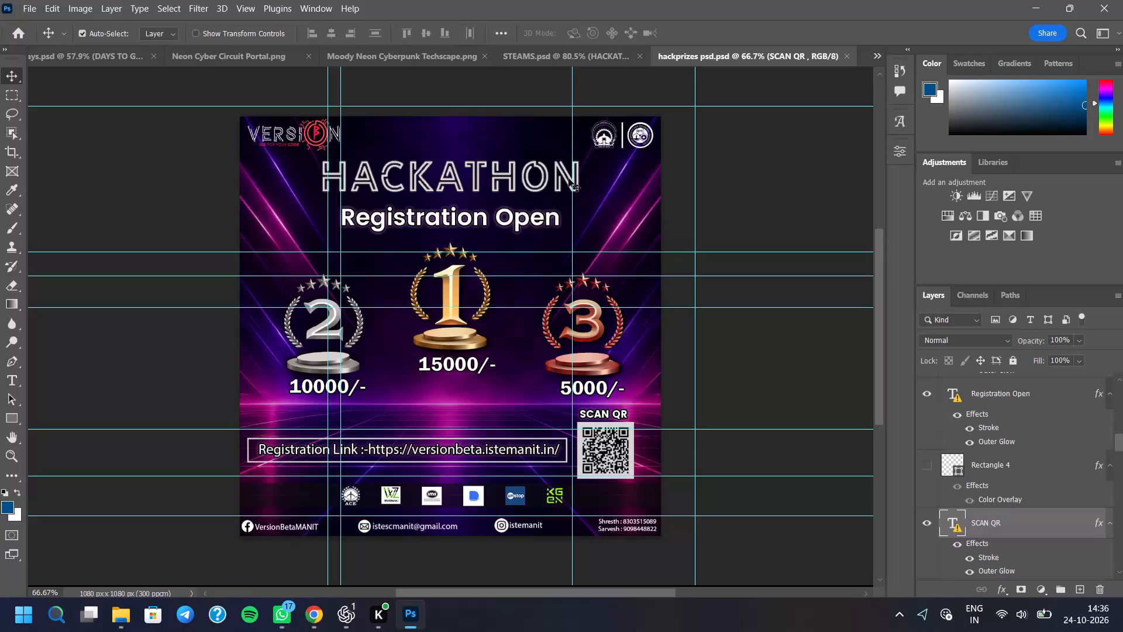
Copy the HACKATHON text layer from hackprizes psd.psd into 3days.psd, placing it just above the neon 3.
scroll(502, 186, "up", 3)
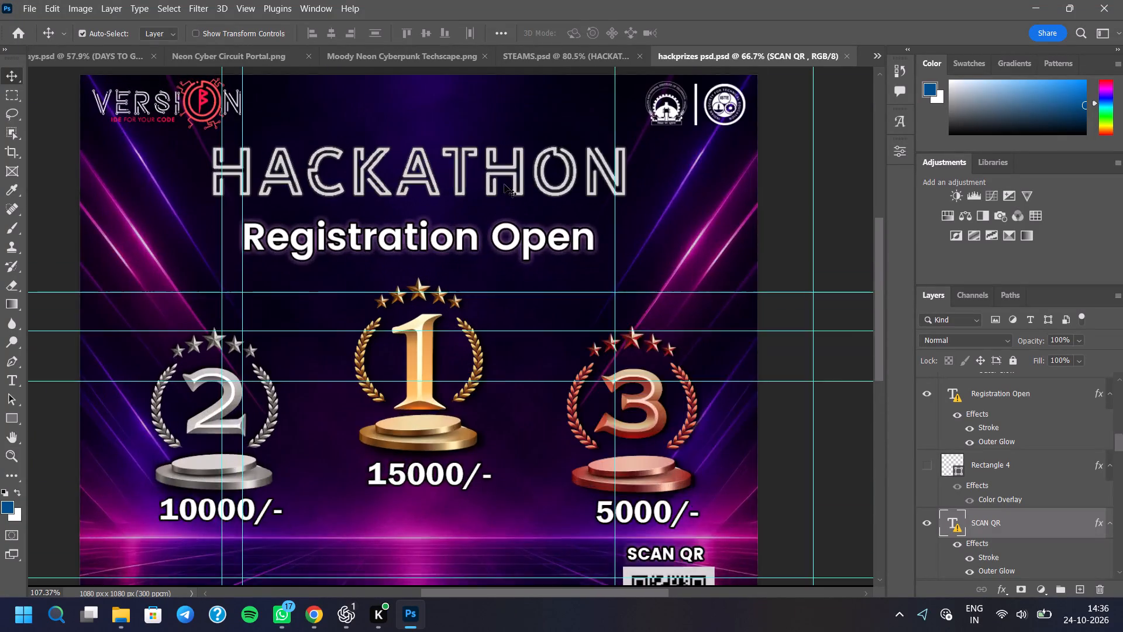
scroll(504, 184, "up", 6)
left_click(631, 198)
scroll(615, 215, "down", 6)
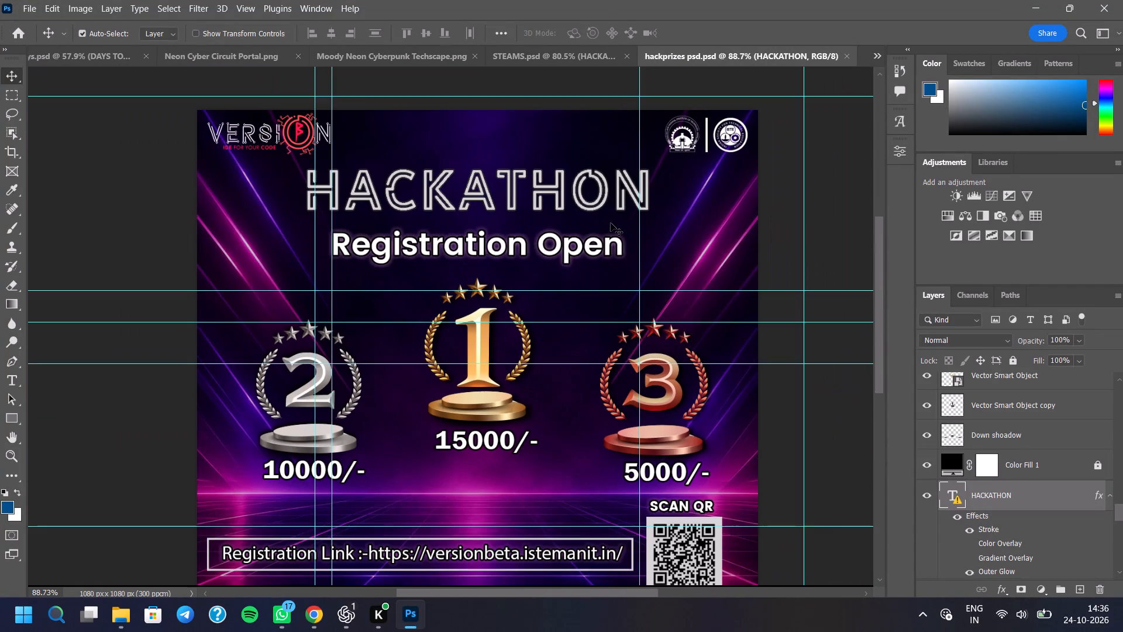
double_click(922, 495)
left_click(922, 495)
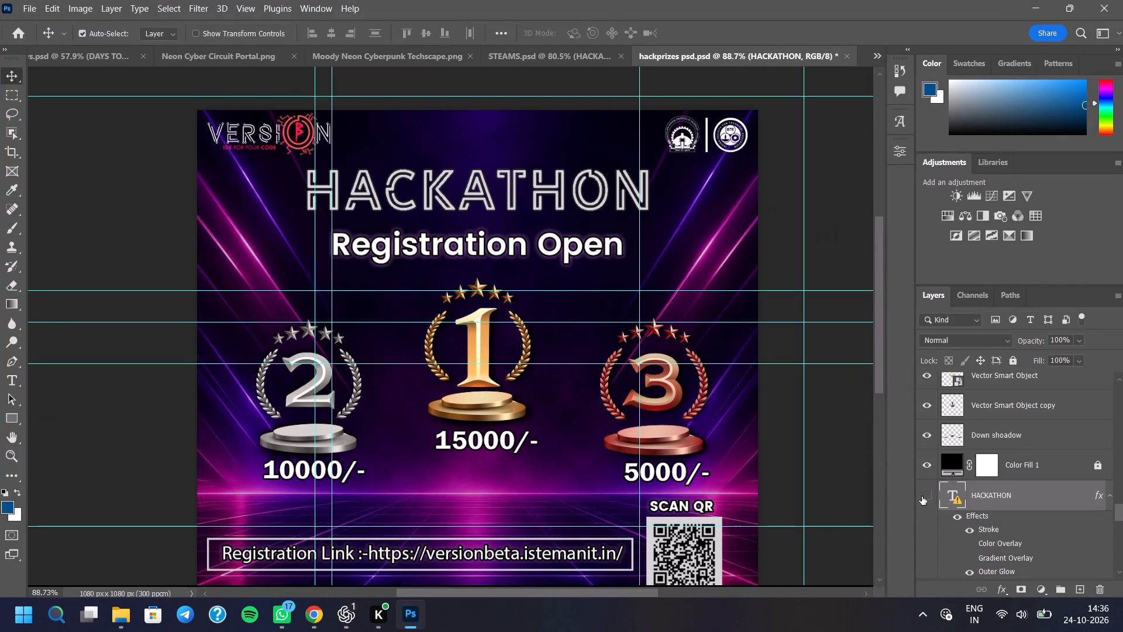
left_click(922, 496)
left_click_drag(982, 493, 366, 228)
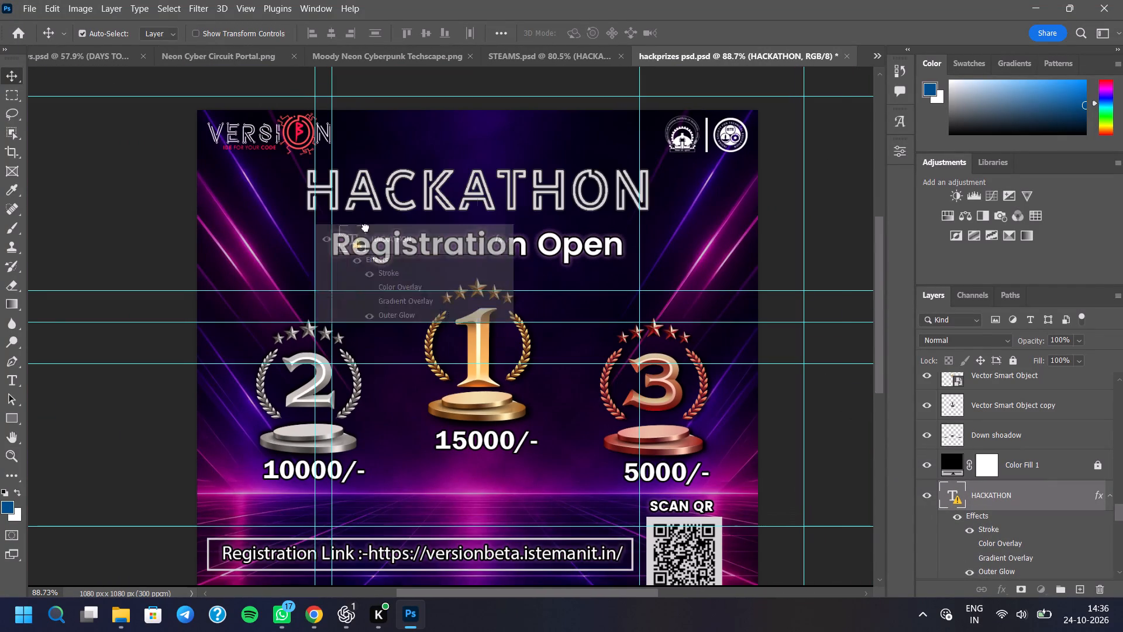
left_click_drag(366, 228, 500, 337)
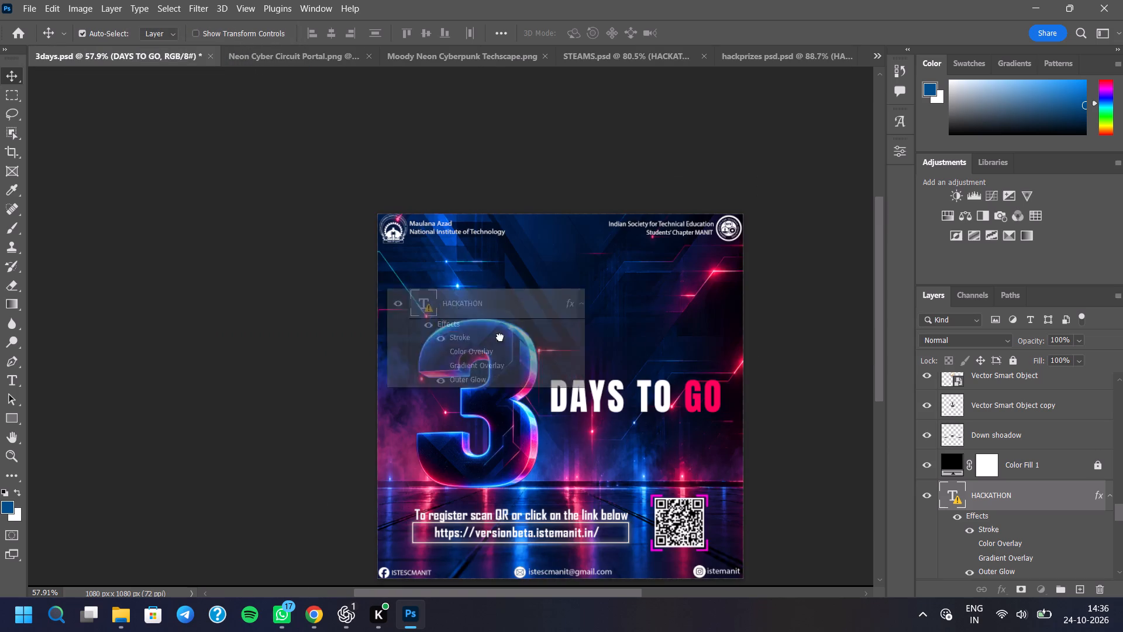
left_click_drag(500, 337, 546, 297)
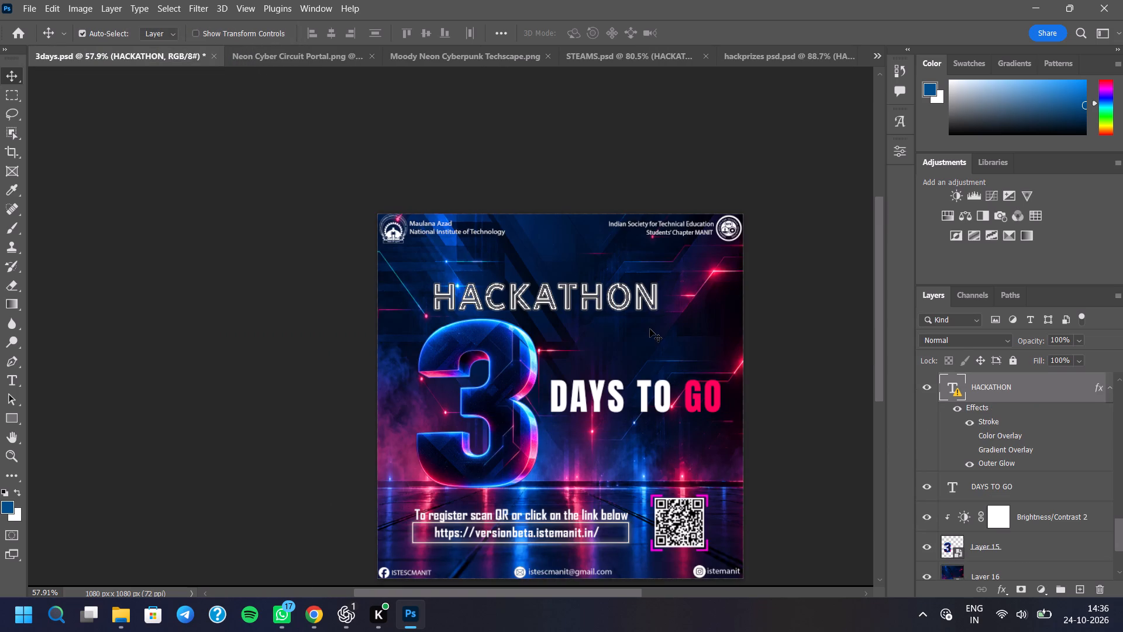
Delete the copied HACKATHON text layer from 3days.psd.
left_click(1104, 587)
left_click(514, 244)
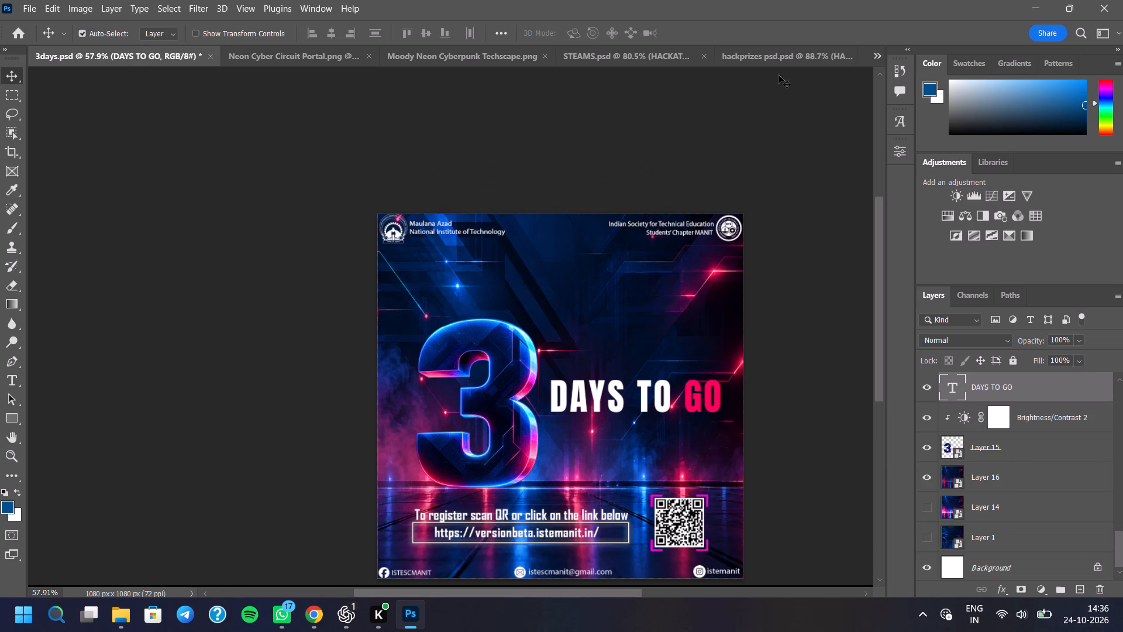
Close hackprizes psd.psd without saving its changes.
left_click(813, 55)
left_click(845, 57)
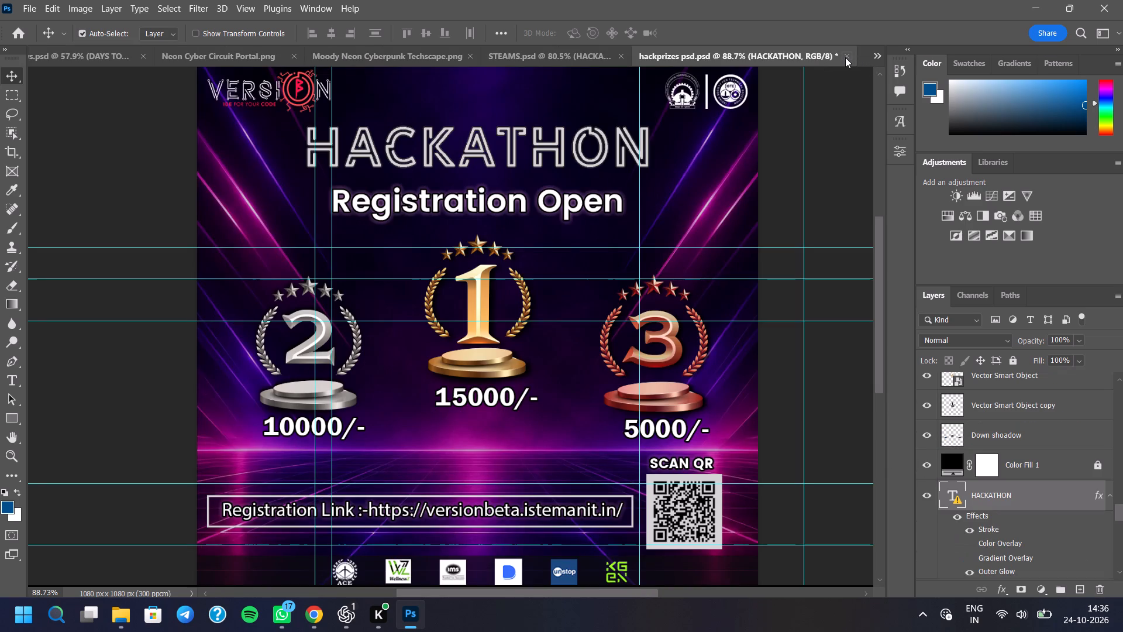
left_click(566, 243)
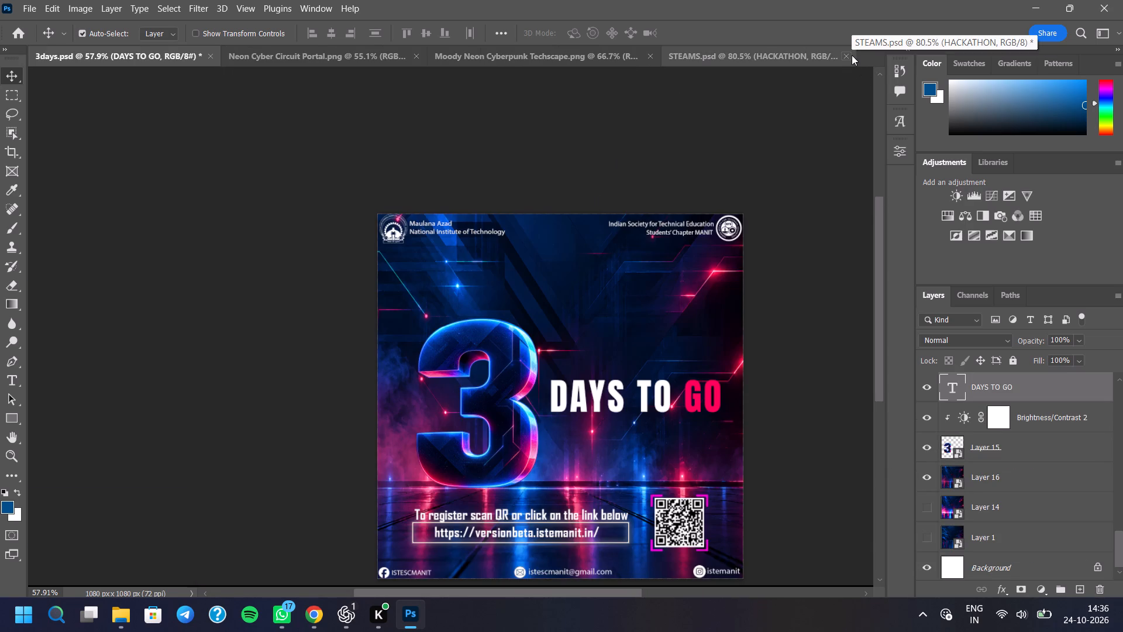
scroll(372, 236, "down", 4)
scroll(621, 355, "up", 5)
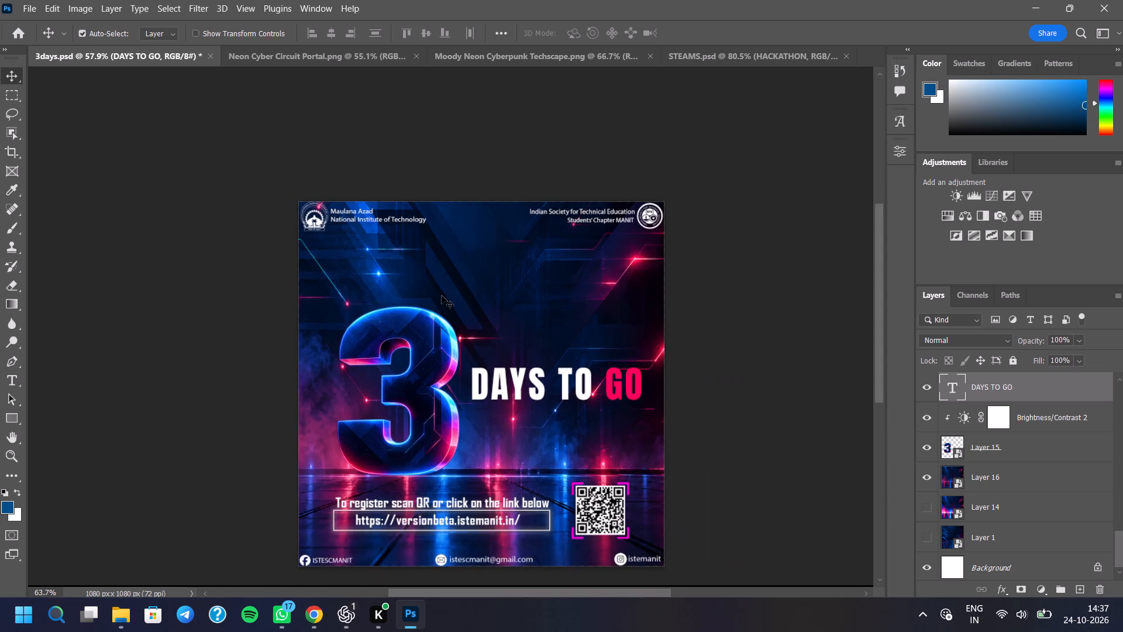
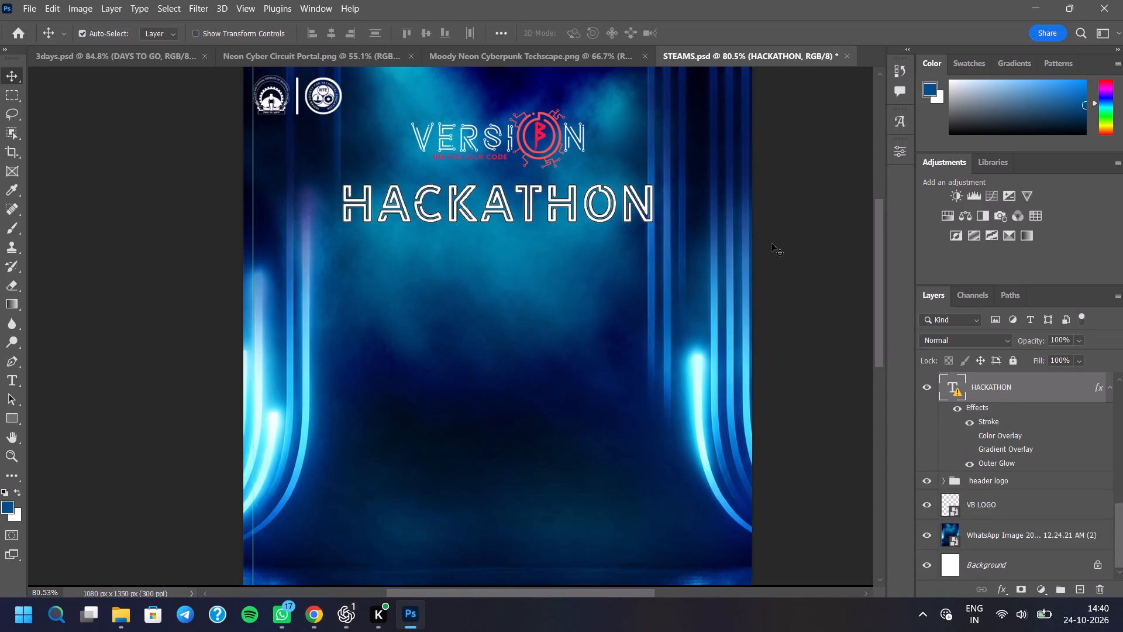
Copy the HACKATHON text layer with its effects from STEAMS.psd into 3days.psd, placing it above the neon 3.
left_click_drag(984, 391, 88, 56)
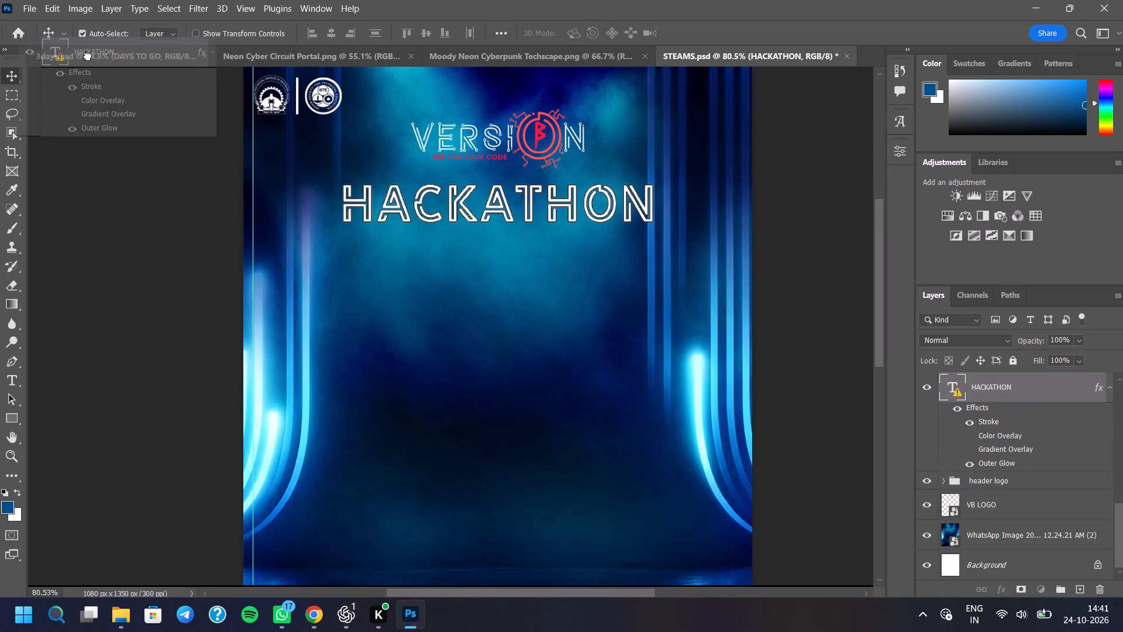
left_click_drag(88, 56, 427, 181)
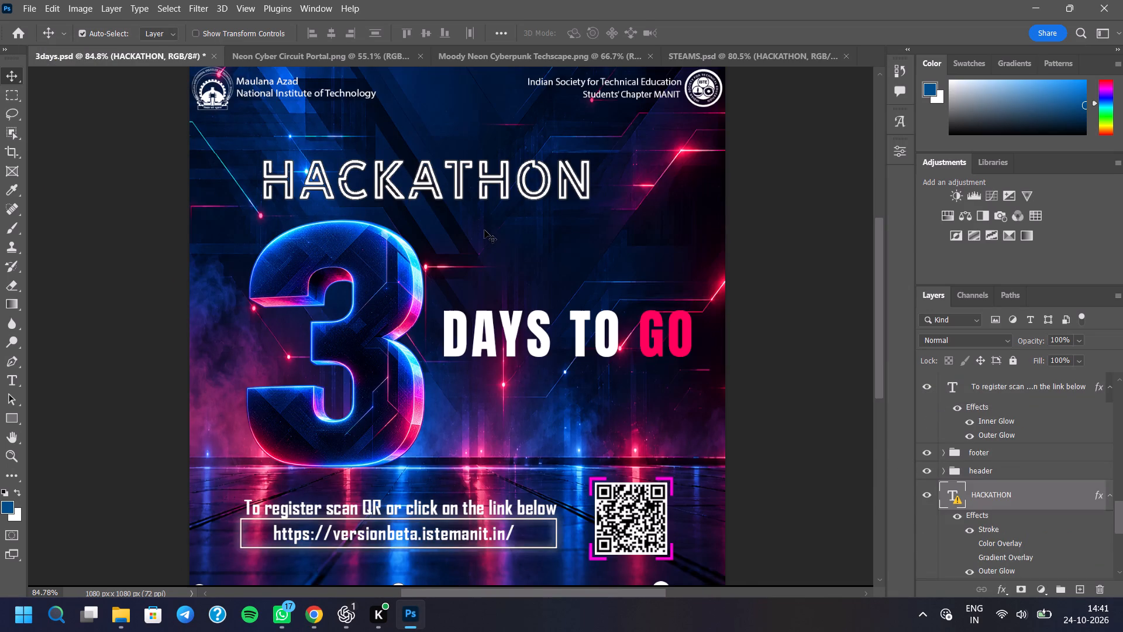
Start a Free Transform on the HACKATHON text layer in the poster.
key("ctrl+t")
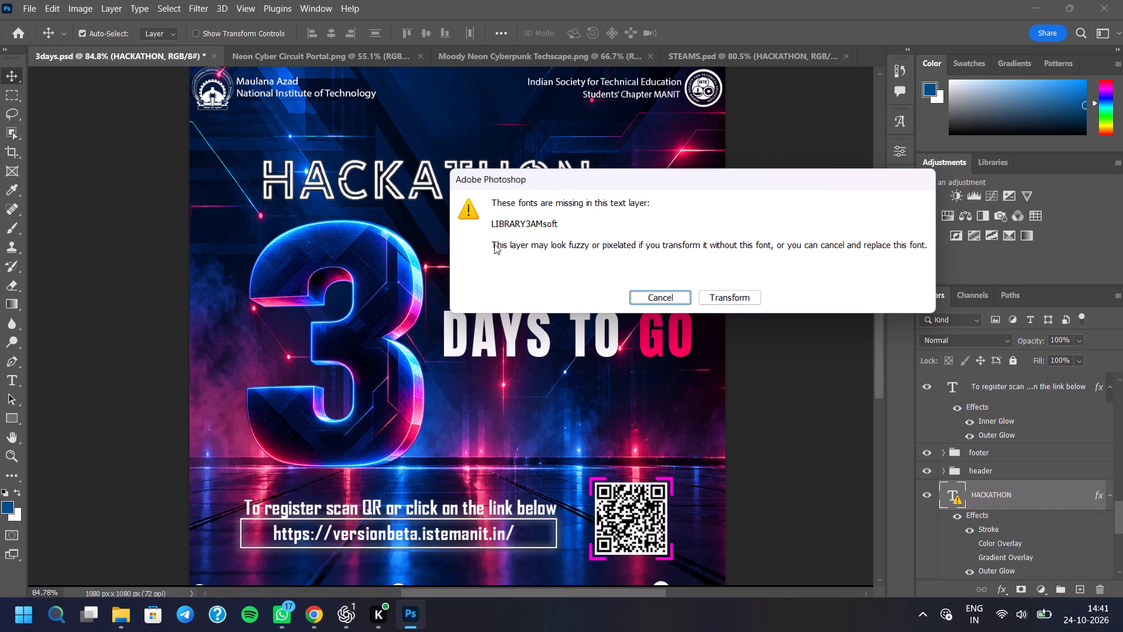
Move the HACKATHON text layer up above the 3, to about X 560 px, Y 183 px, despite its missing font.
left_click(719, 296)
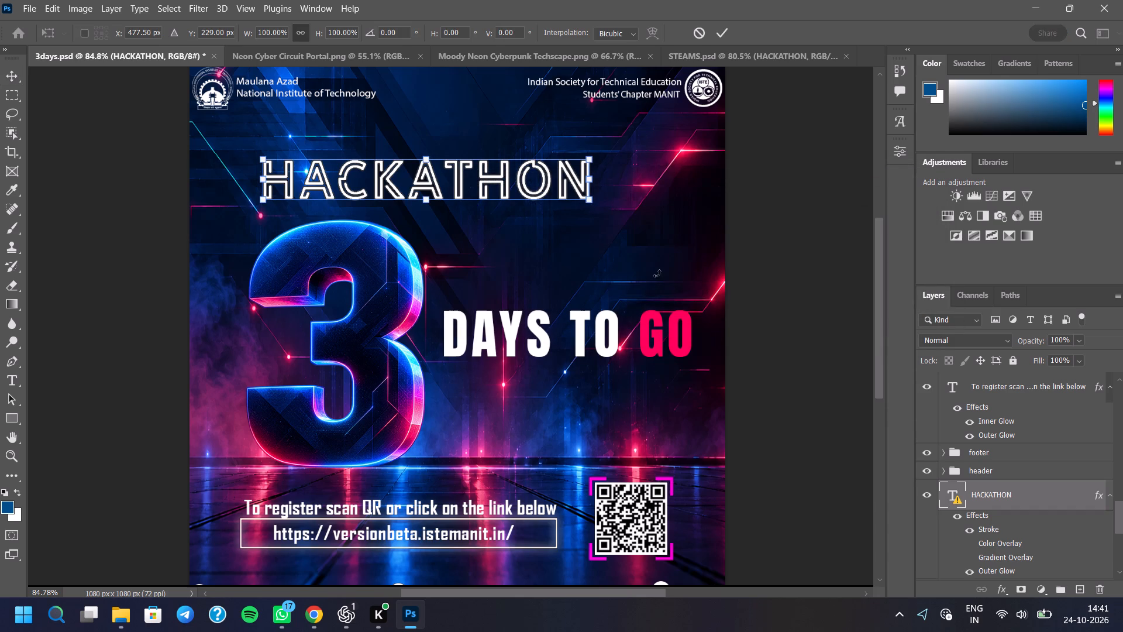
left_click_drag(430, 180, 461, 160)
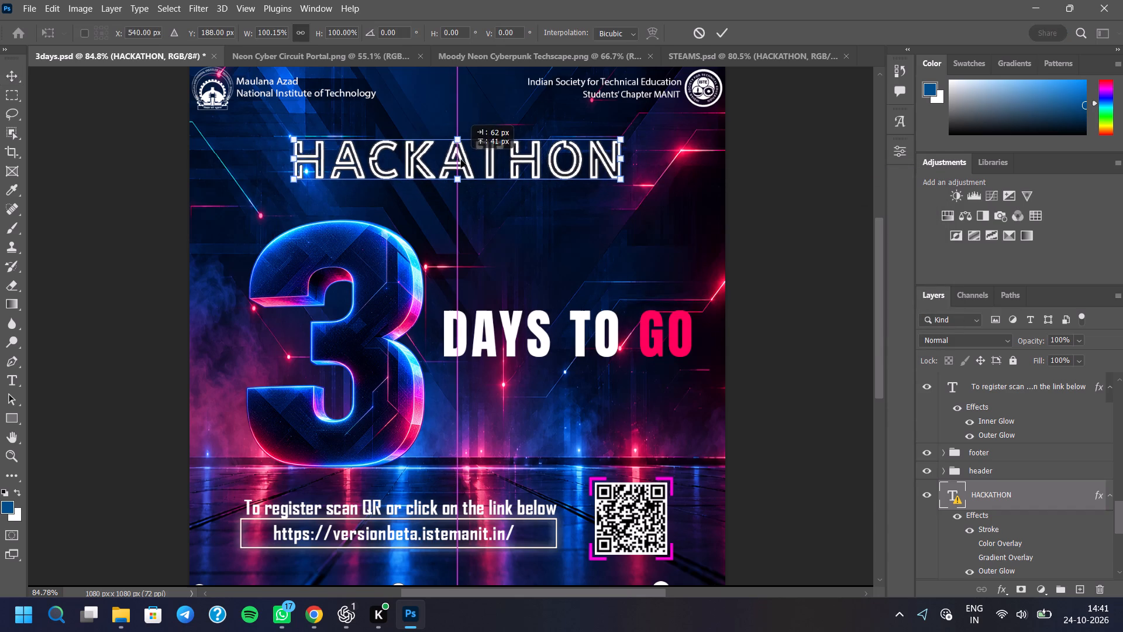
left_click_drag(461, 160, 469, 157)
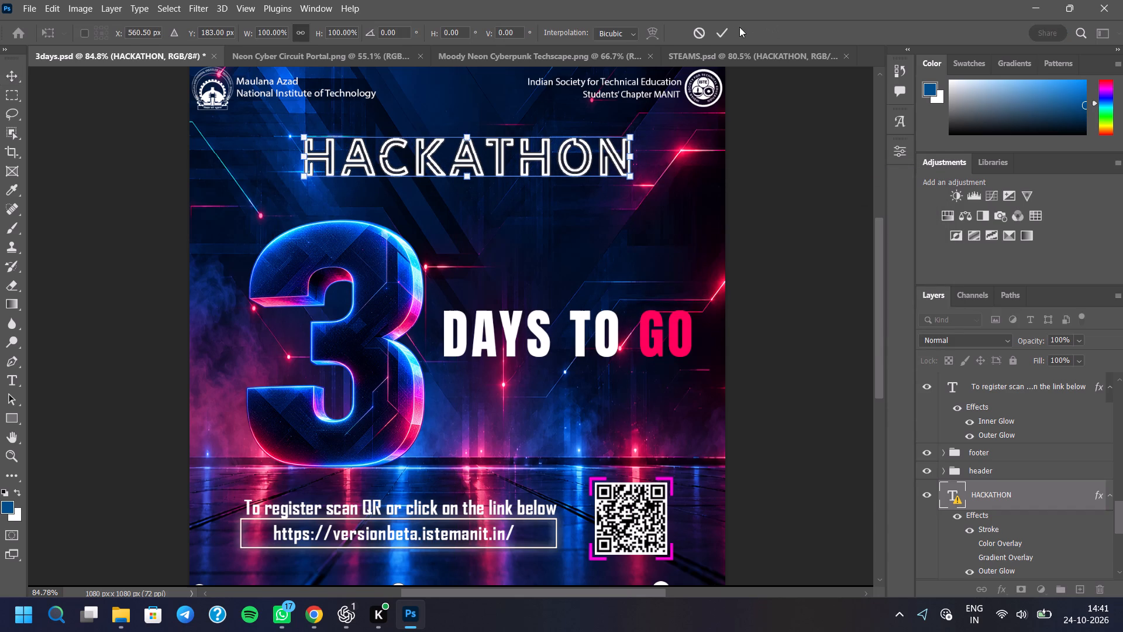
left_click(728, 31)
Enlarge the HACKATHON title to about 111% by extending it on both sides, keeping it above the 3.
scroll(453, 311, "down", 5)
scroll(453, 274, "up", 2)
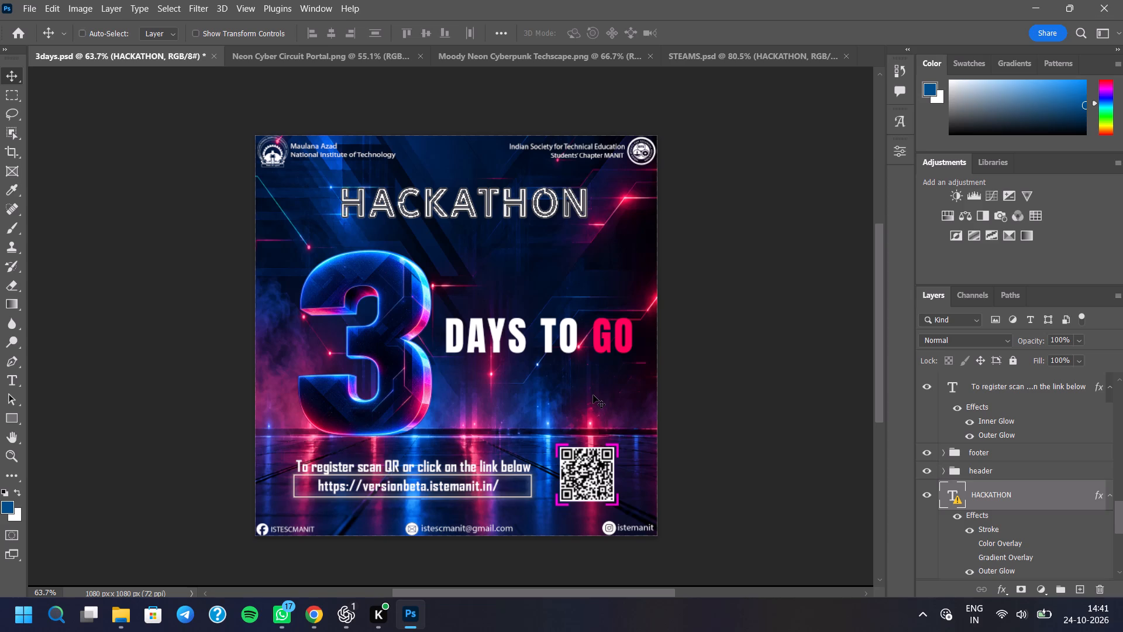
key("ctrl+t")
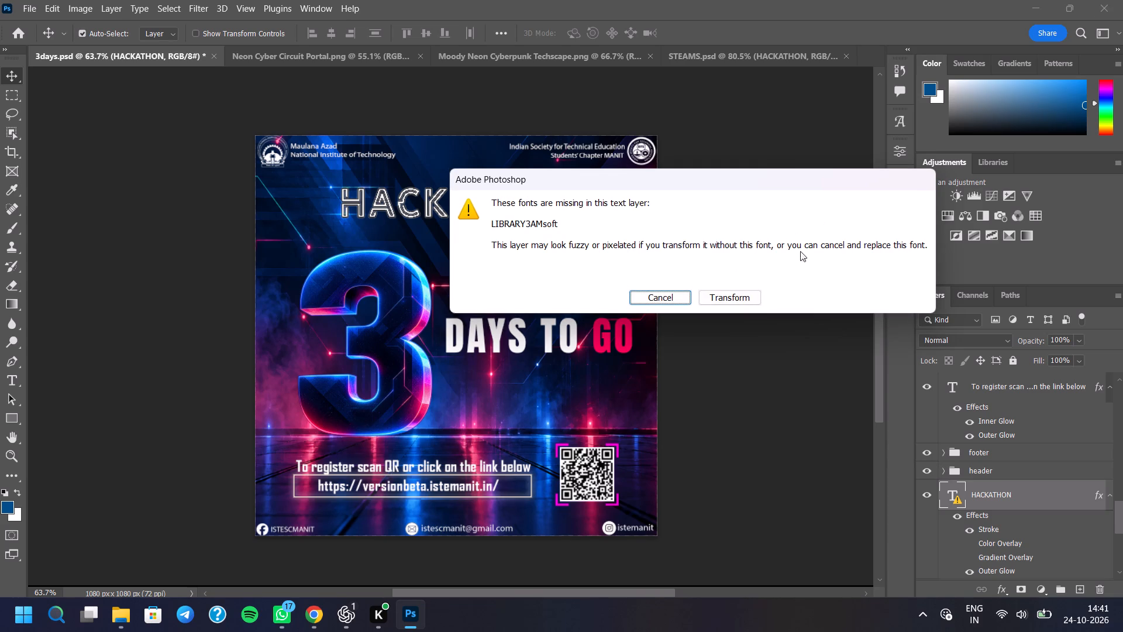
left_click(754, 305)
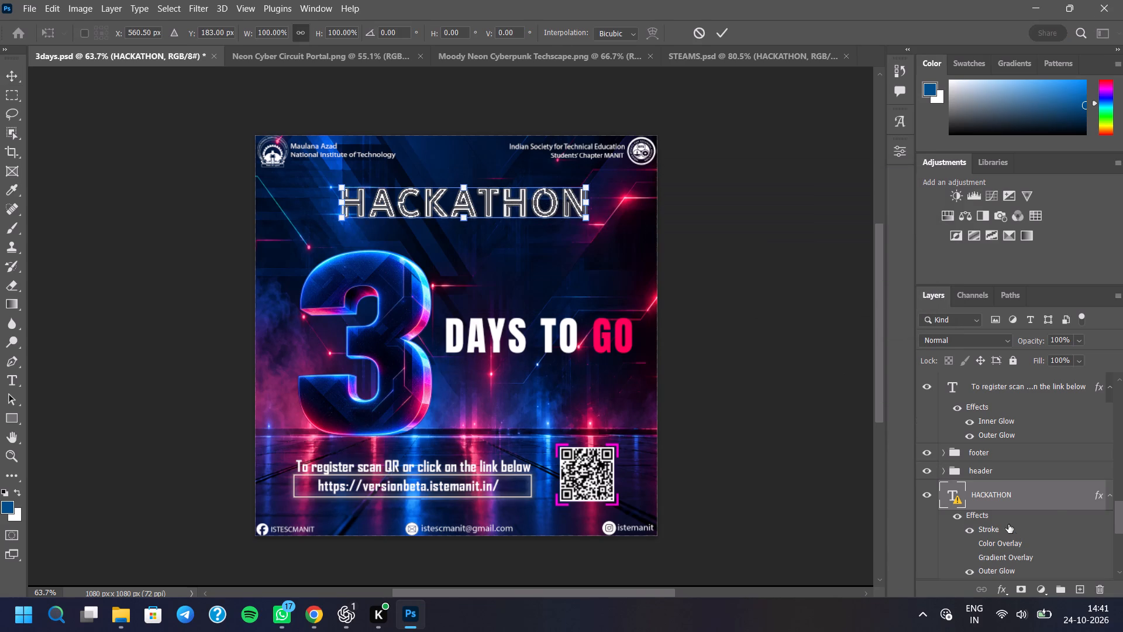
scroll(1072, 492, "down", 3)
scroll(1072, 492, "up", 3)
left_click_drag(590, 221, 604, 235)
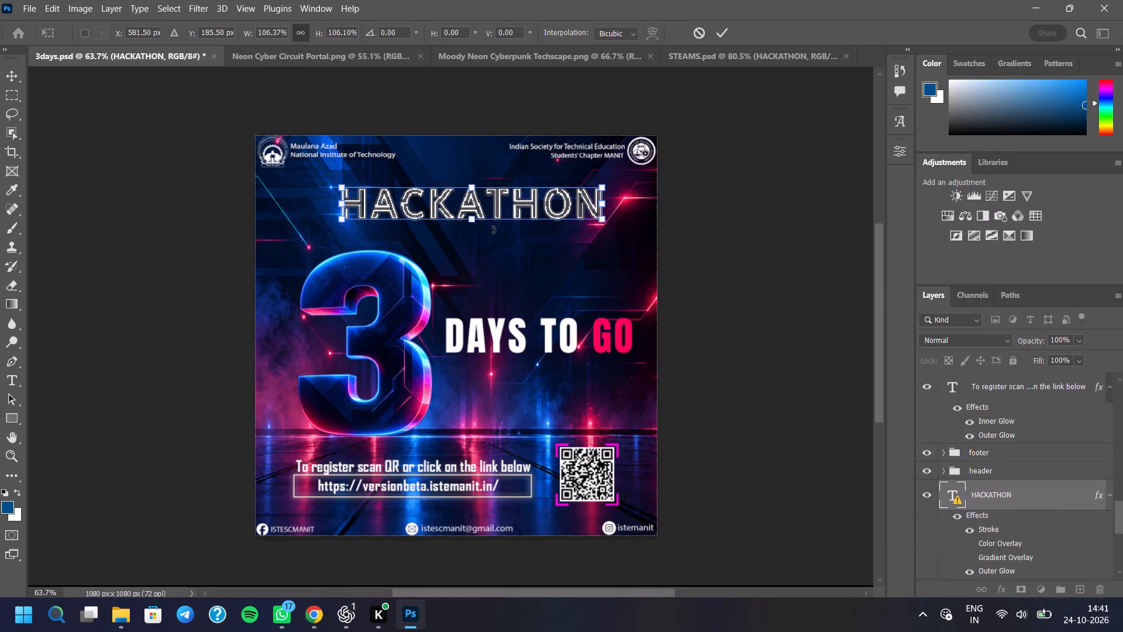
left_click_drag(346, 221, 336, 231)
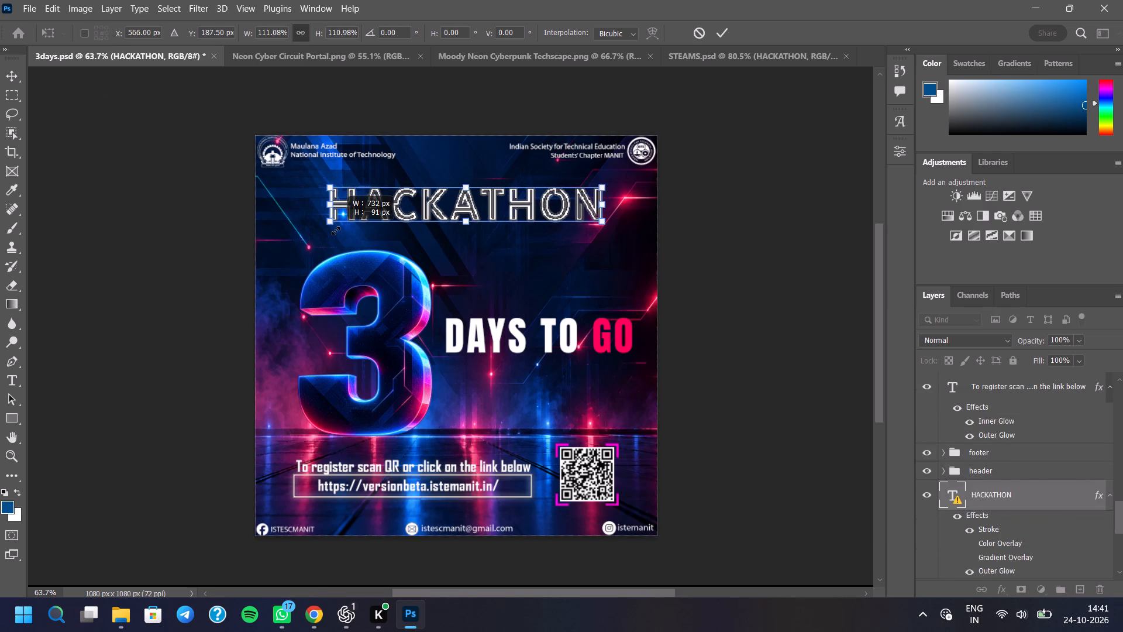
left_click_drag(336, 231, 335, 232)
left_click(727, 39)
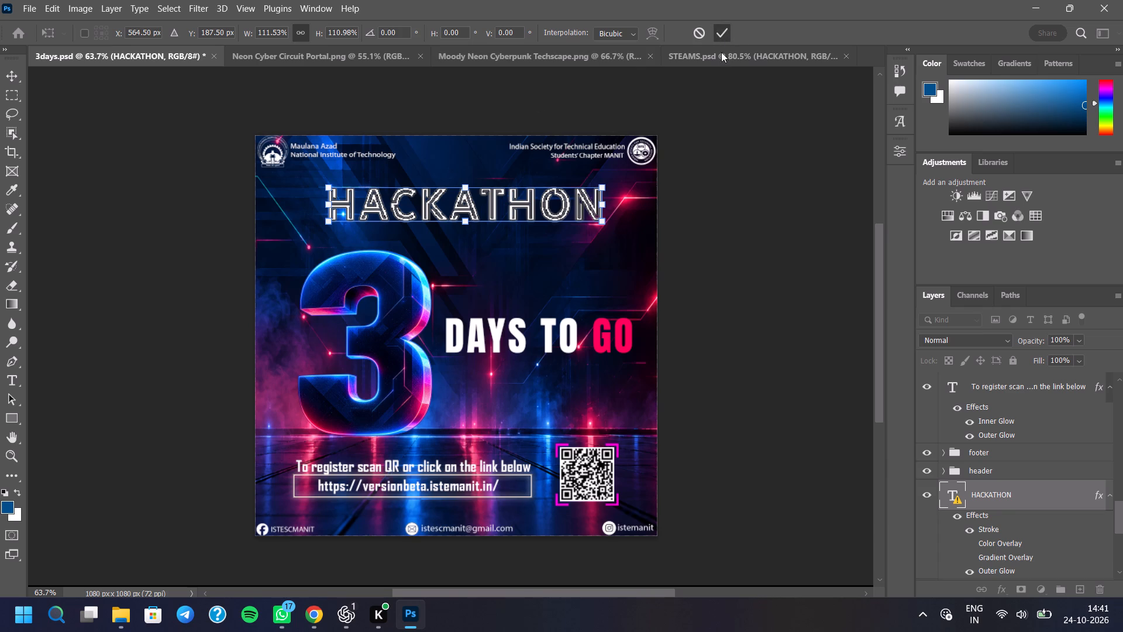
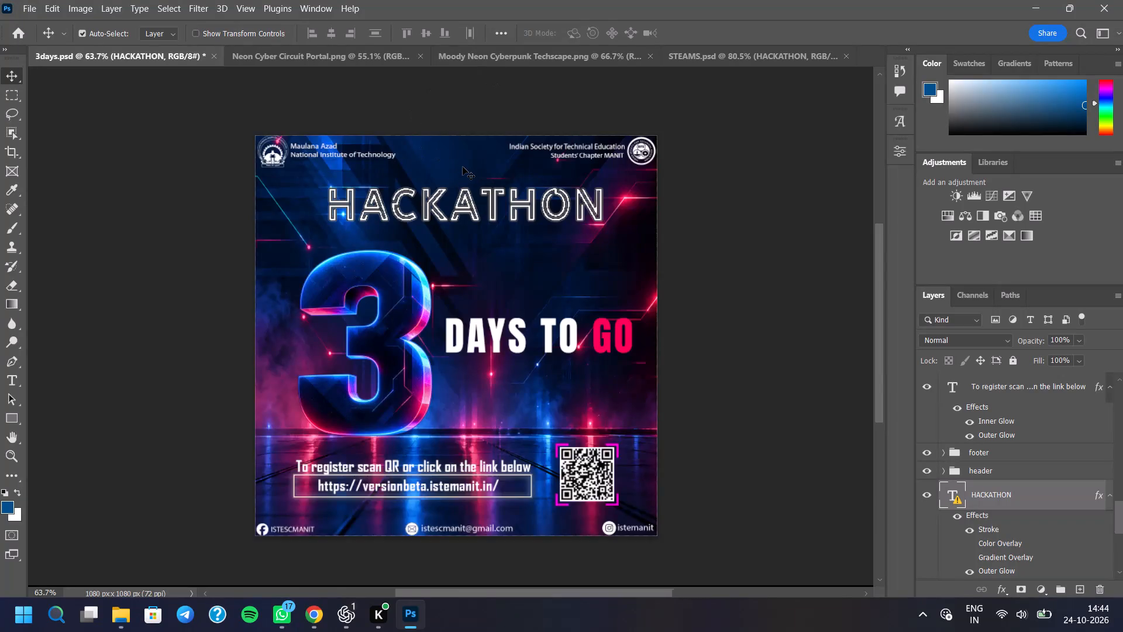
Examine the HACKATHON title and the DAYS TO GO text up close and against the whole poster.
scroll(463, 167, "up", 2)
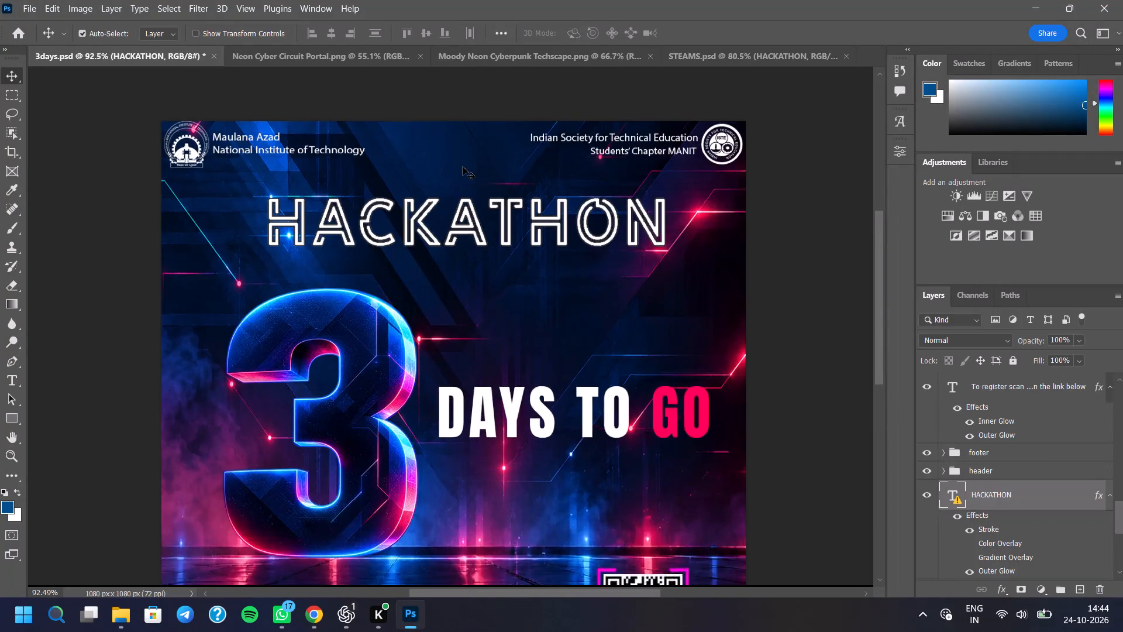
scroll(463, 167, "up", 4)
scroll(463, 176, "down", 1)
scroll(463, 177, "up", 9)
scroll(462, 199, "down", 3)
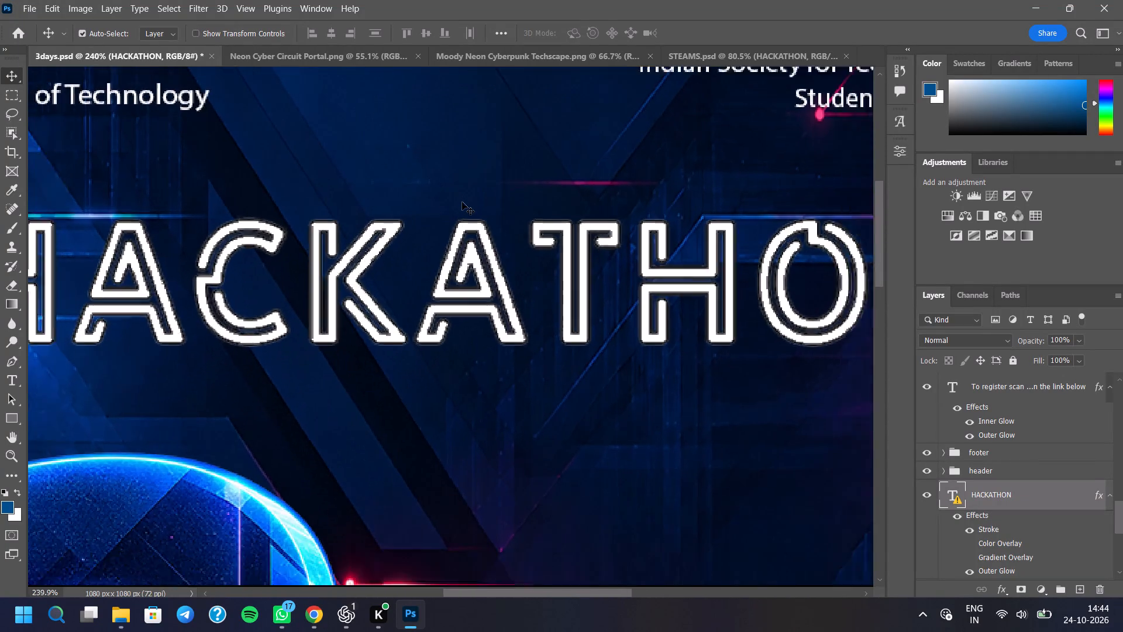
scroll(462, 202, "down", 16)
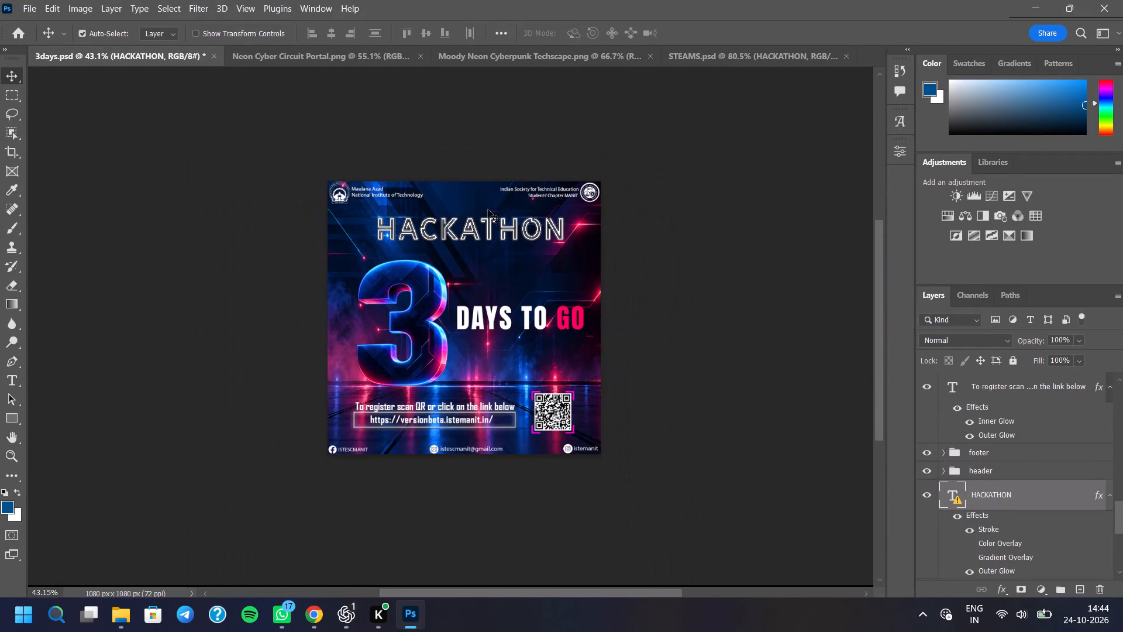
scroll(467, 241, "up", 6)
scroll(467, 246, "down", 1)
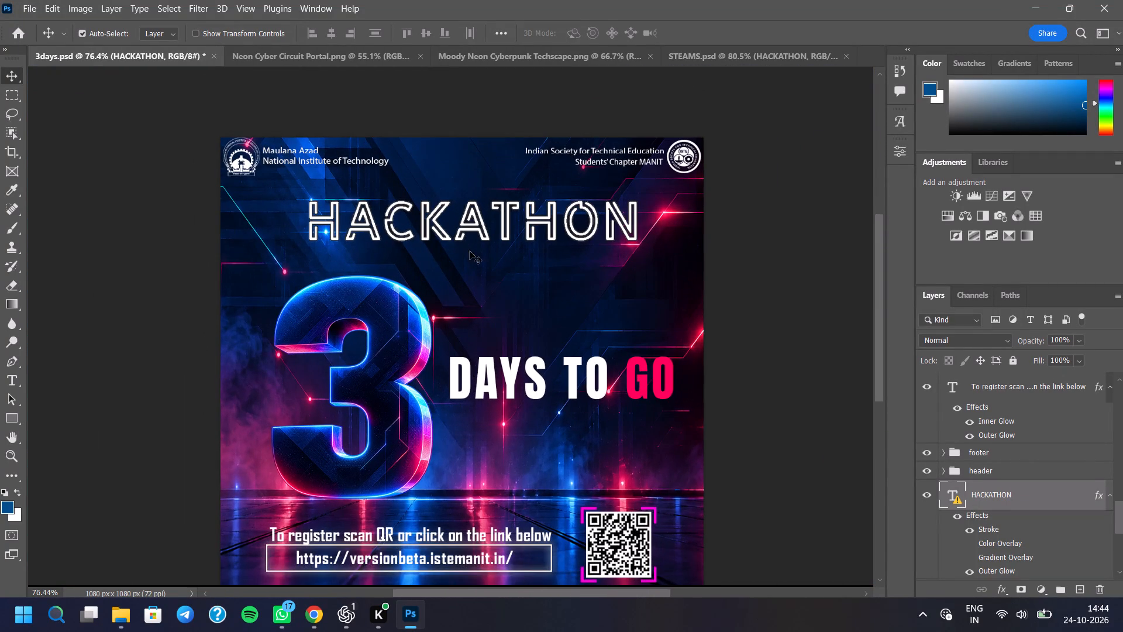
scroll(459, 377, "up", 1)
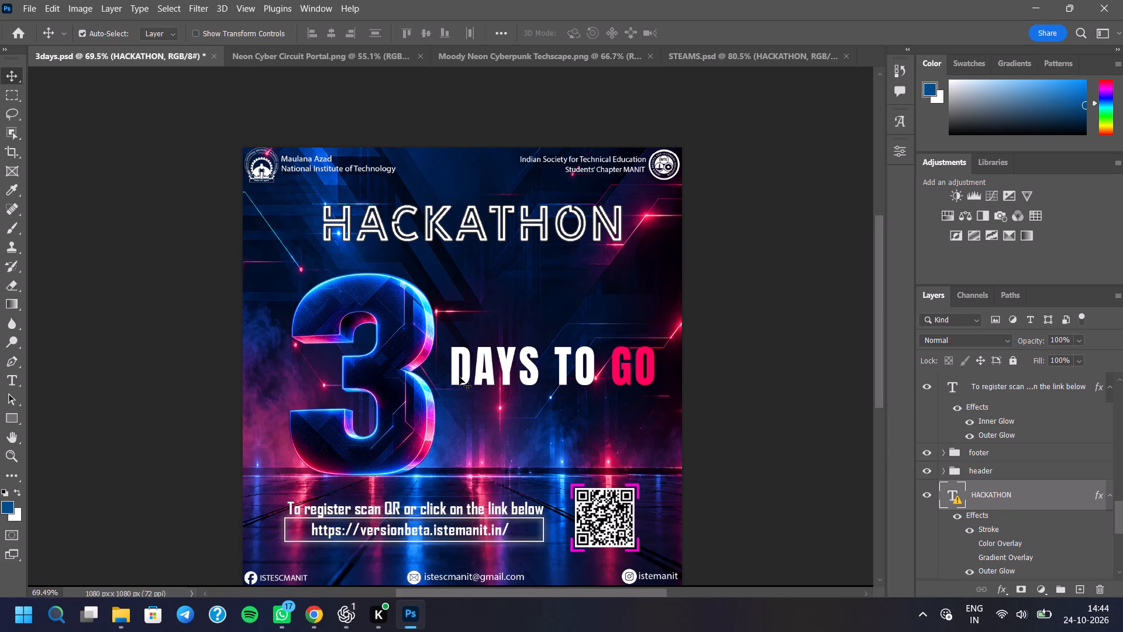
scroll(459, 377, "up", 1)
scroll(524, 361, "up", 10)
scroll(484, 379, "down", 4)
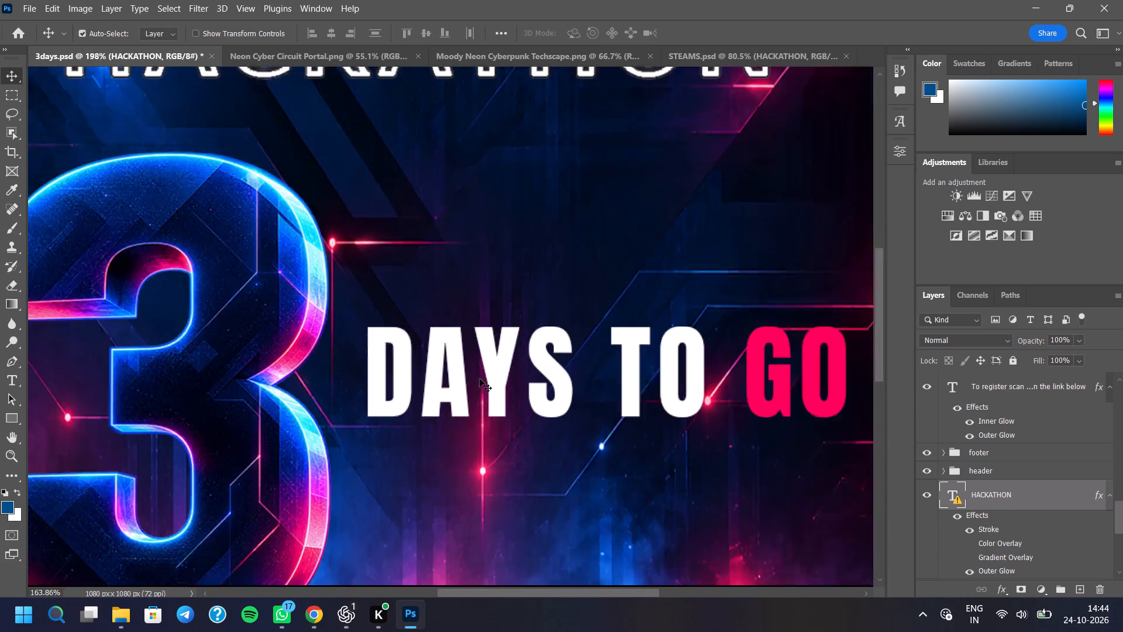
scroll(480, 379, "down", 8)
scroll(522, 335, "down", 2)
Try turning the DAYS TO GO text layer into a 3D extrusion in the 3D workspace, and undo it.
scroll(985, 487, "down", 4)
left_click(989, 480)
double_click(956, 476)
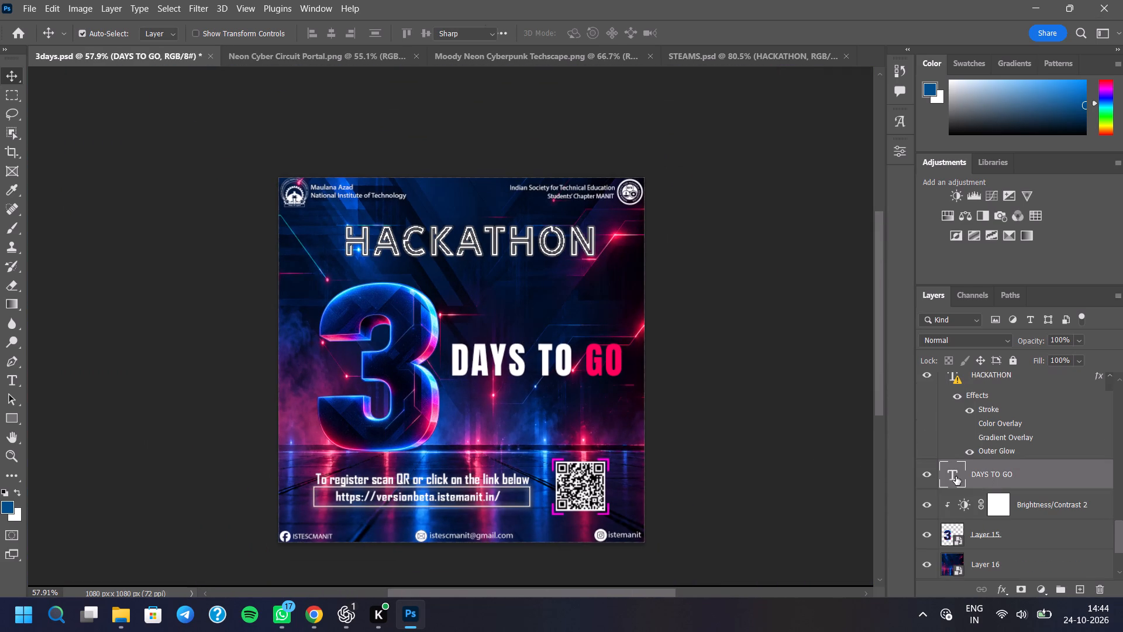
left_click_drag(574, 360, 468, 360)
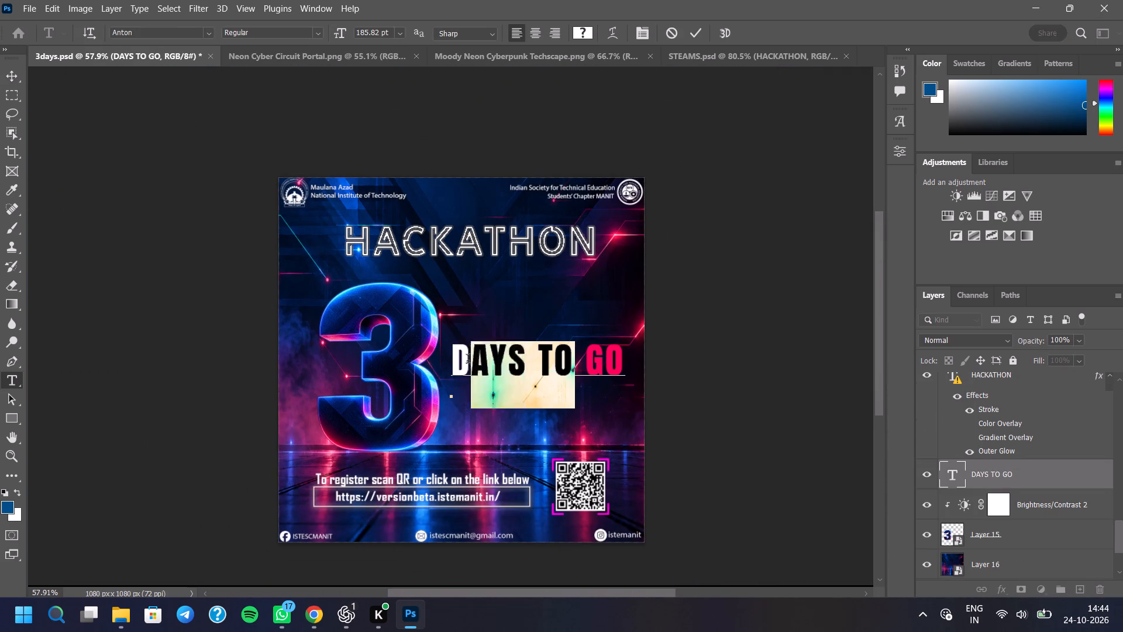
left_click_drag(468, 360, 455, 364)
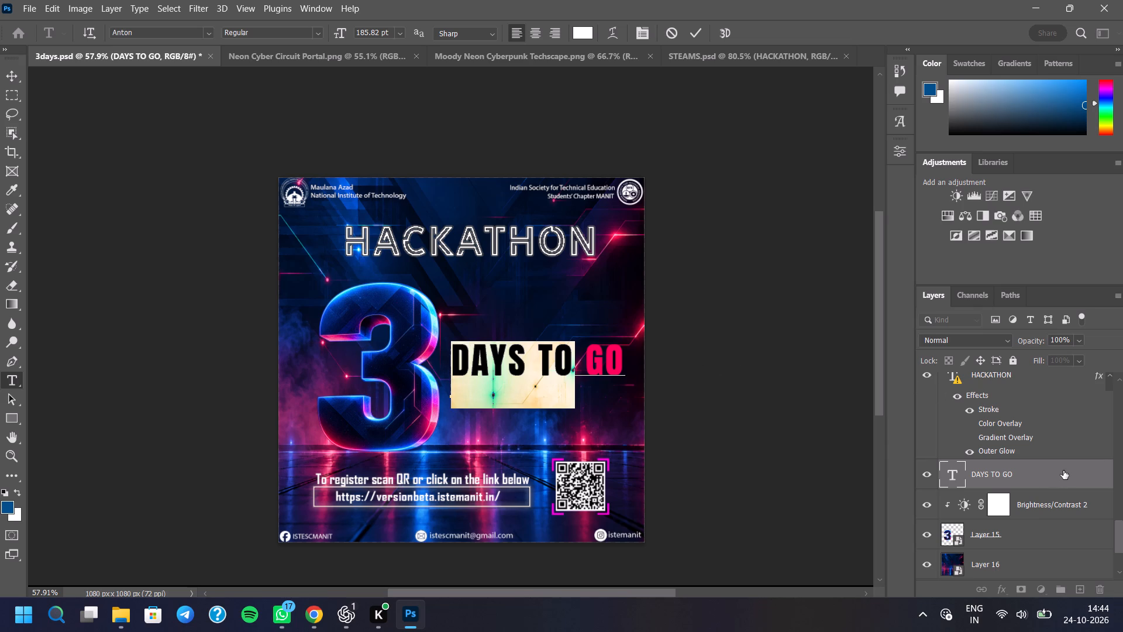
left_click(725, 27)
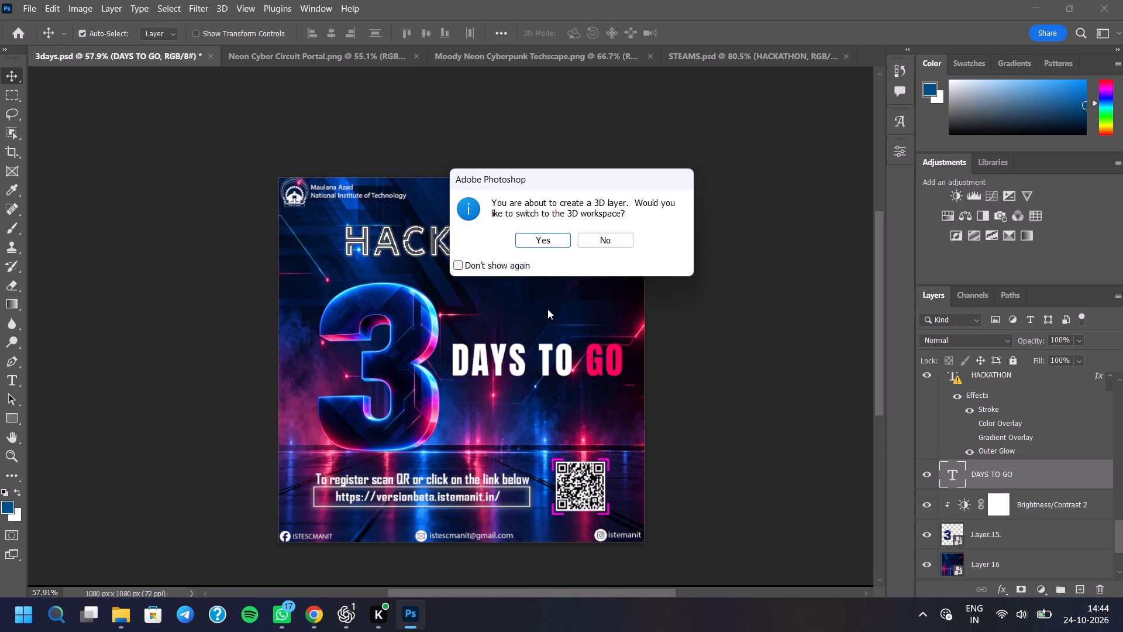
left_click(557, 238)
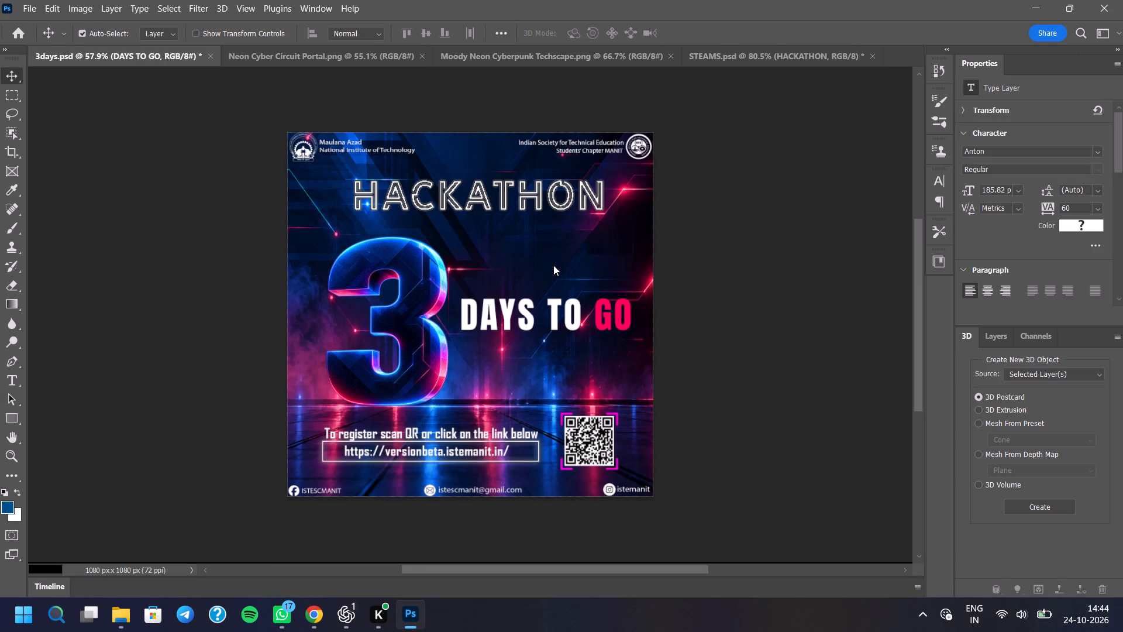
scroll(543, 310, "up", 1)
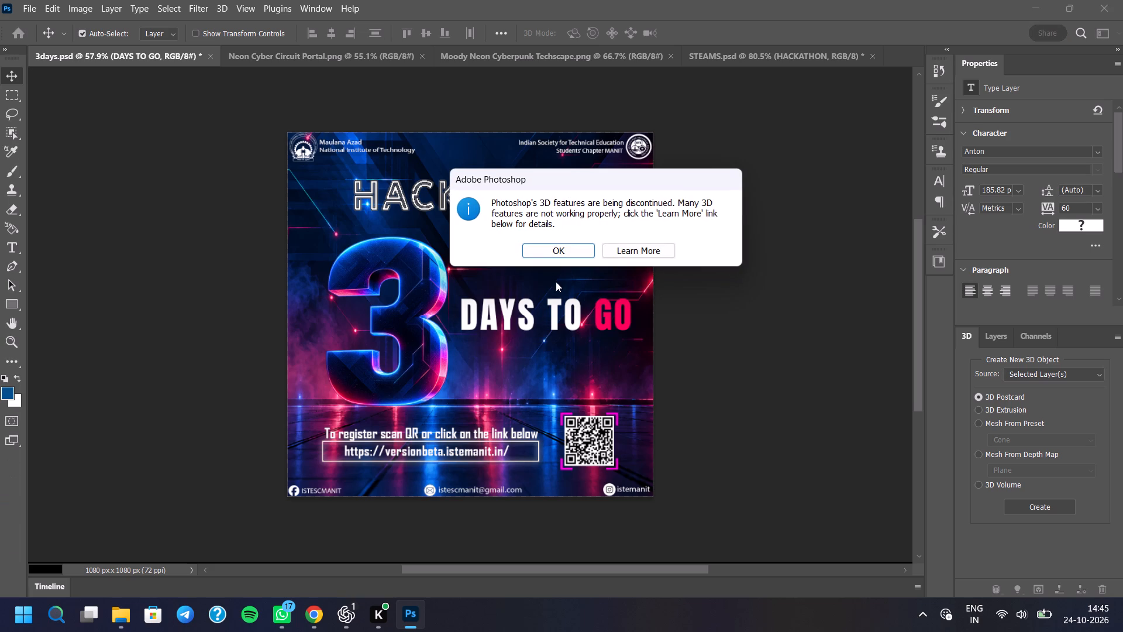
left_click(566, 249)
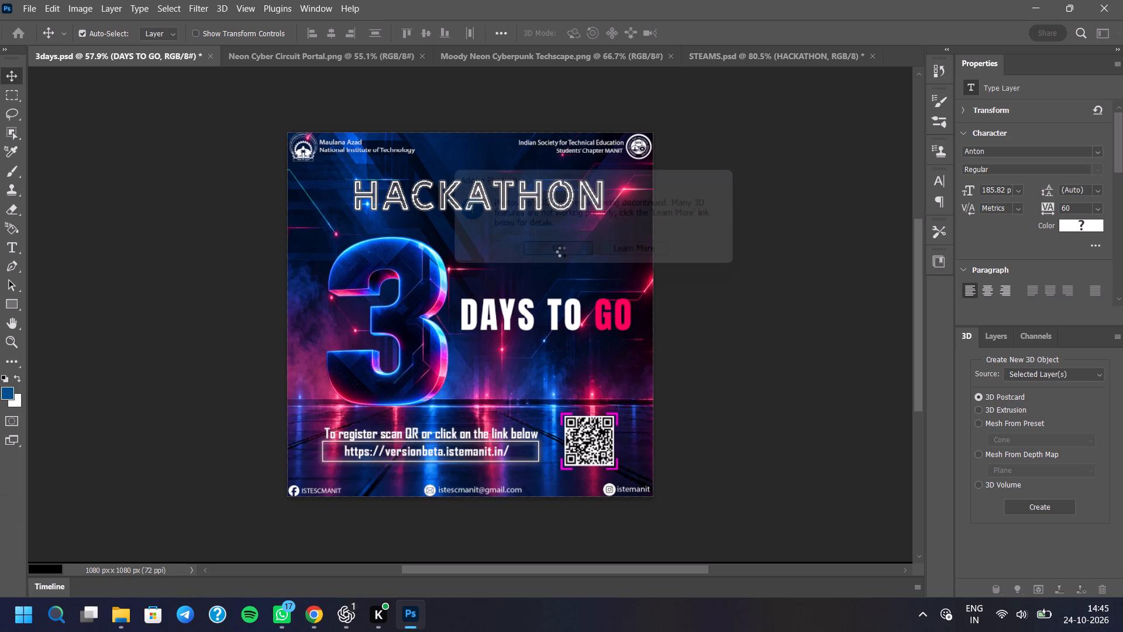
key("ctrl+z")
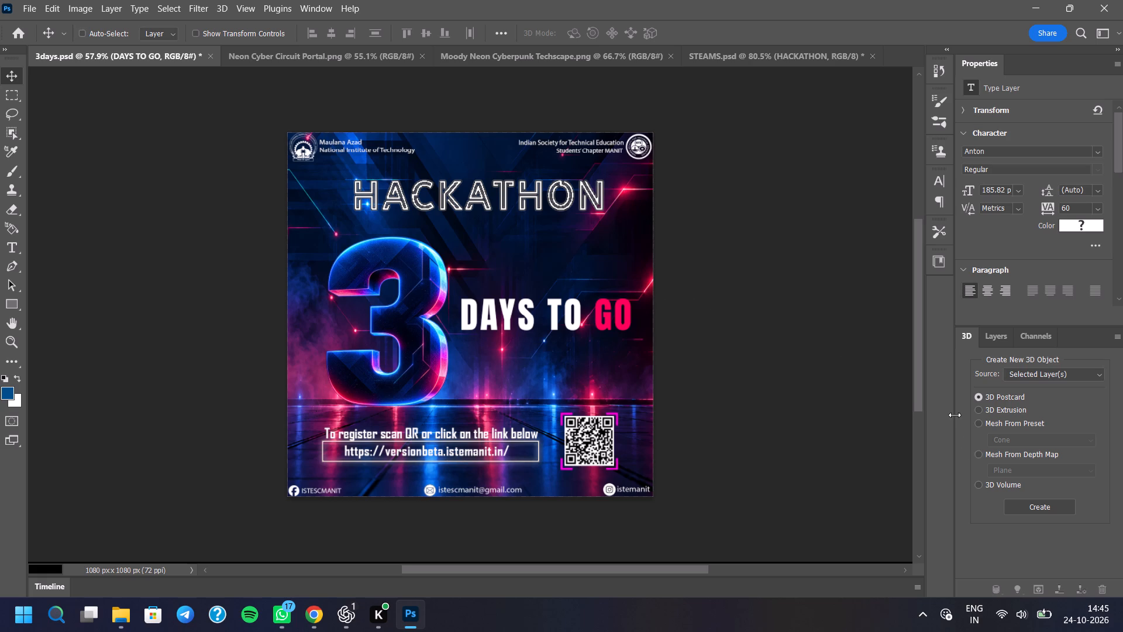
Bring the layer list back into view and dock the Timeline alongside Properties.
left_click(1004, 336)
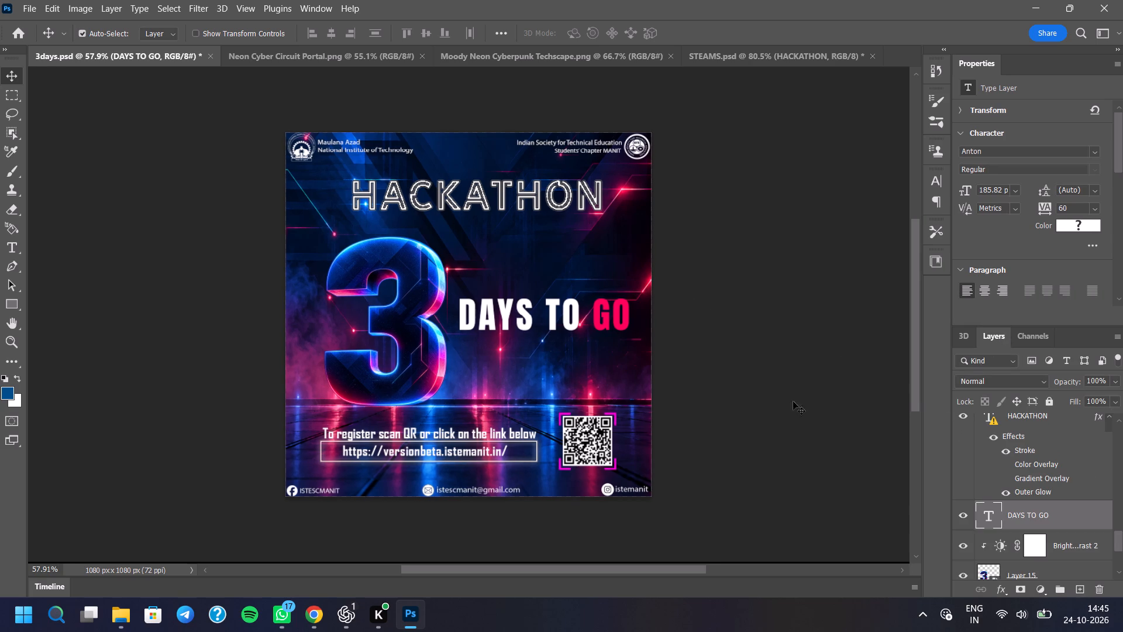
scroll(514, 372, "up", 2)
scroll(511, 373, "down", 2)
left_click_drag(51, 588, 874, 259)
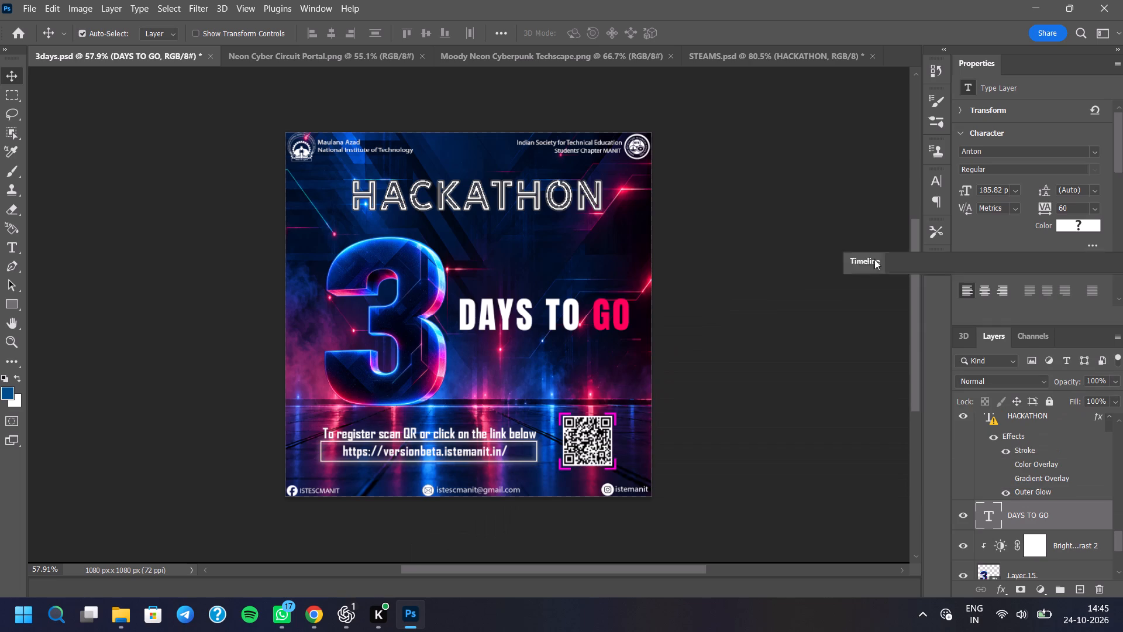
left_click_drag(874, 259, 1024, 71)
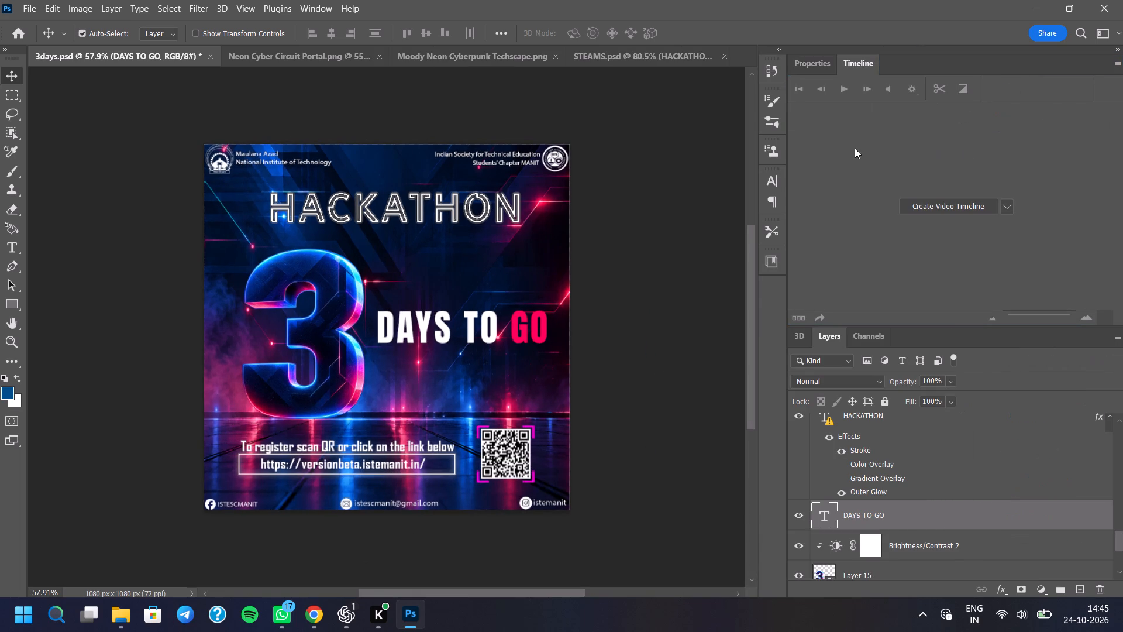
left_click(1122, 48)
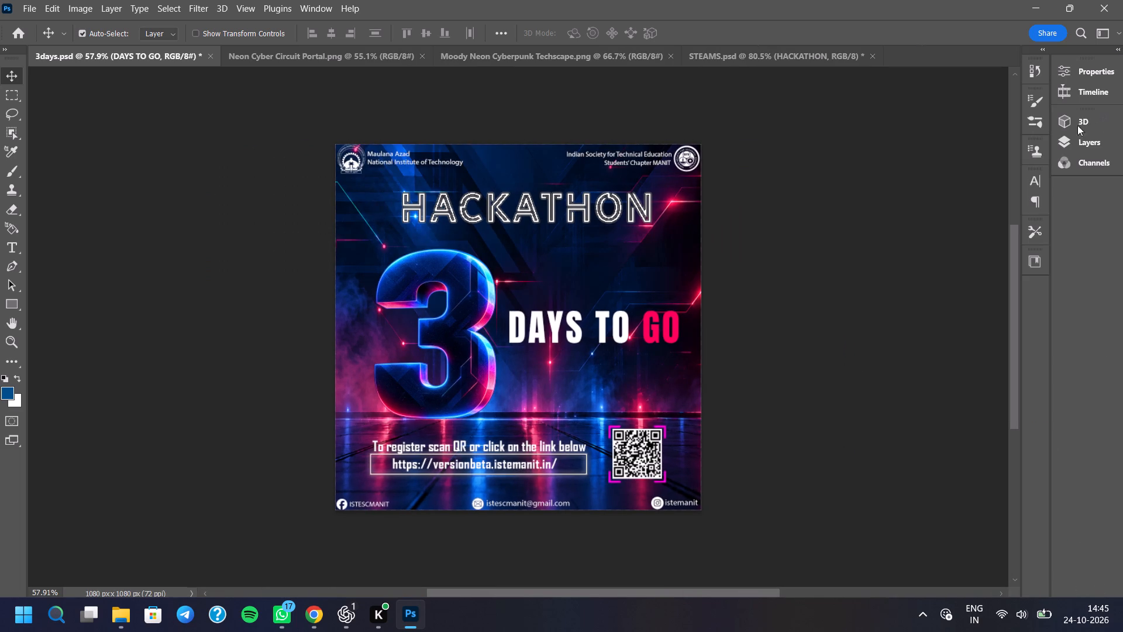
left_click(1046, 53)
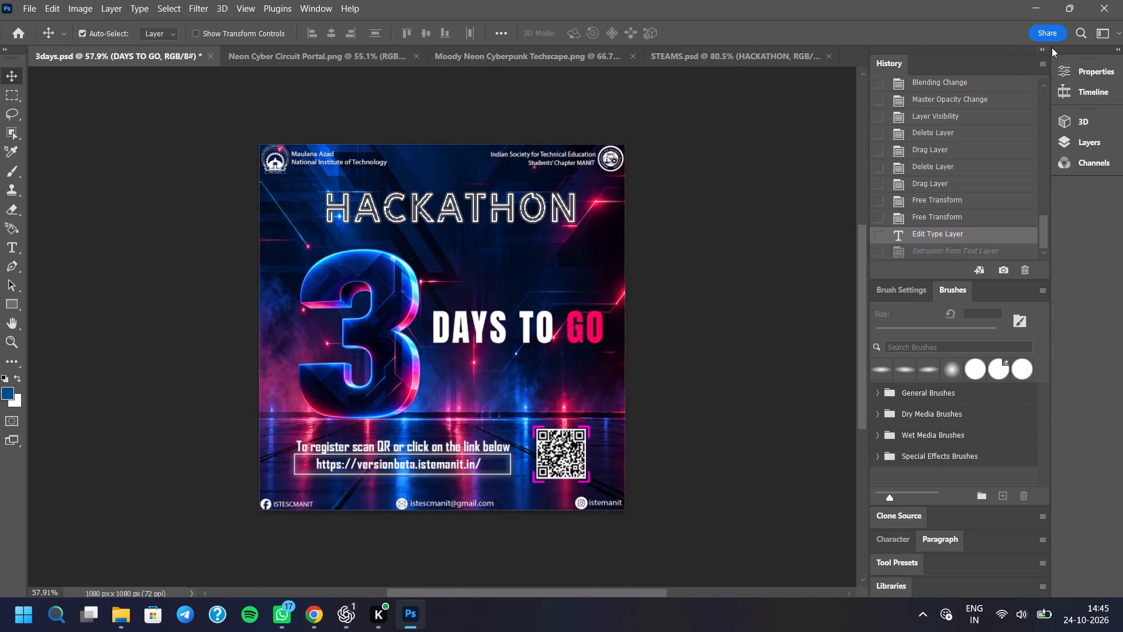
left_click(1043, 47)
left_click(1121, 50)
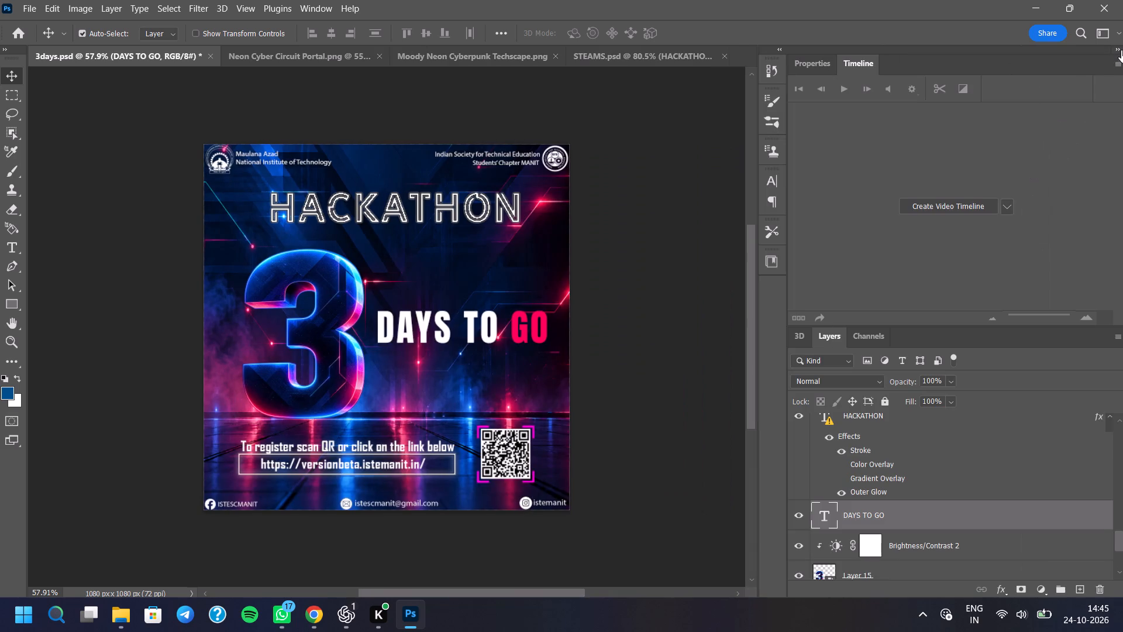
Close the Timeline docked beside Properties to remove it from the workspace.
left_click(864, 65)
right_click(864, 65)
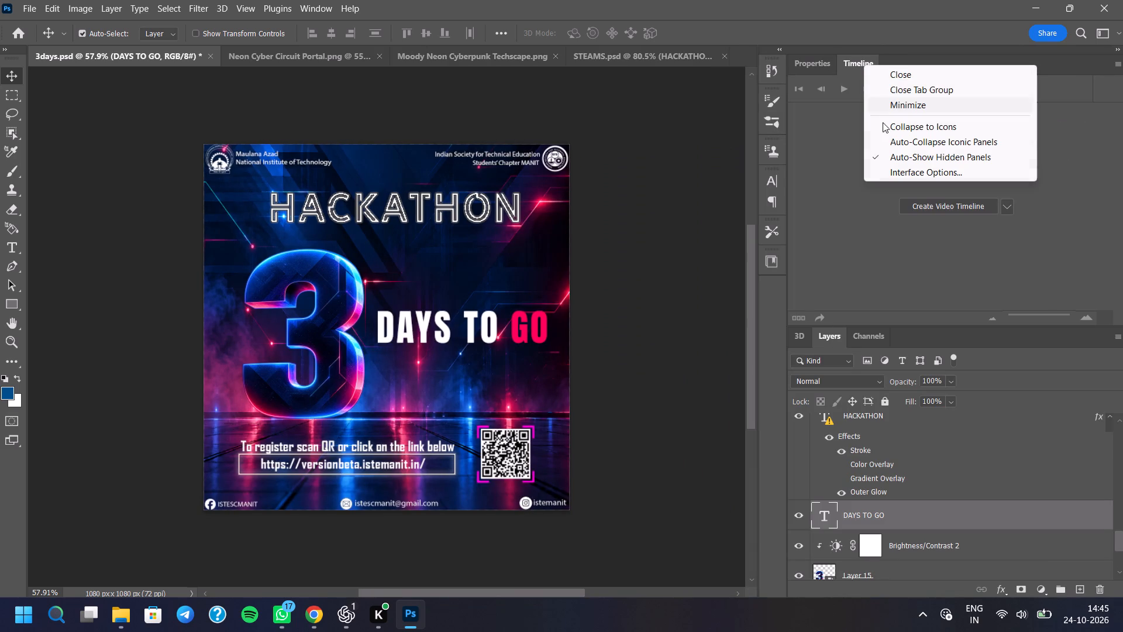
left_click(895, 78)
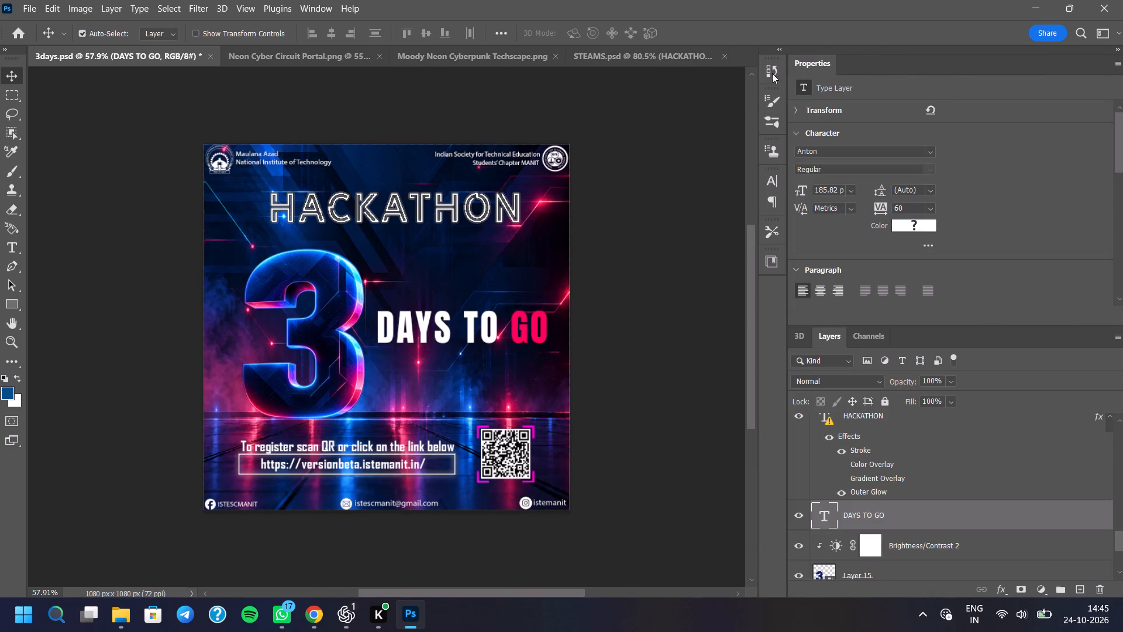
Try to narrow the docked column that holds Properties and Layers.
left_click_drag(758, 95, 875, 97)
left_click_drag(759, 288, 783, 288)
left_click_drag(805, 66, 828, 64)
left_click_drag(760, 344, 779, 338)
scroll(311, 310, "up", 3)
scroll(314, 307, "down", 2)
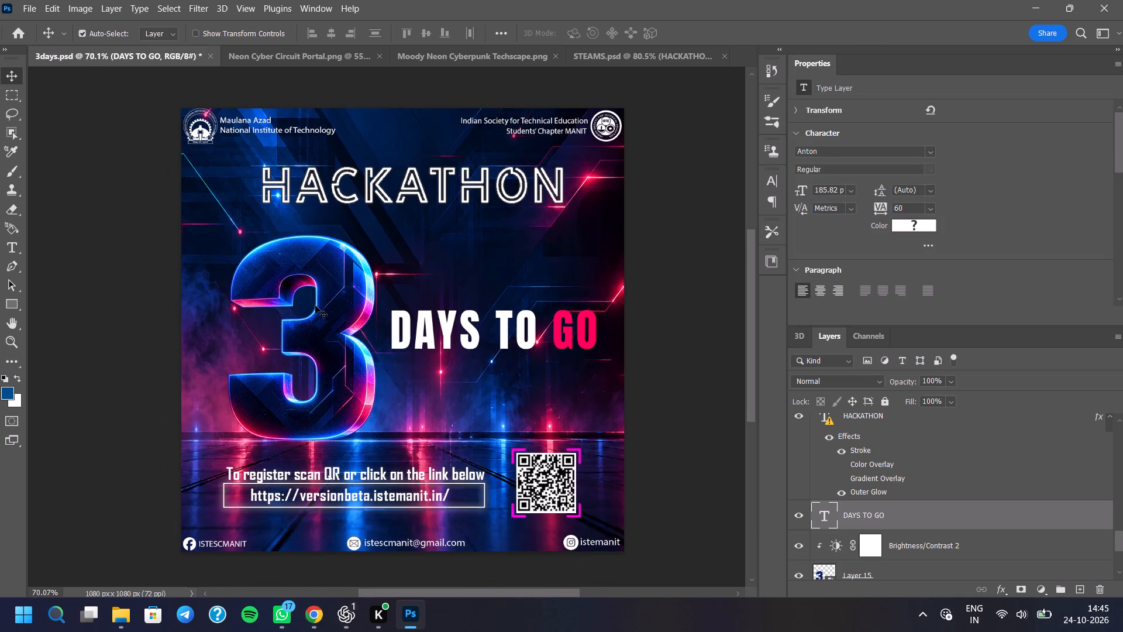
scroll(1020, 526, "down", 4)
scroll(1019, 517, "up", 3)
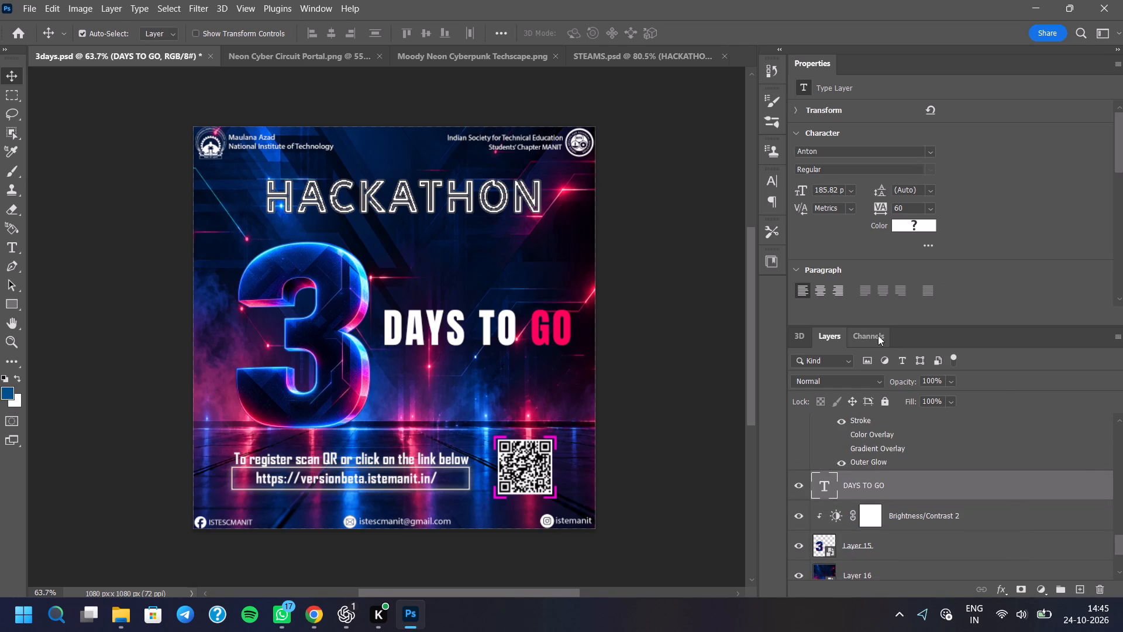
Close the 3D panel grouped with Layers and Channels.
left_click(791, 329)
right_click(791, 329)
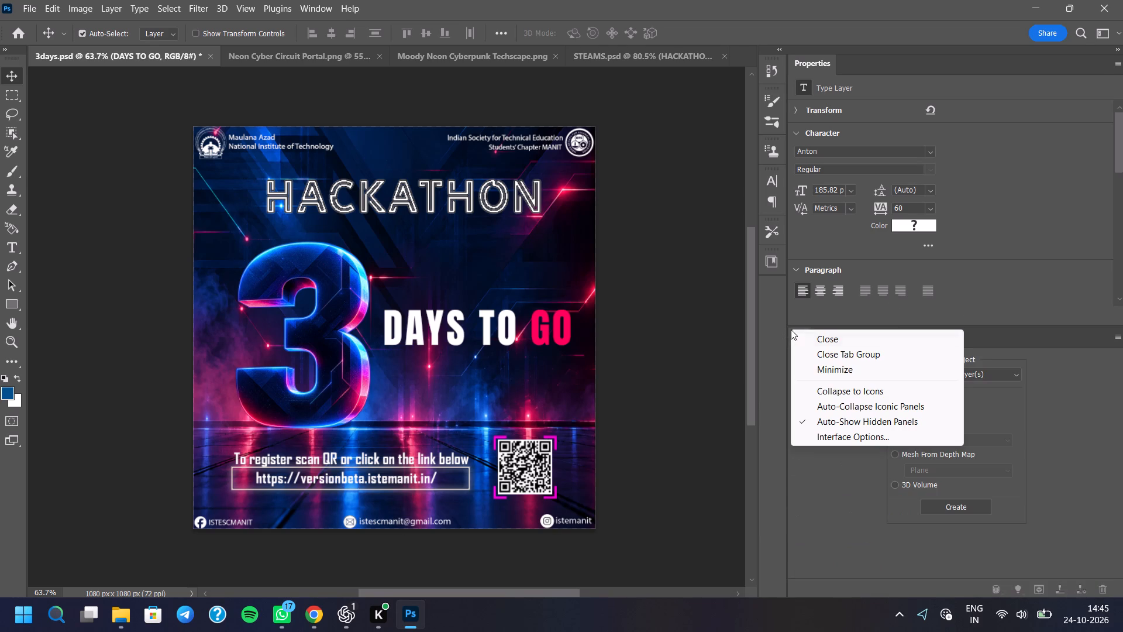
left_click(827, 341)
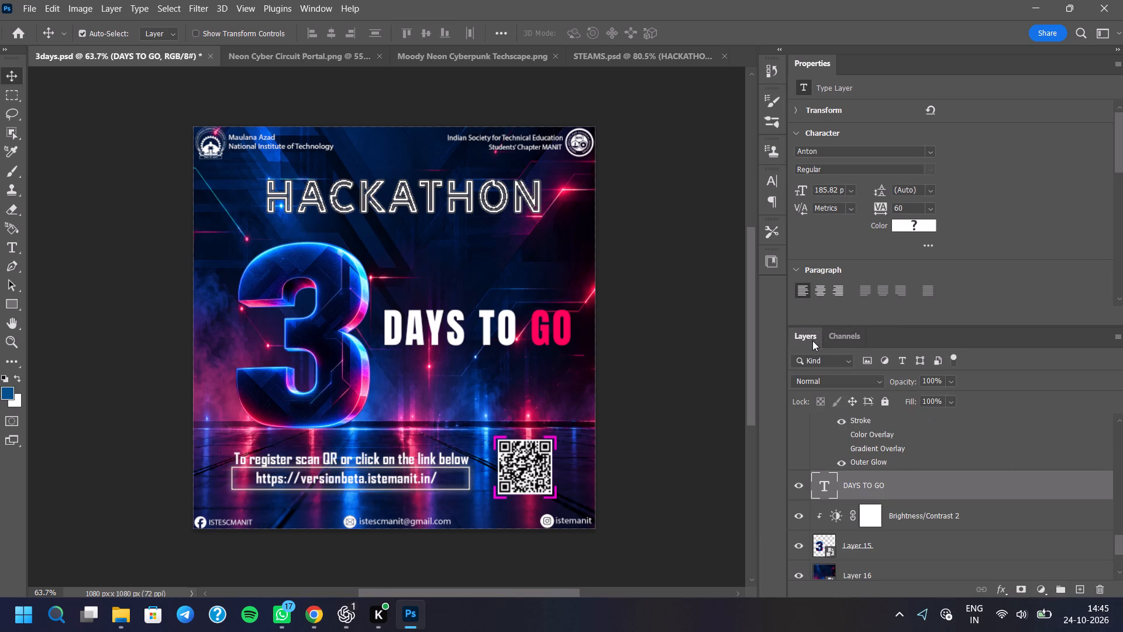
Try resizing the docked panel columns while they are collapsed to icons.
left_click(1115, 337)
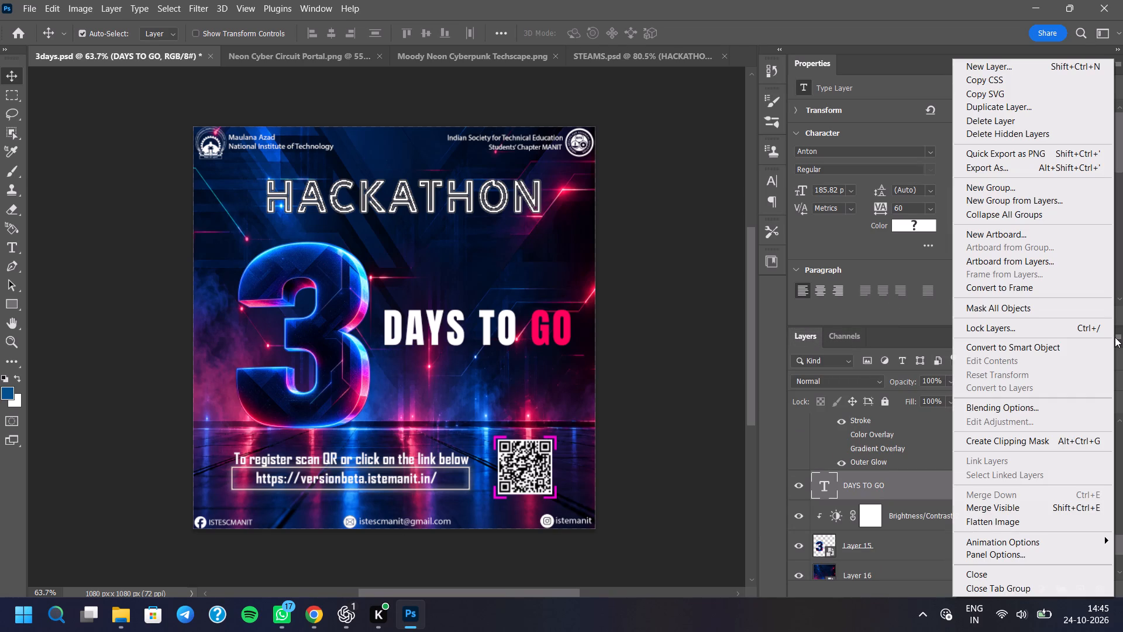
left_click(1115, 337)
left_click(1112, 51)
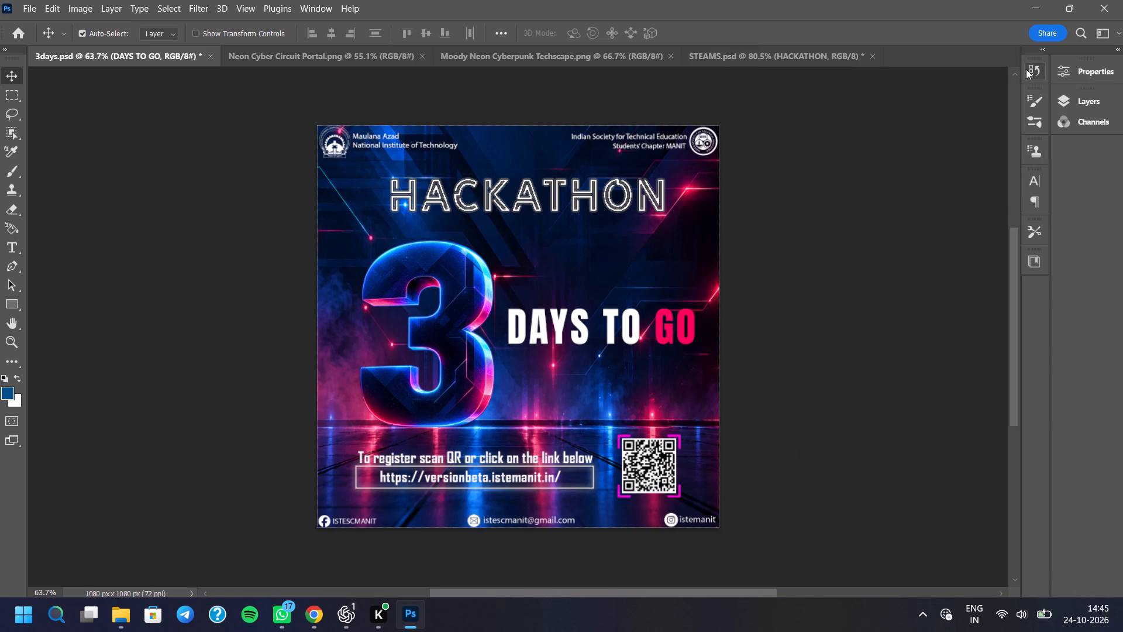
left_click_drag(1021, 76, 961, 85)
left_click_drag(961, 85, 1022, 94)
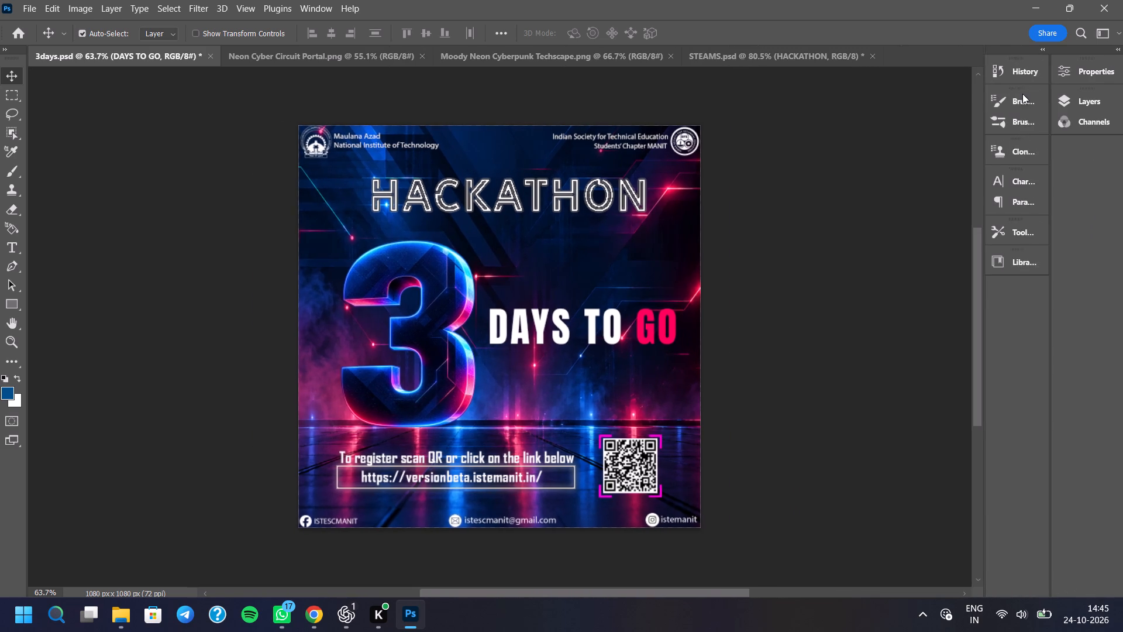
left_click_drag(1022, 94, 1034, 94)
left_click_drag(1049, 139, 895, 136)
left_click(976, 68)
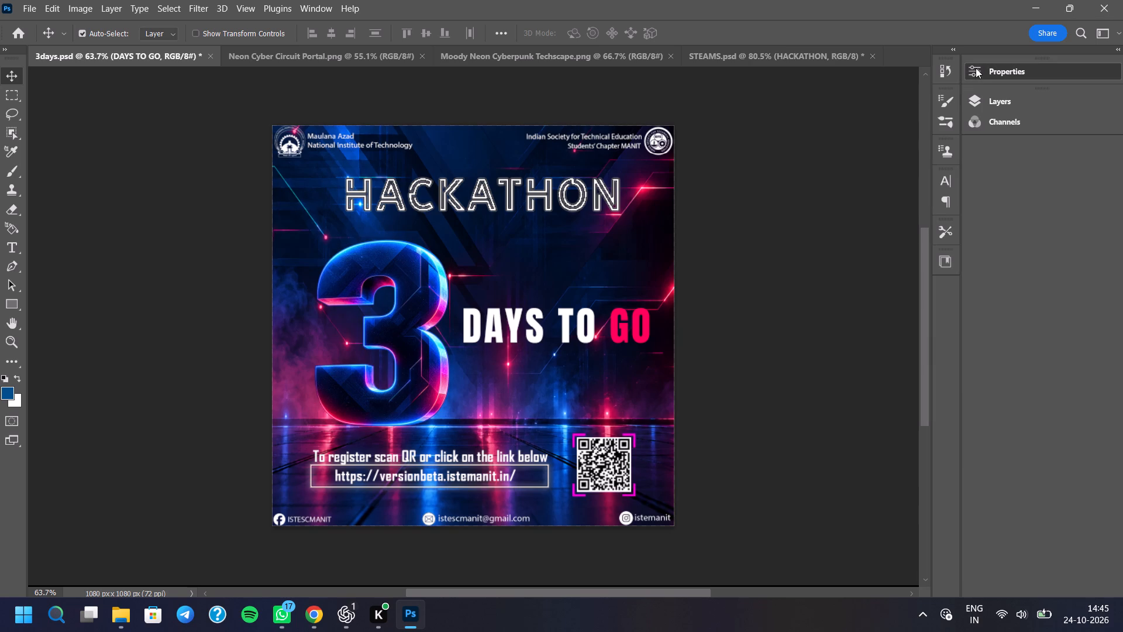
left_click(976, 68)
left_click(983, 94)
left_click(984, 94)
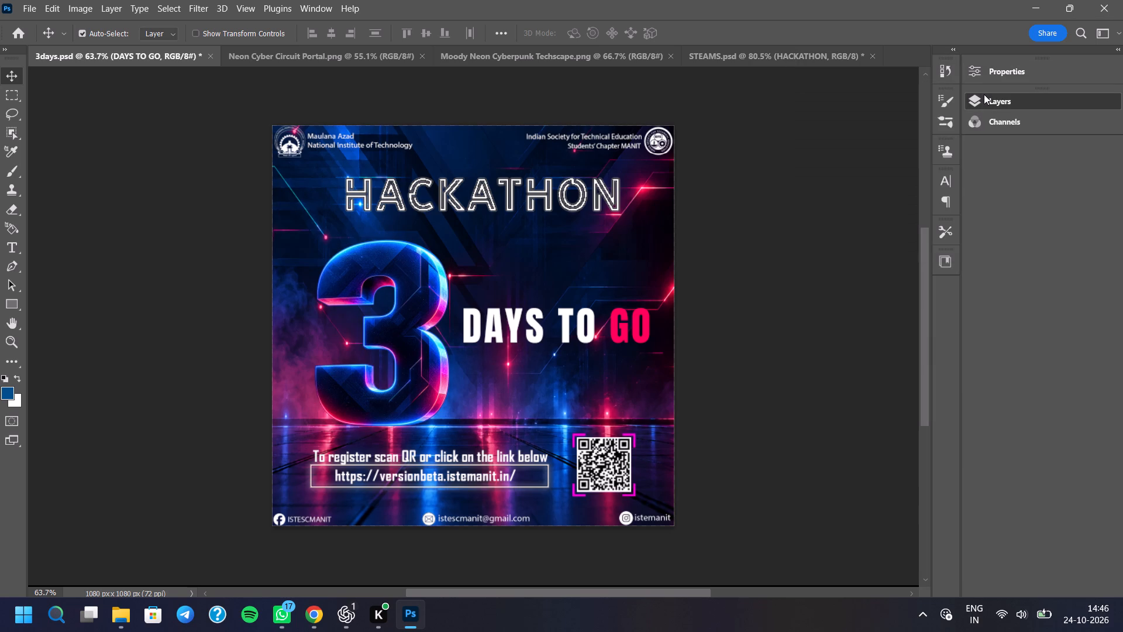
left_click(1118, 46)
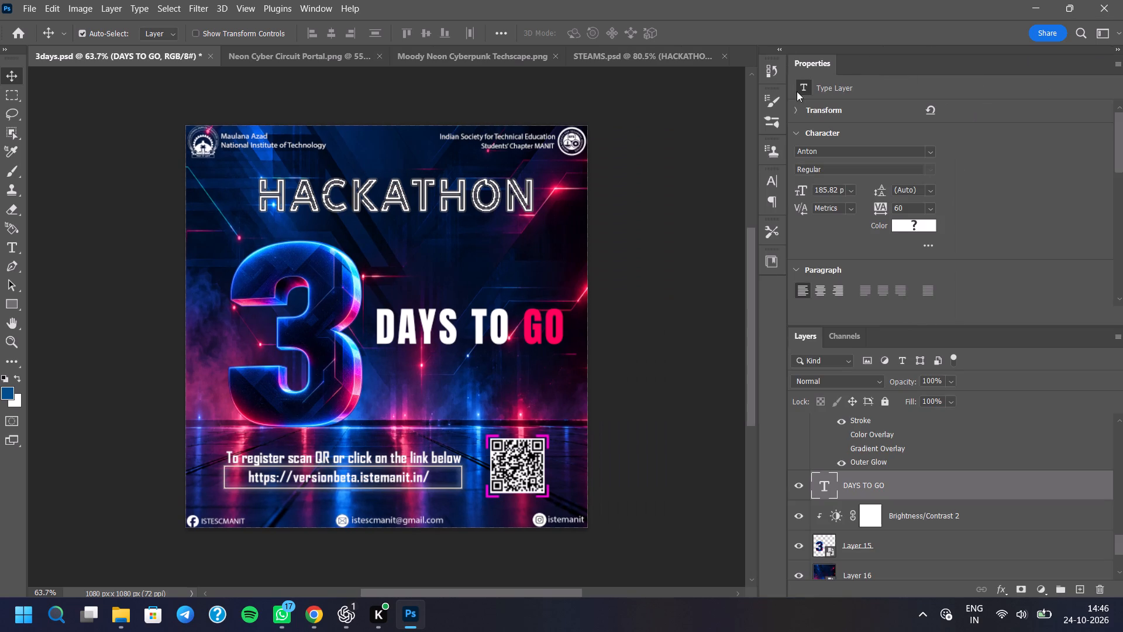
Narrow the docked column that holds Properties and Layers to give the canvas more room.
left_click_drag(786, 107, 924, 107)
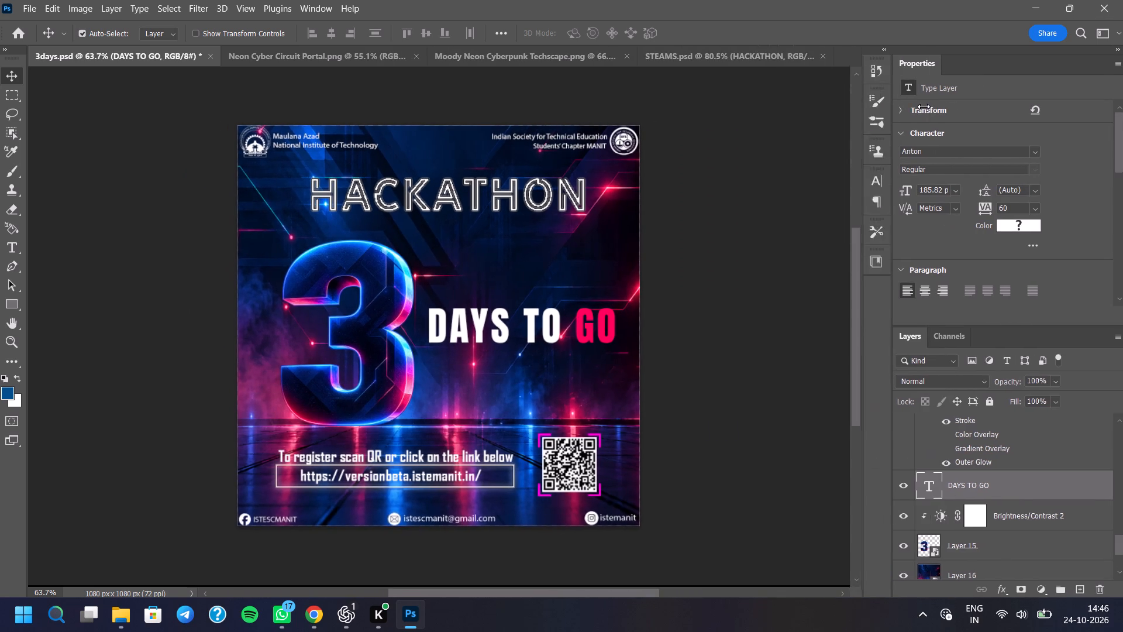
left_click_drag(924, 107, 925, 132)
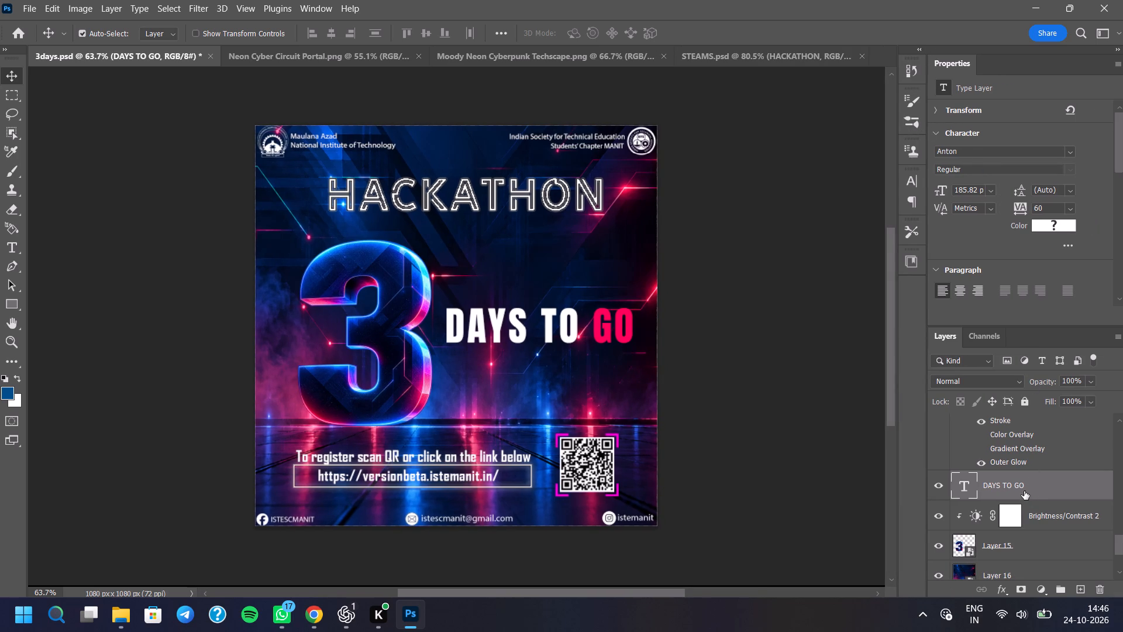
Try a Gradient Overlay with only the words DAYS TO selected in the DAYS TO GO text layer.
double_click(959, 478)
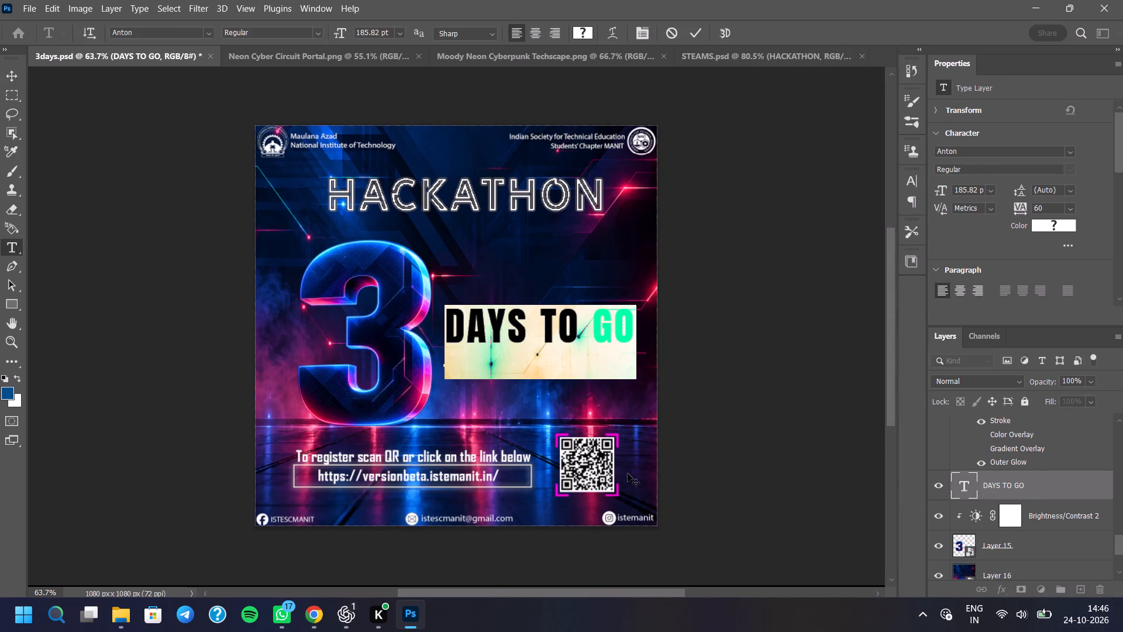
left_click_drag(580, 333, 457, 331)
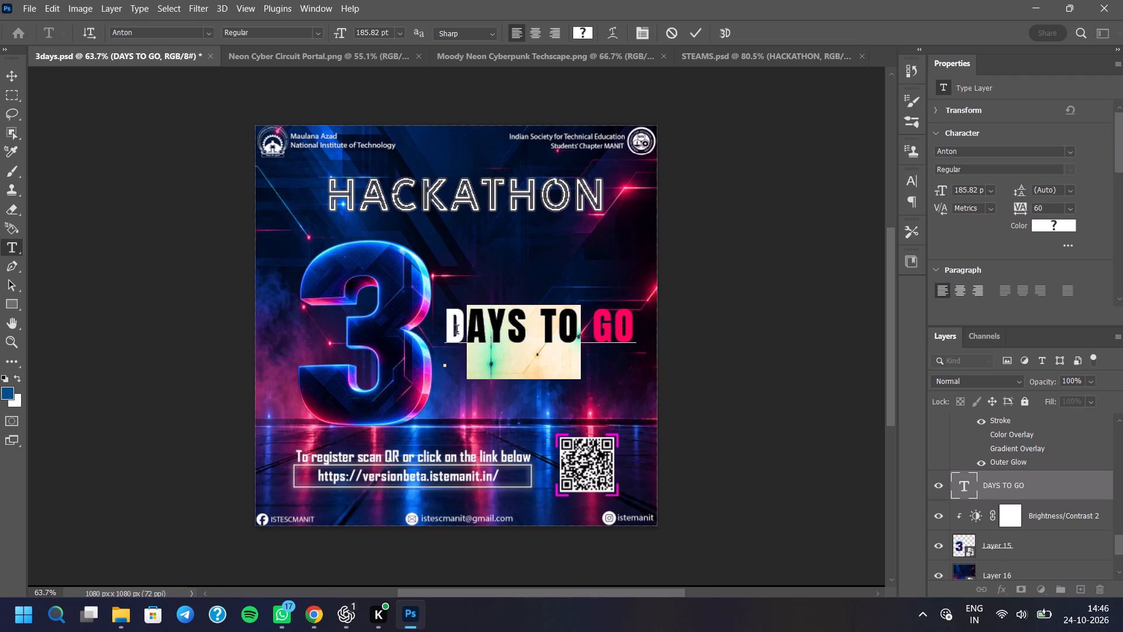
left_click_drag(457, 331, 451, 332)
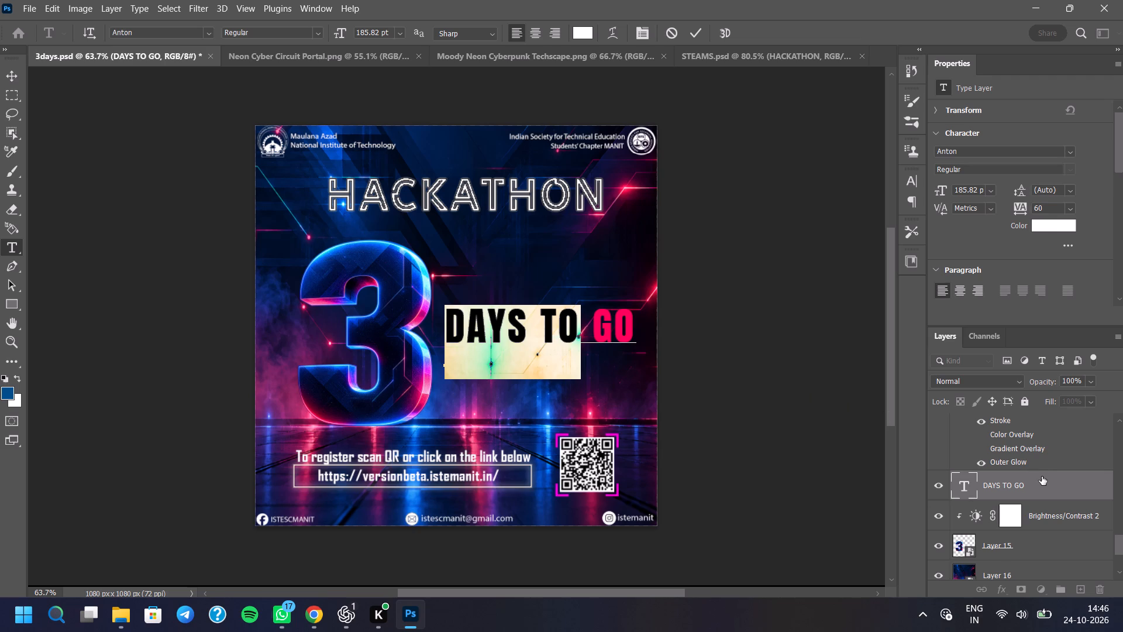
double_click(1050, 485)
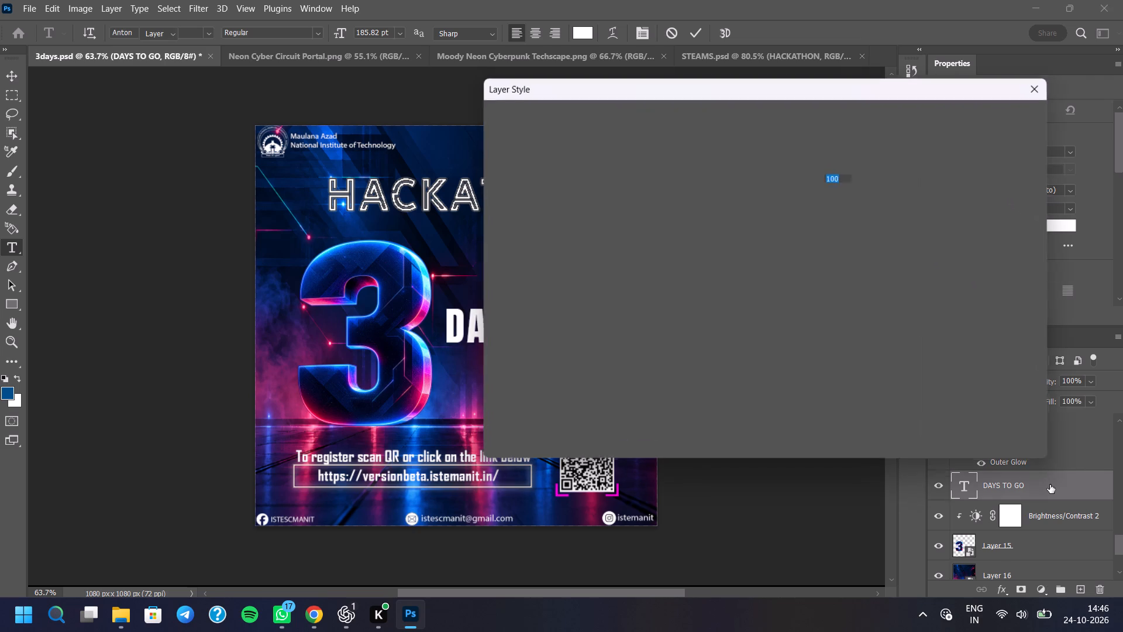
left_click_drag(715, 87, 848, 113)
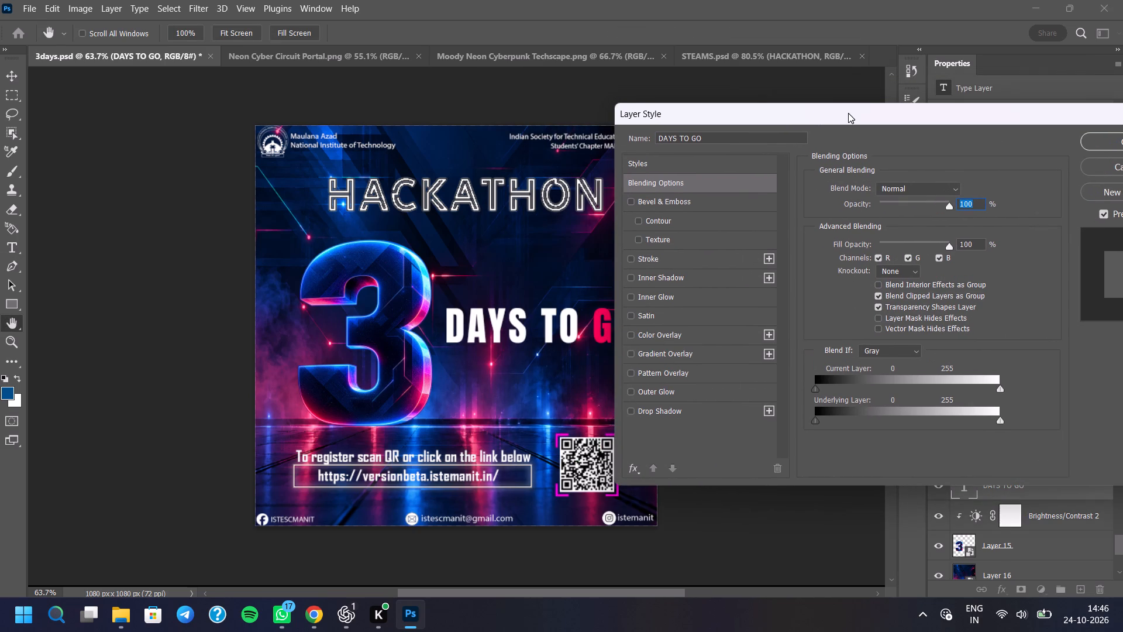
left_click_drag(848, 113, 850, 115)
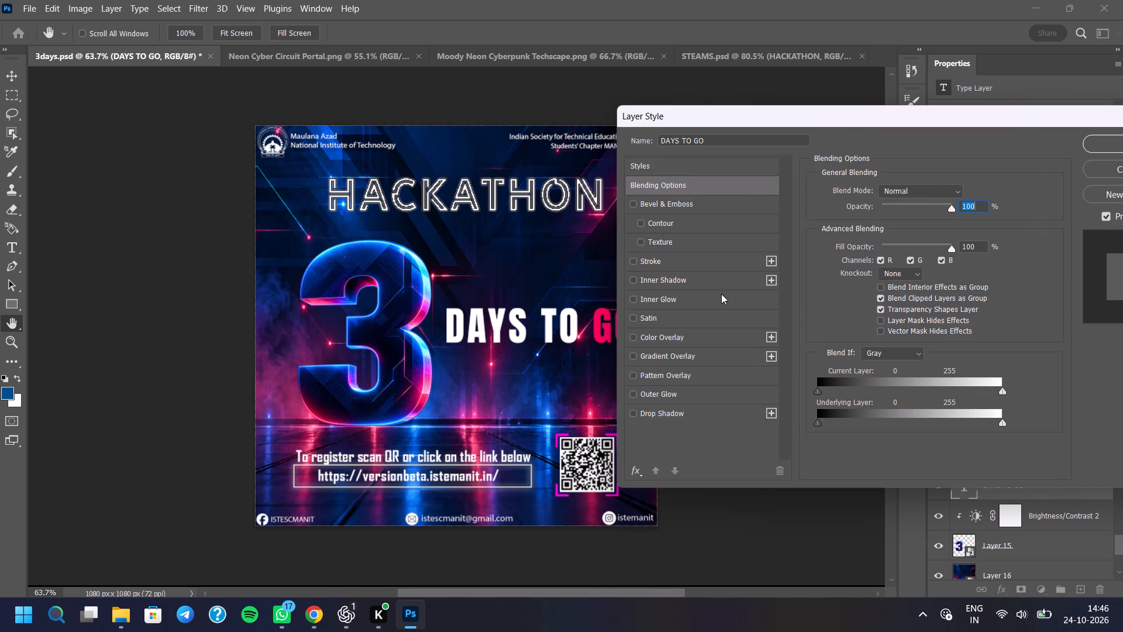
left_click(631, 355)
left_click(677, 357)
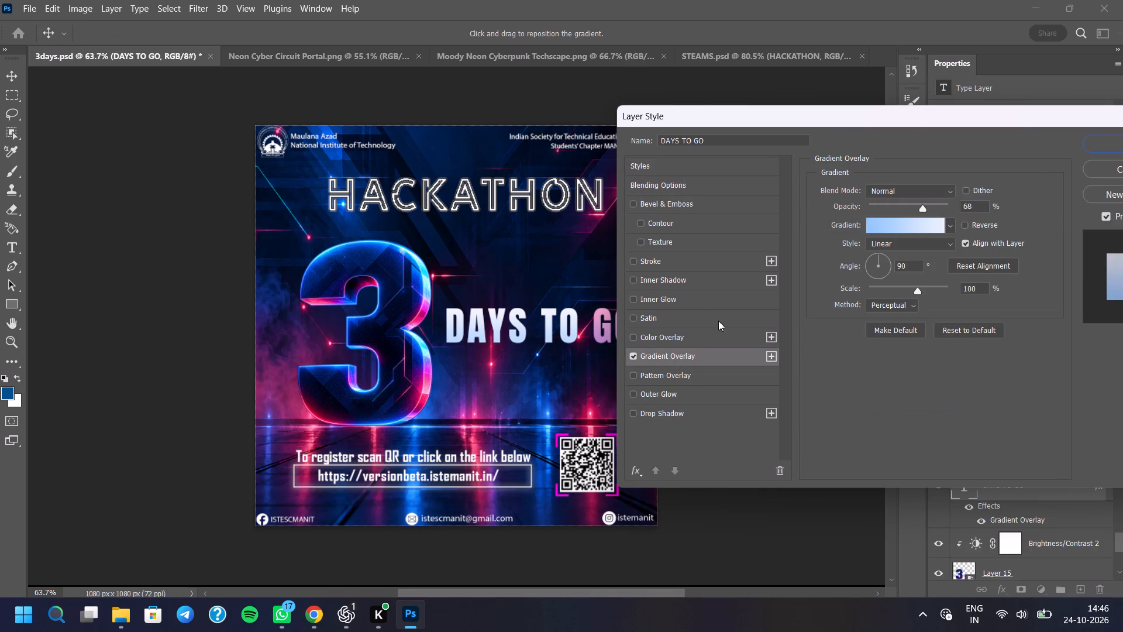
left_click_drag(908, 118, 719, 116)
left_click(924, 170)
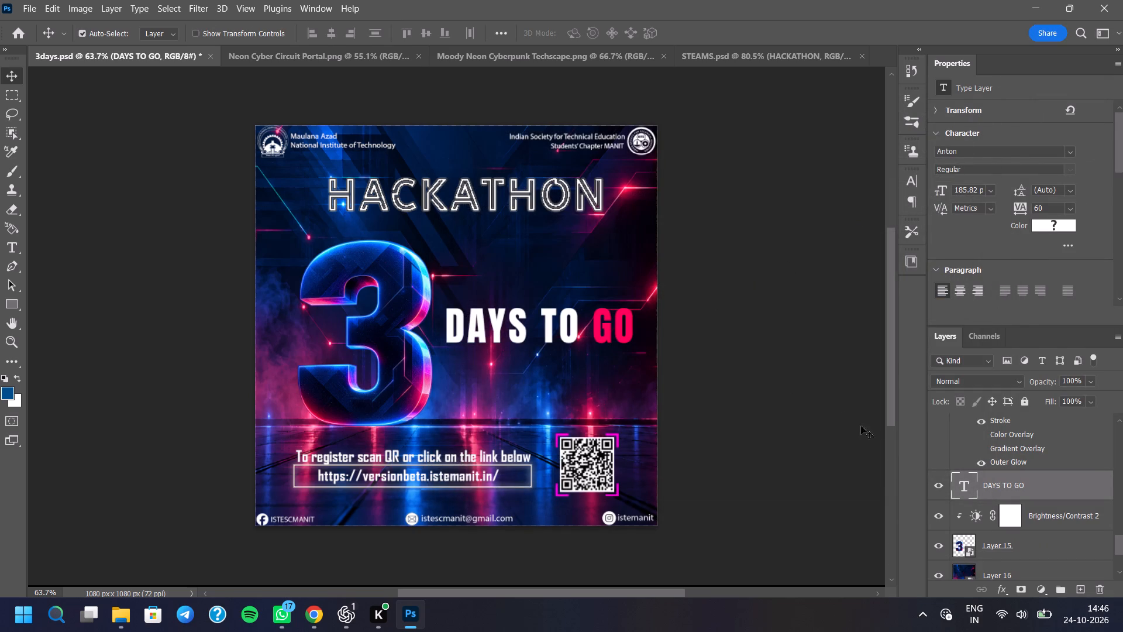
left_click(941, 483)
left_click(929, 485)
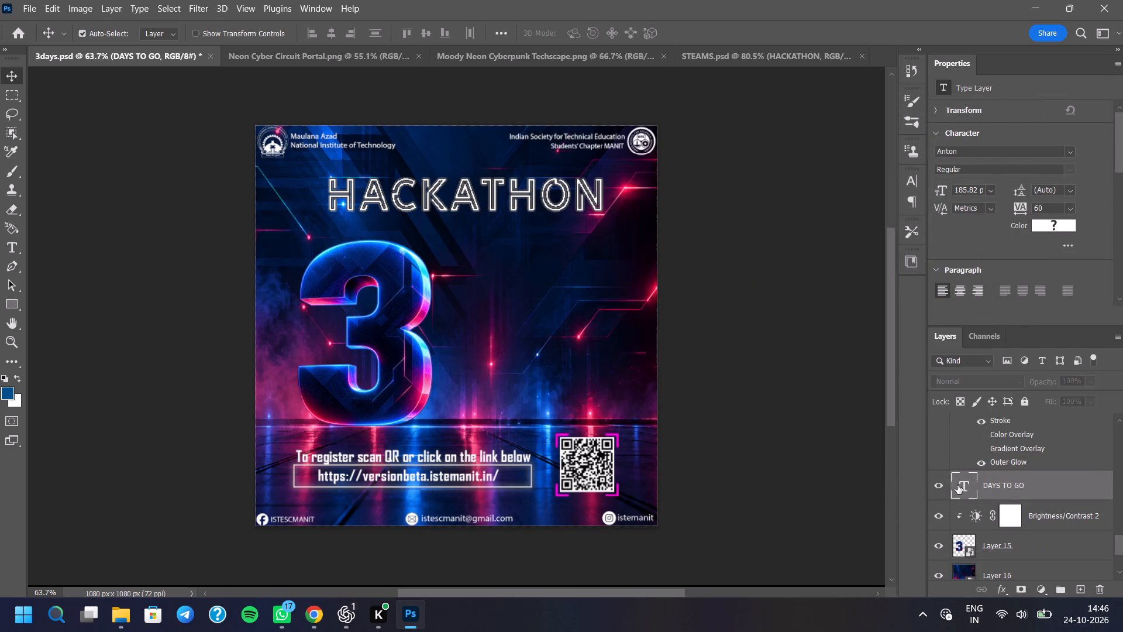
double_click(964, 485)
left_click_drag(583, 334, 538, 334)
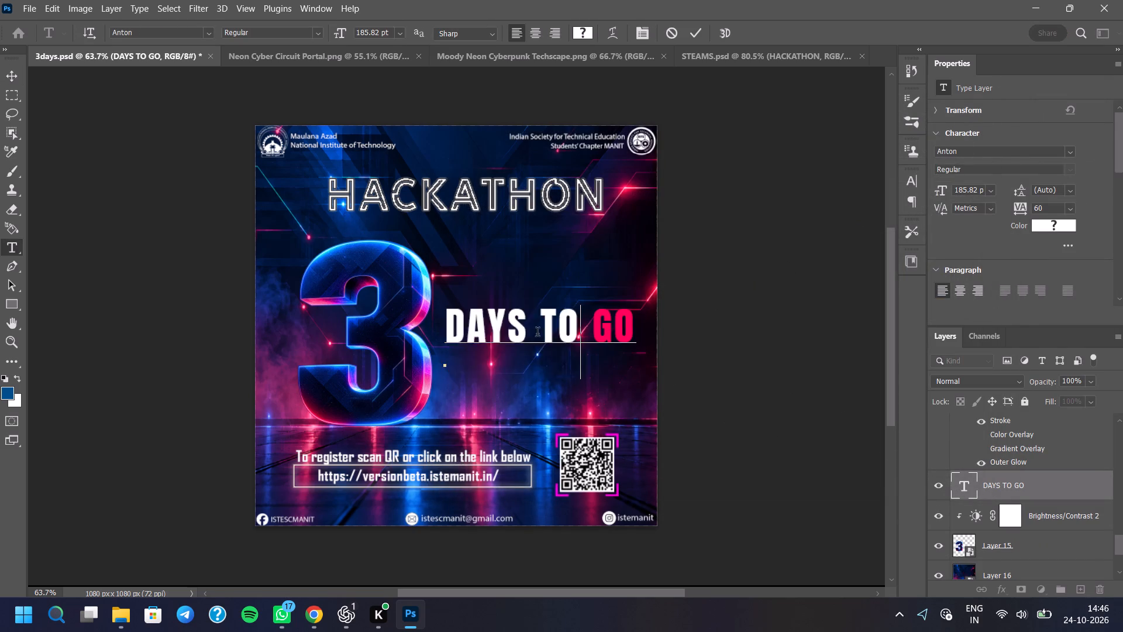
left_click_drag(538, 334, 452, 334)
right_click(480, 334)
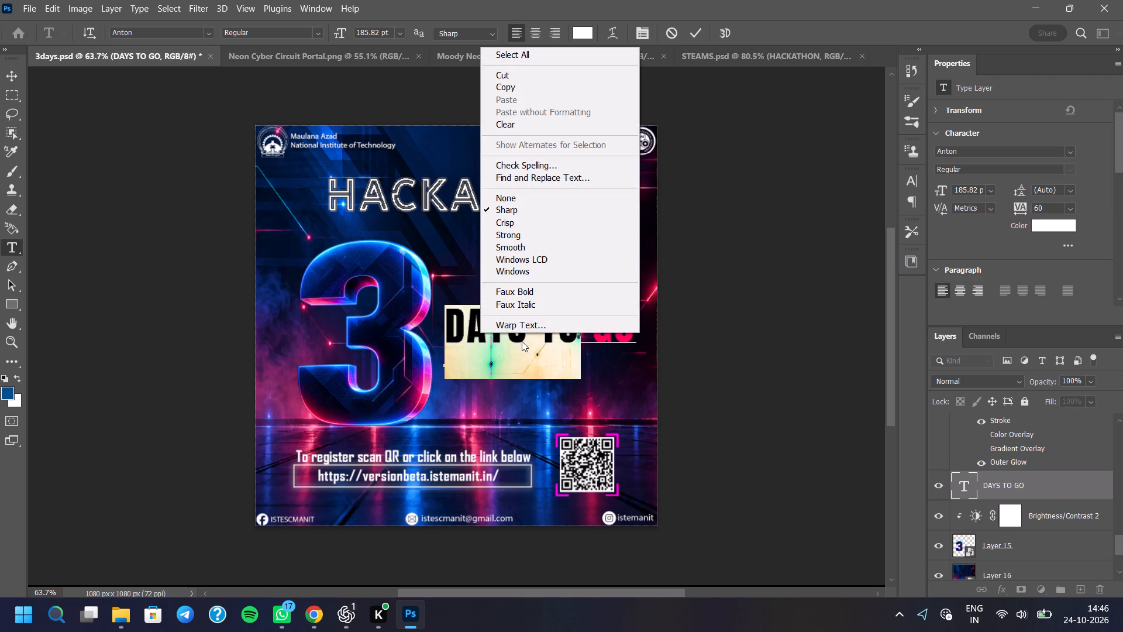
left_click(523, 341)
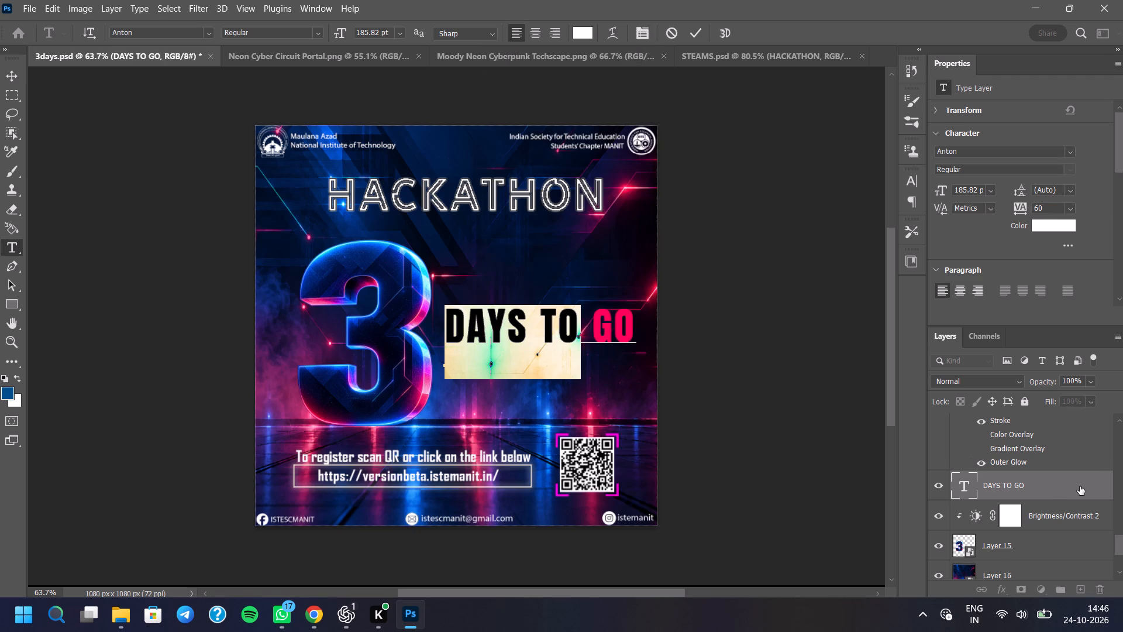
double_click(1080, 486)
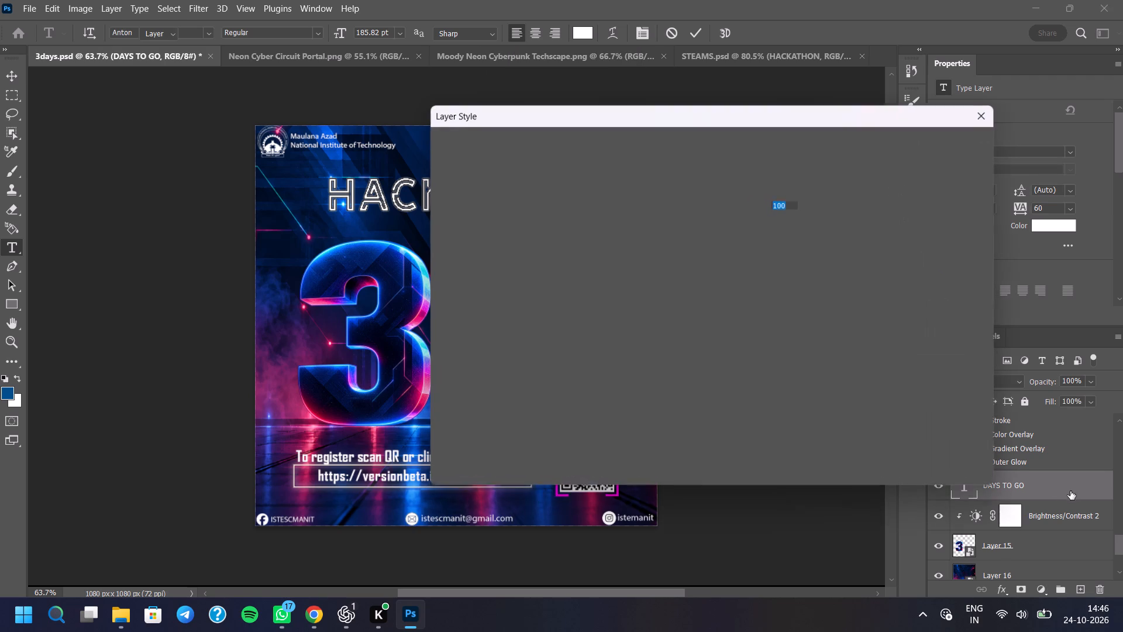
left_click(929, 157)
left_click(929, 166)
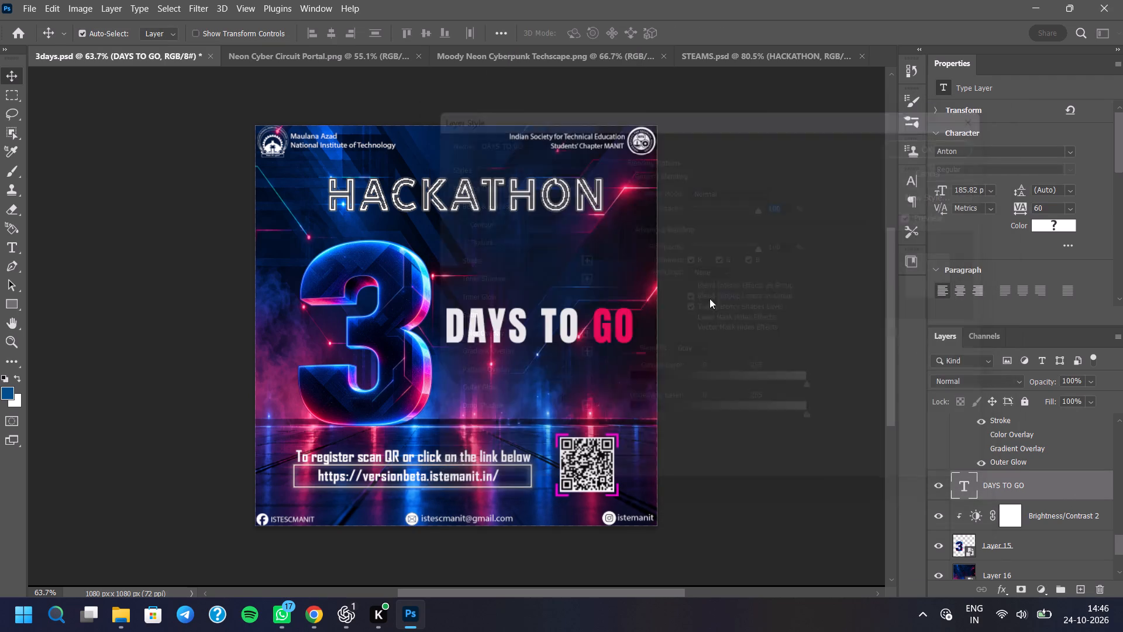
Apply a linear light-blue-to-white Gradient Overlay at 68% opacity and 90° to the DAYS TO GO text layer.
double_click(963, 486)
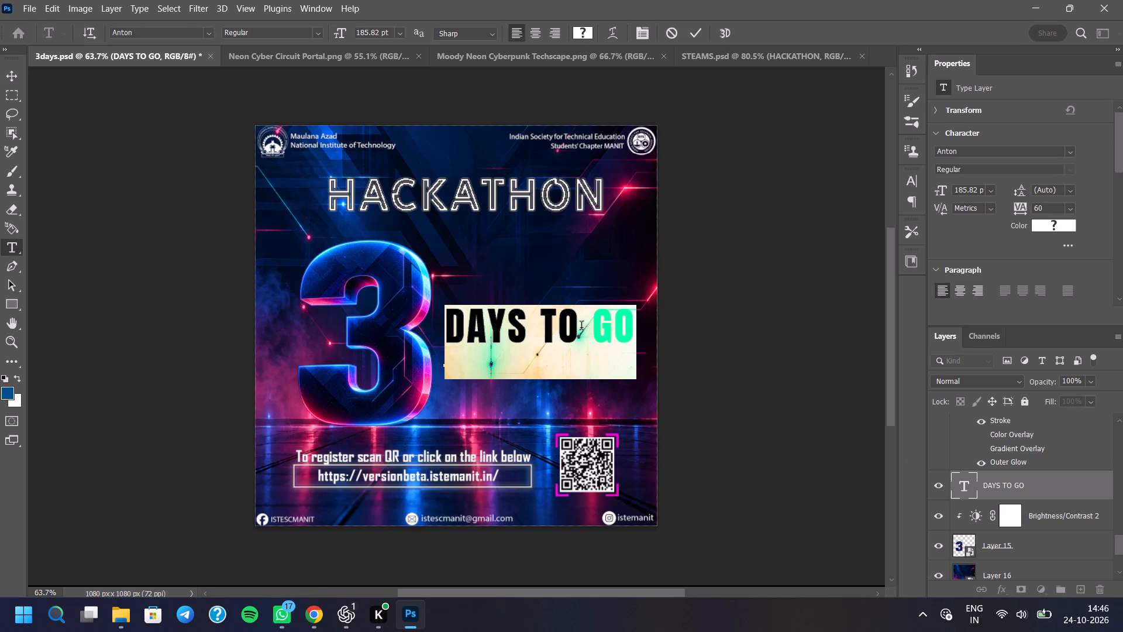
left_click_drag(576, 329, 451, 336)
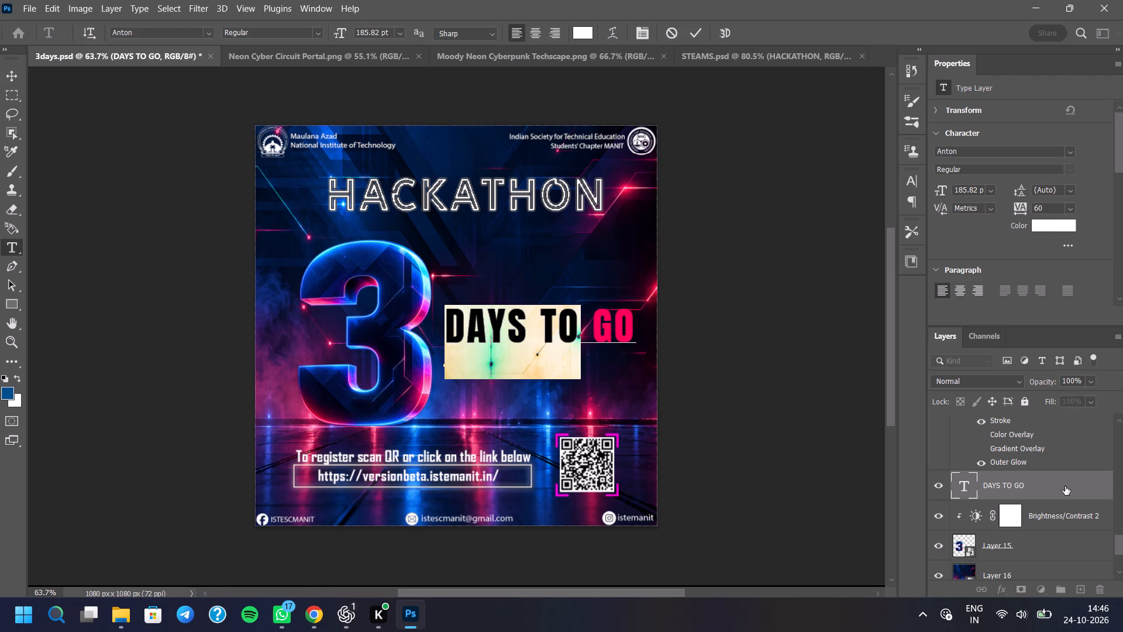
double_click(1065, 486)
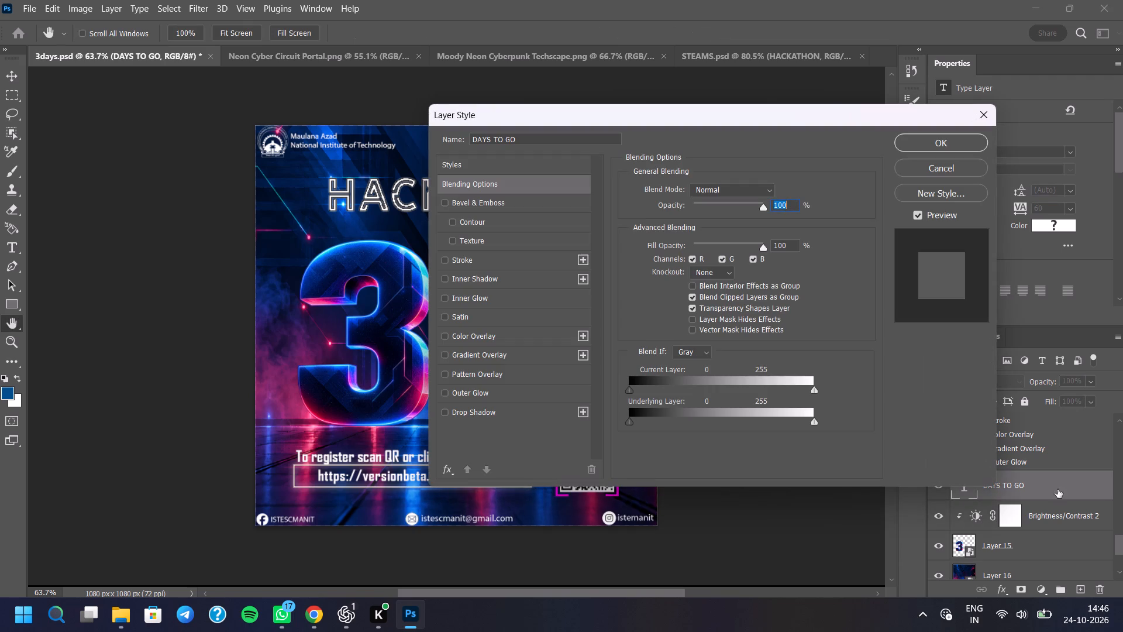
left_click(440, 360)
left_click_drag(625, 121, 788, 101)
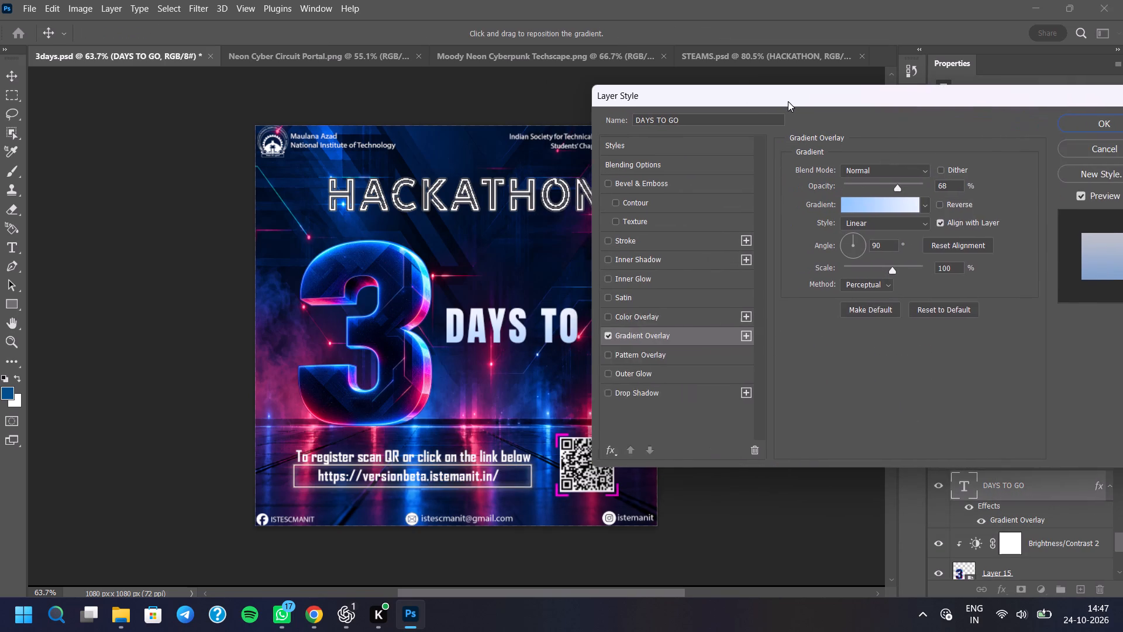
left_click_drag(788, 101, 829, 118)
left_click_drag(824, 121, 632, 122)
left_click(920, 145)
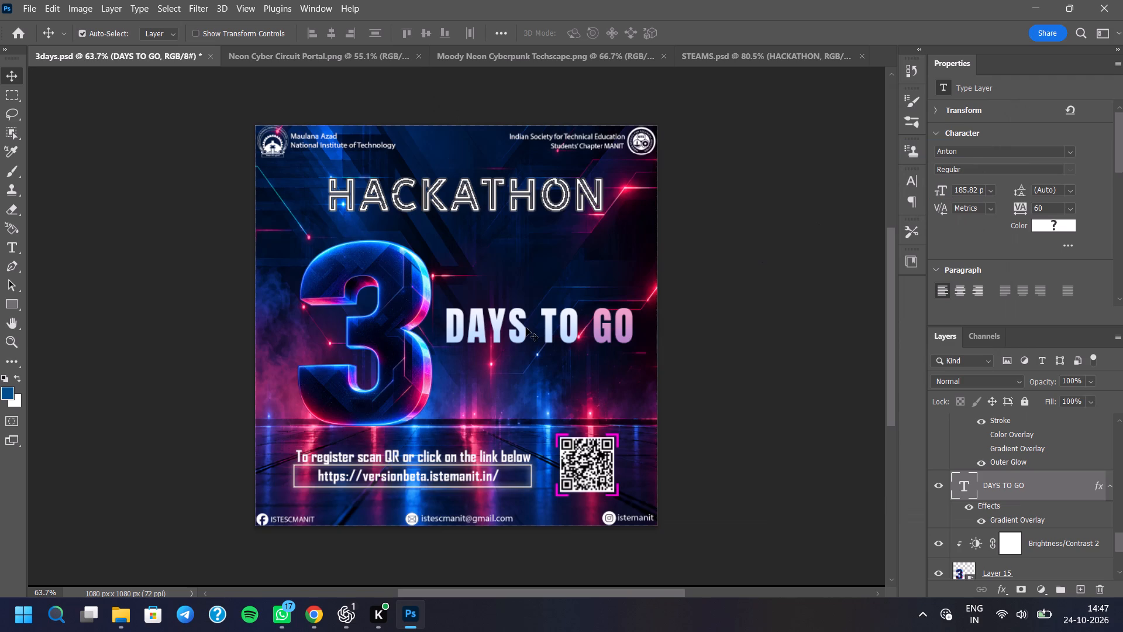
Copy the hex colour code ff005a of the word GO in the DAYS TO GO text.
scroll(526, 328, "up", 2)
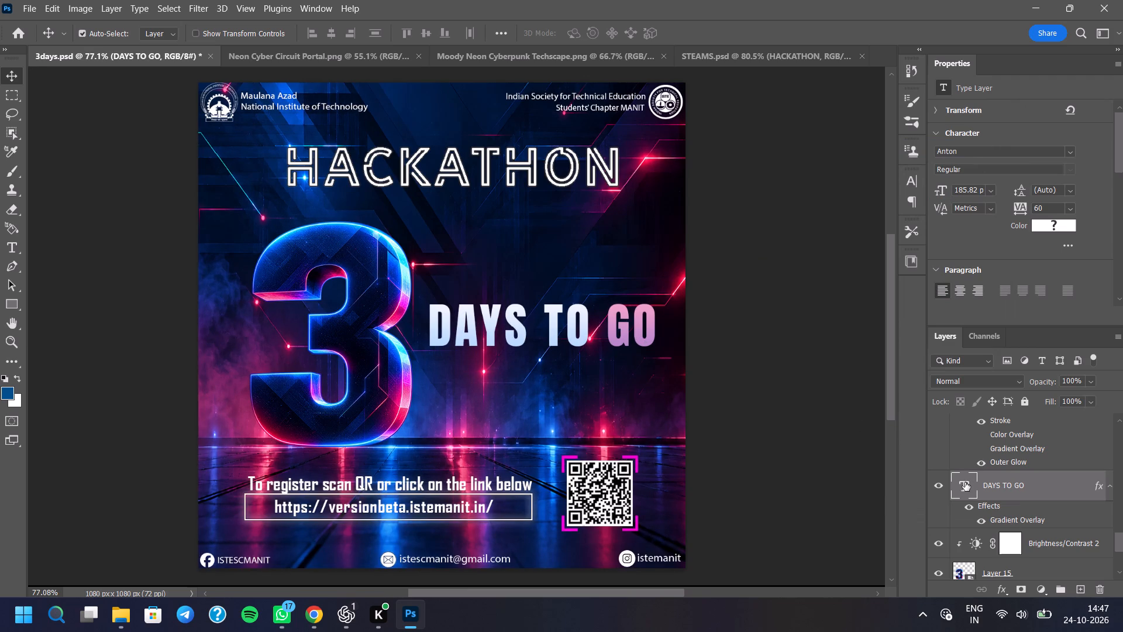
double_click(965, 482)
left_click_drag(642, 326, 631, 327)
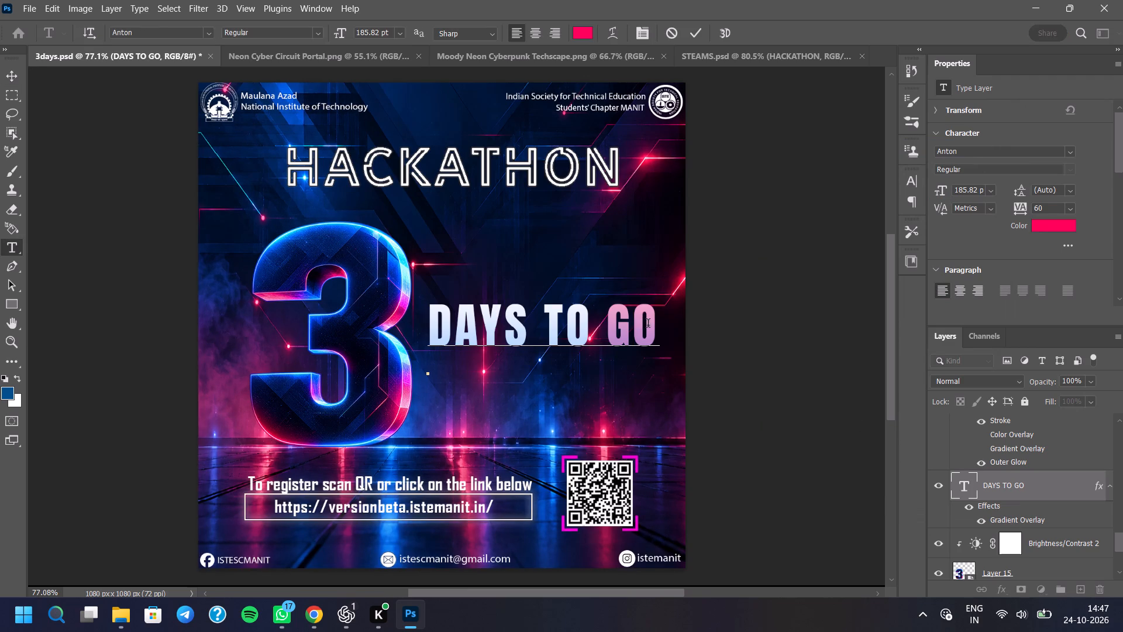
left_click_drag(656, 322, 616, 325)
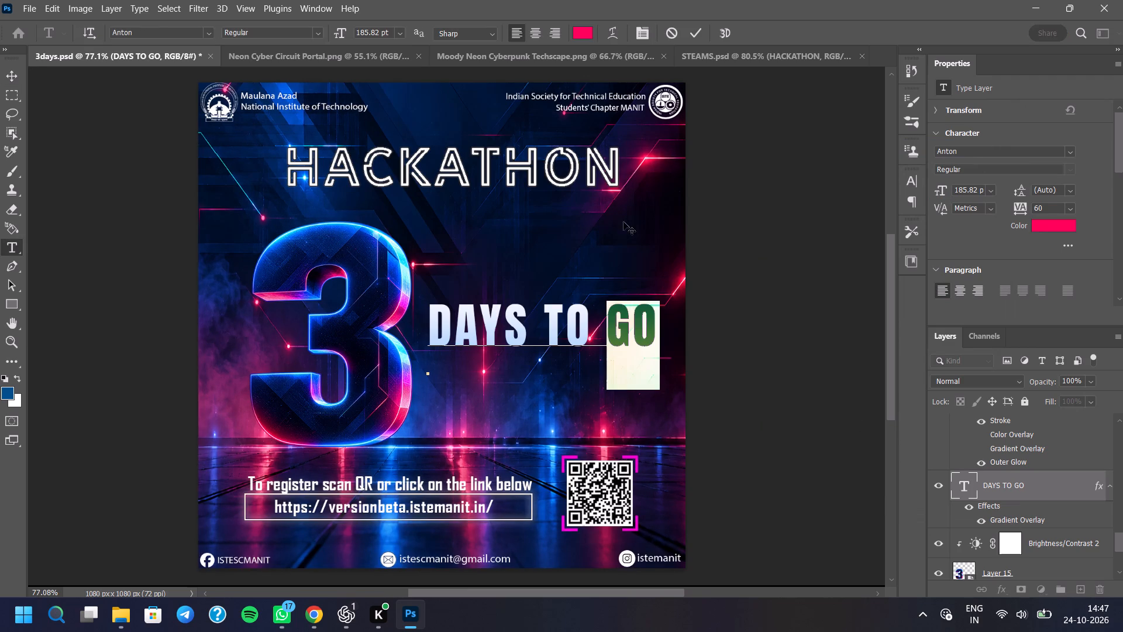
left_click(581, 33)
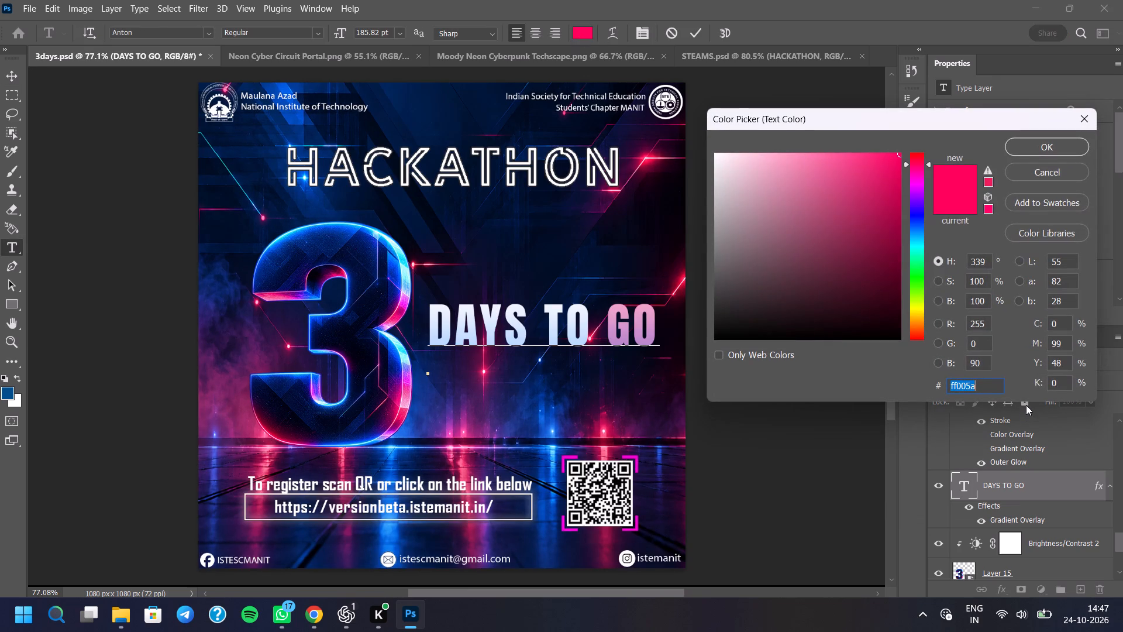
key("ctrl+c")
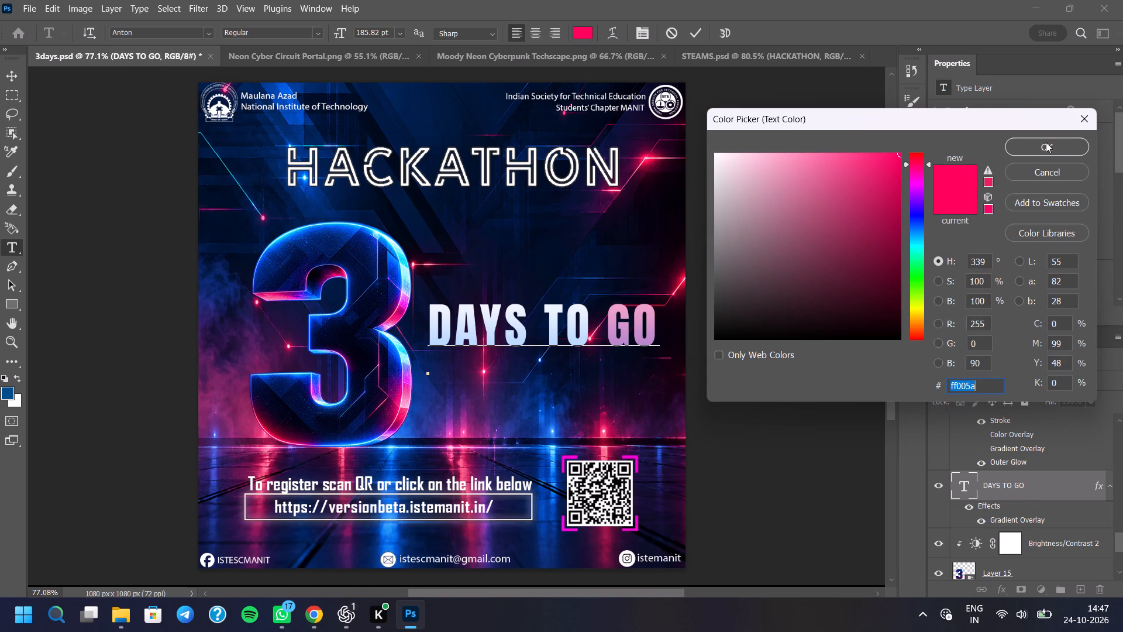
left_click(1046, 142)
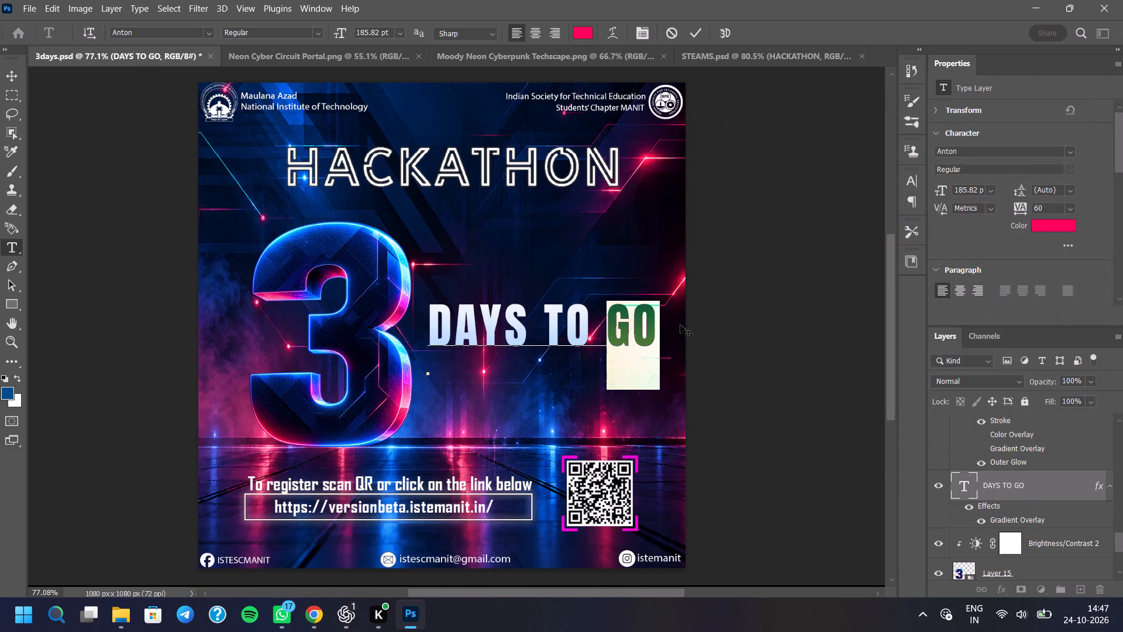
Delete the word GO from the countdown text so the layer reads only DAYS TO.
key("BackSpace")
left_click(695, 31)
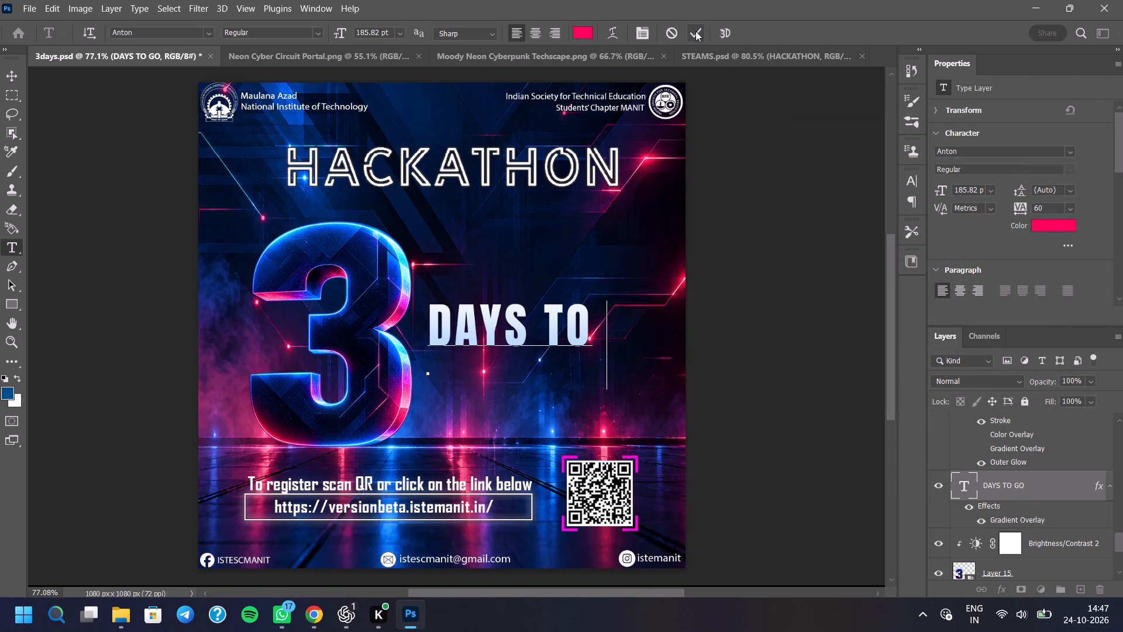
Add a new layer above DAYS TO and enter GO on it as separate text after those words.
left_click(1081, 586)
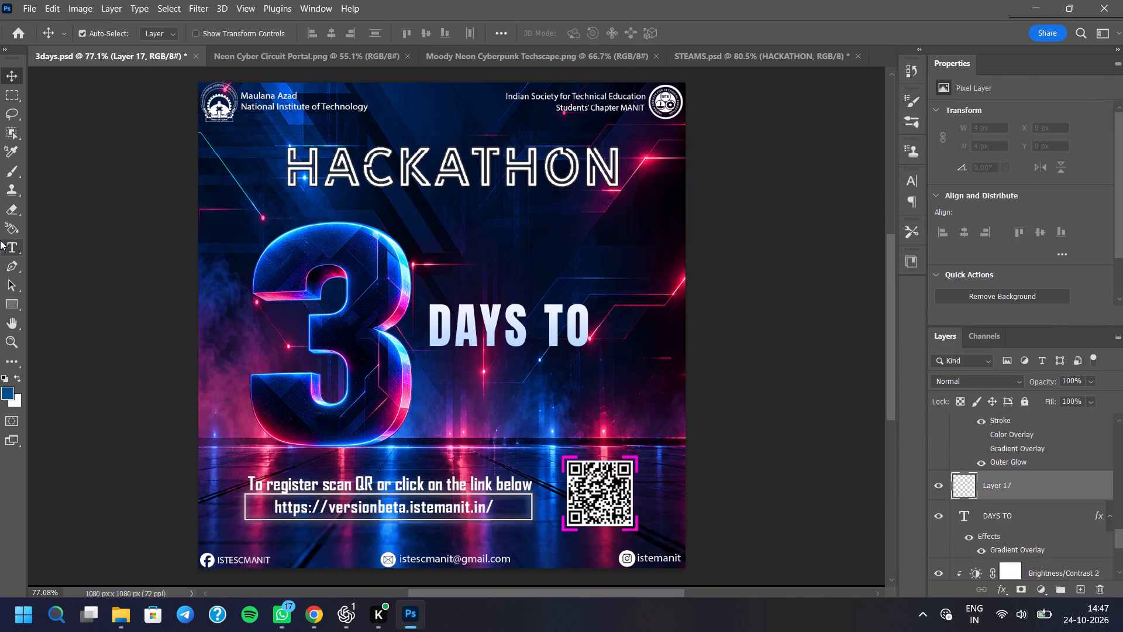
left_click(0, 240)
left_click(616, 331)
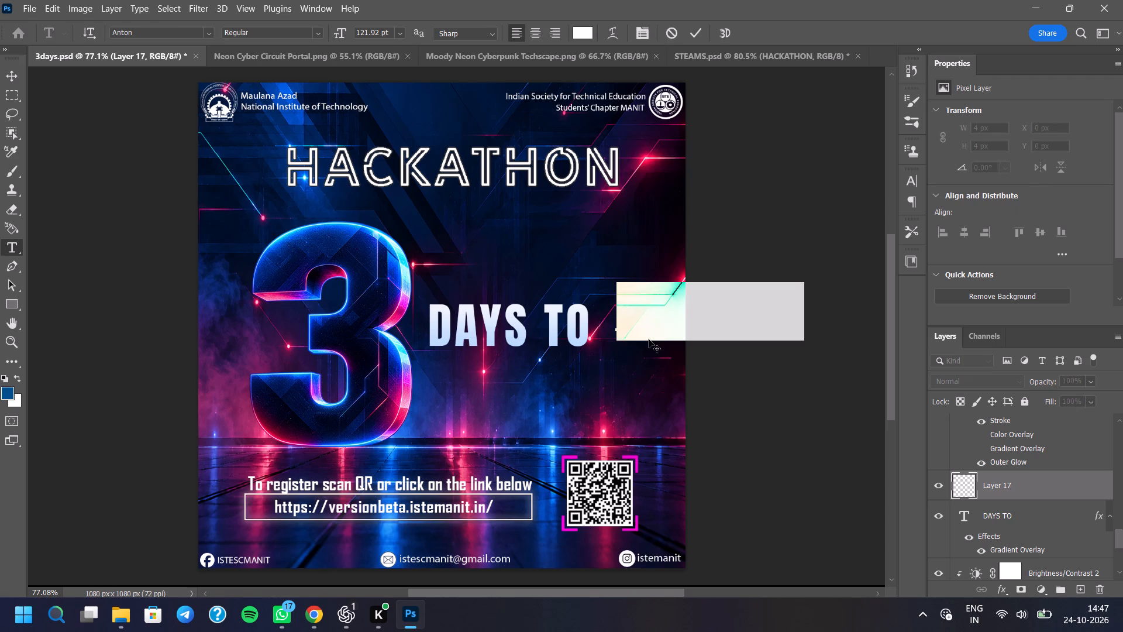
type("GO")
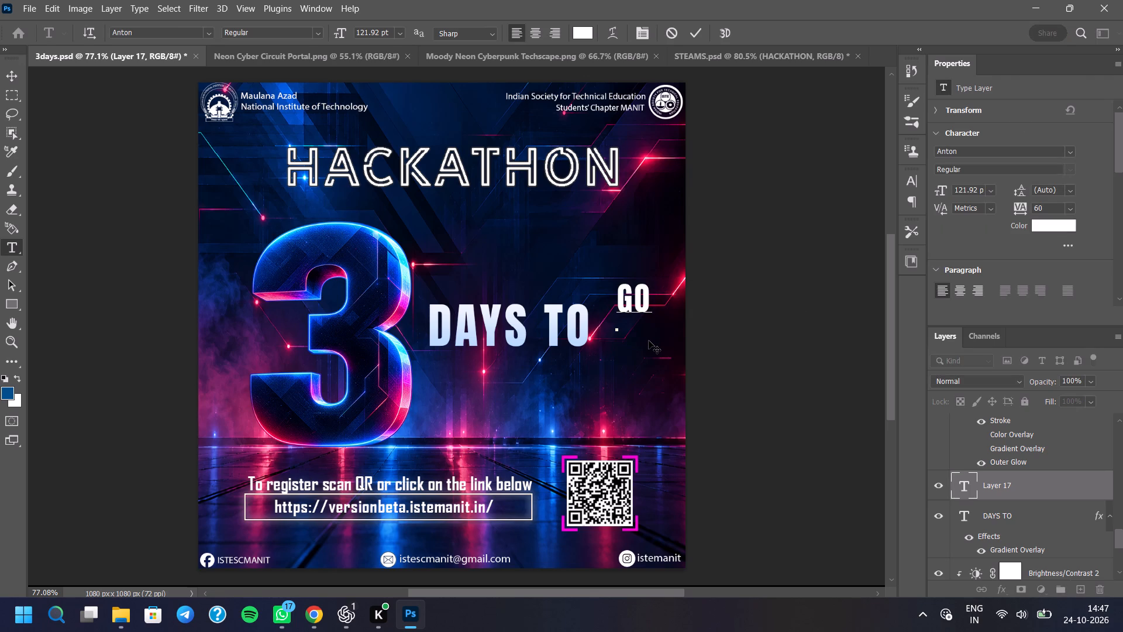
scroll(649, 341, "up", 1)
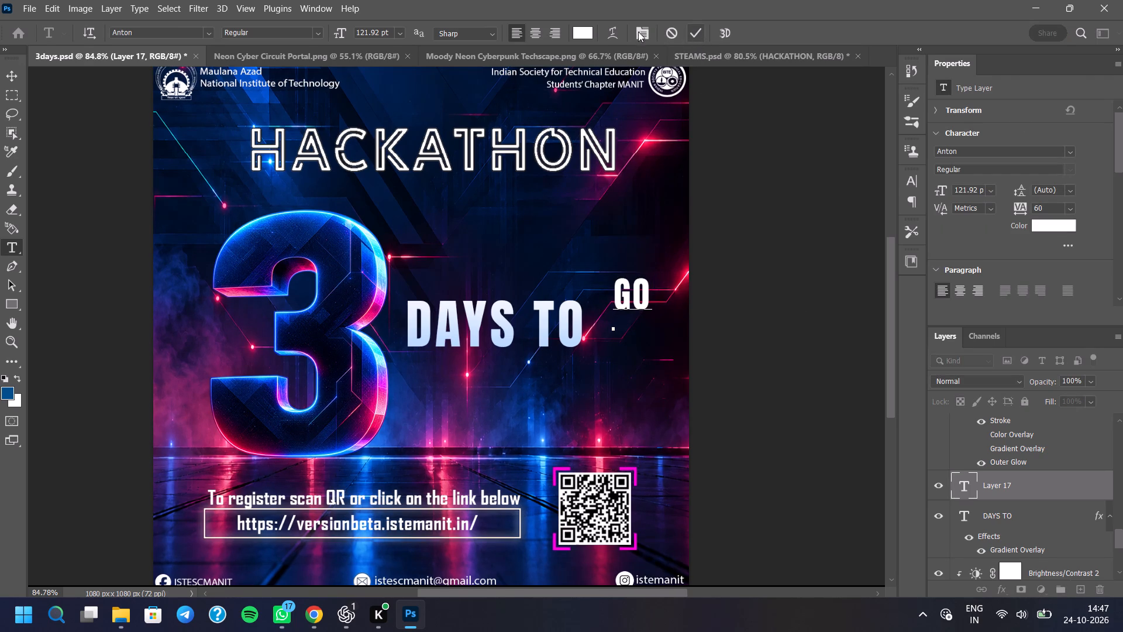
Recolour the separate GO text with the copied hex colour ff005a.
left_click(583, 32)
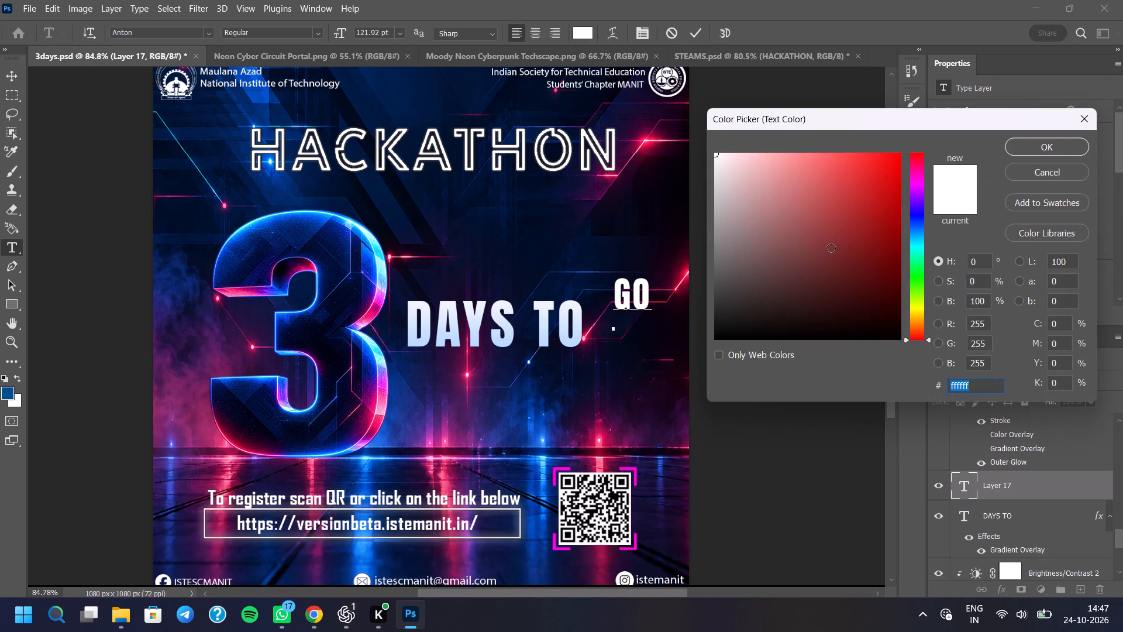
key("ctrl+v")
left_click(1039, 150)
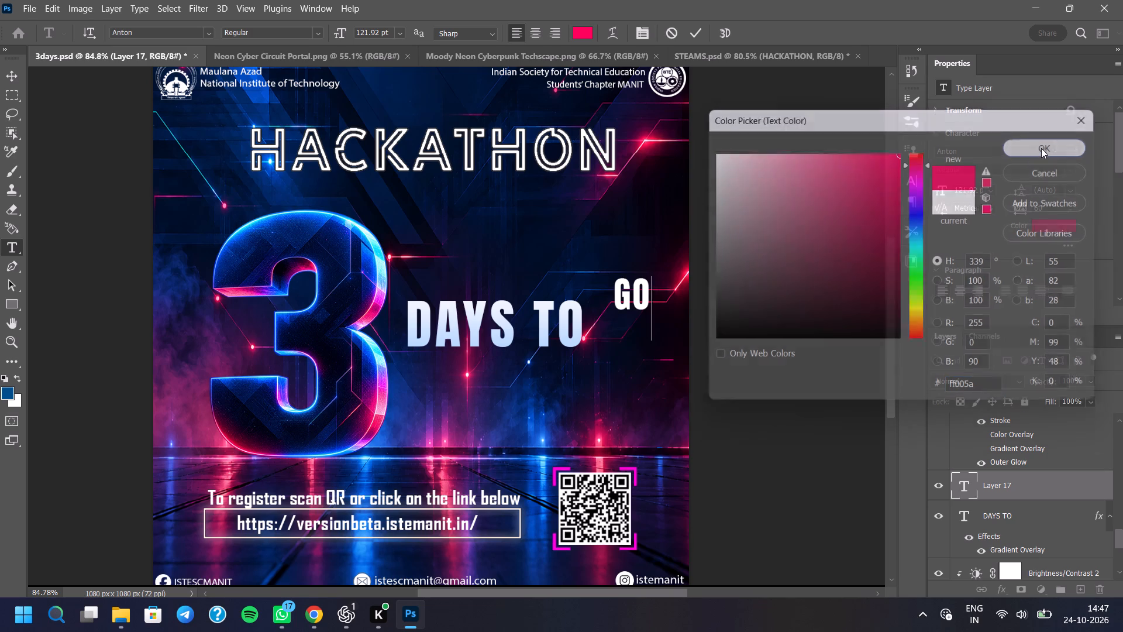
left_click_drag(645, 297, 646, 297)
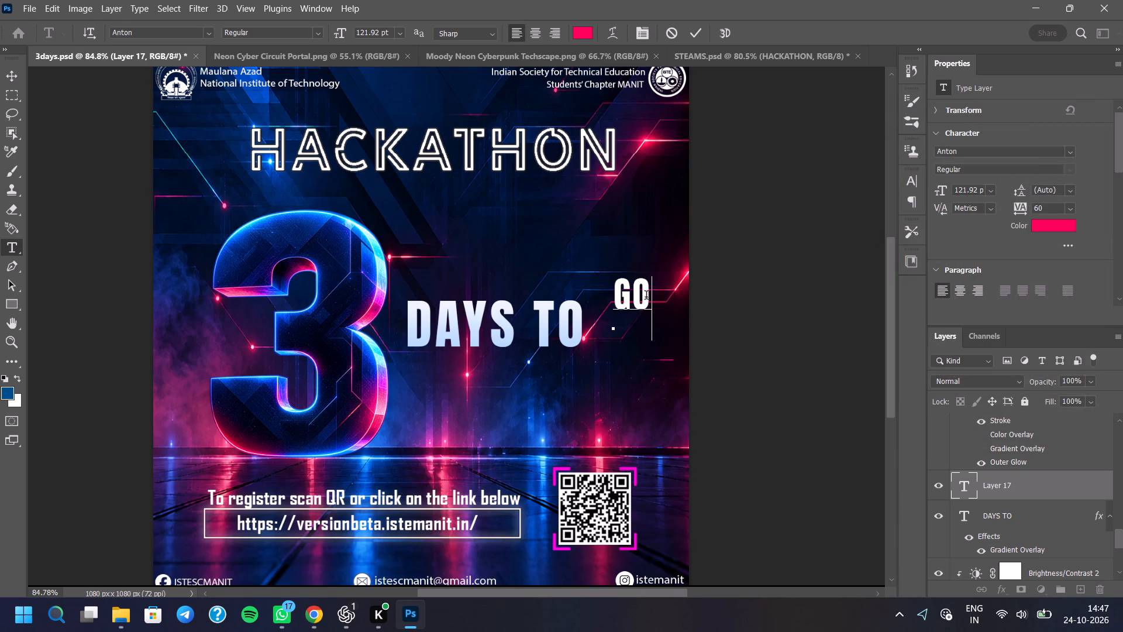
left_click_drag(646, 297, 620, 294)
left_click(585, 25)
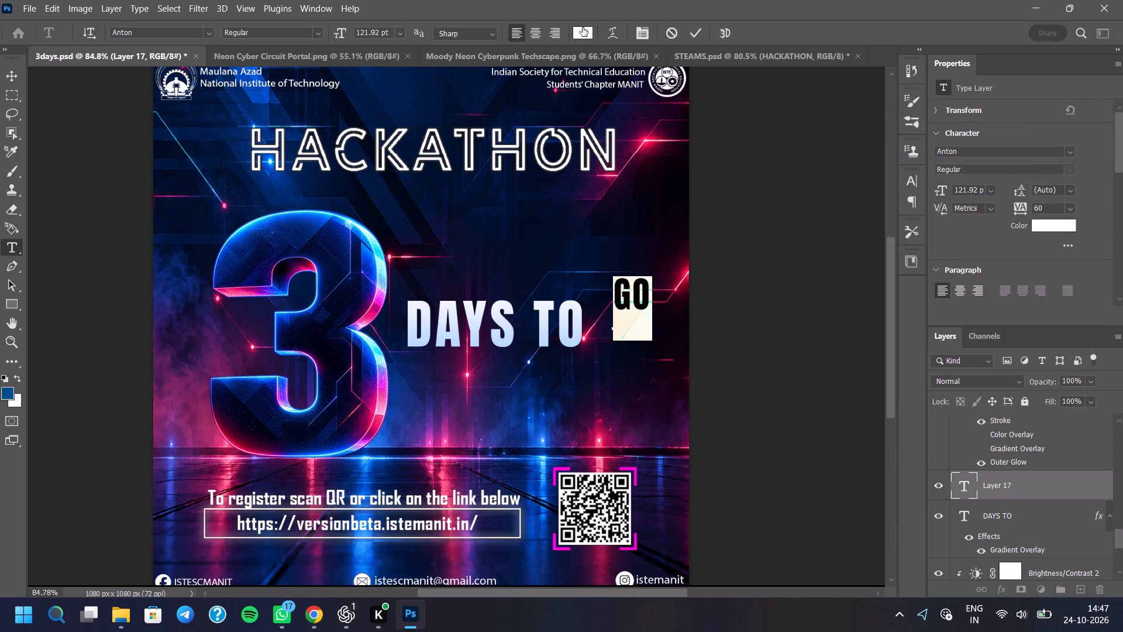
left_click(583, 28)
key("ctrl+v")
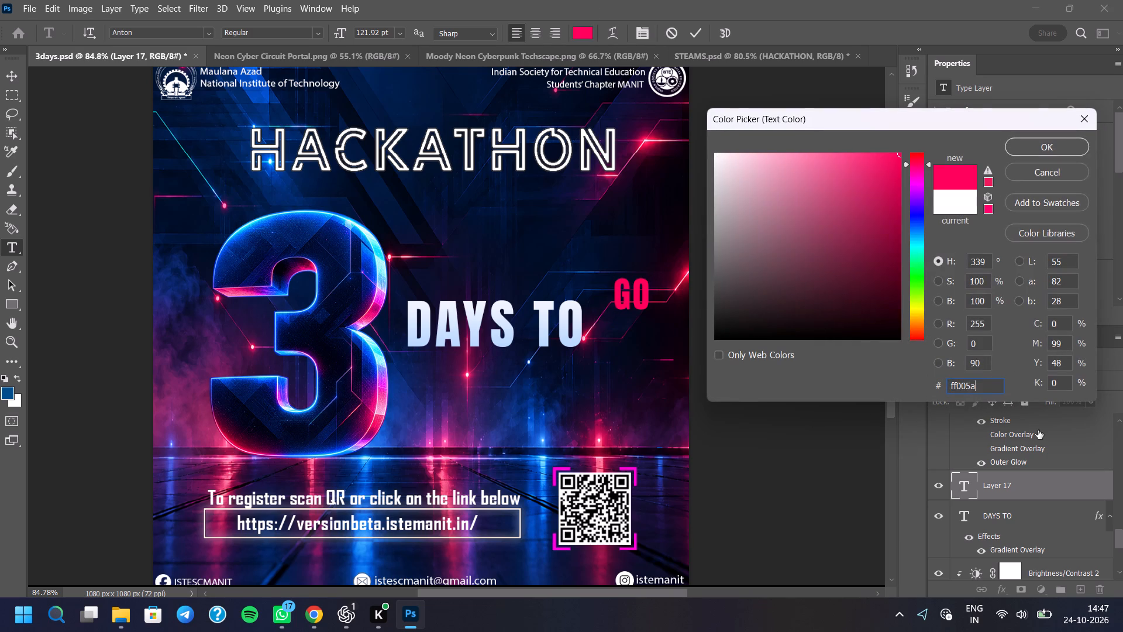
left_click(1039, 126)
left_click(1039, 141)
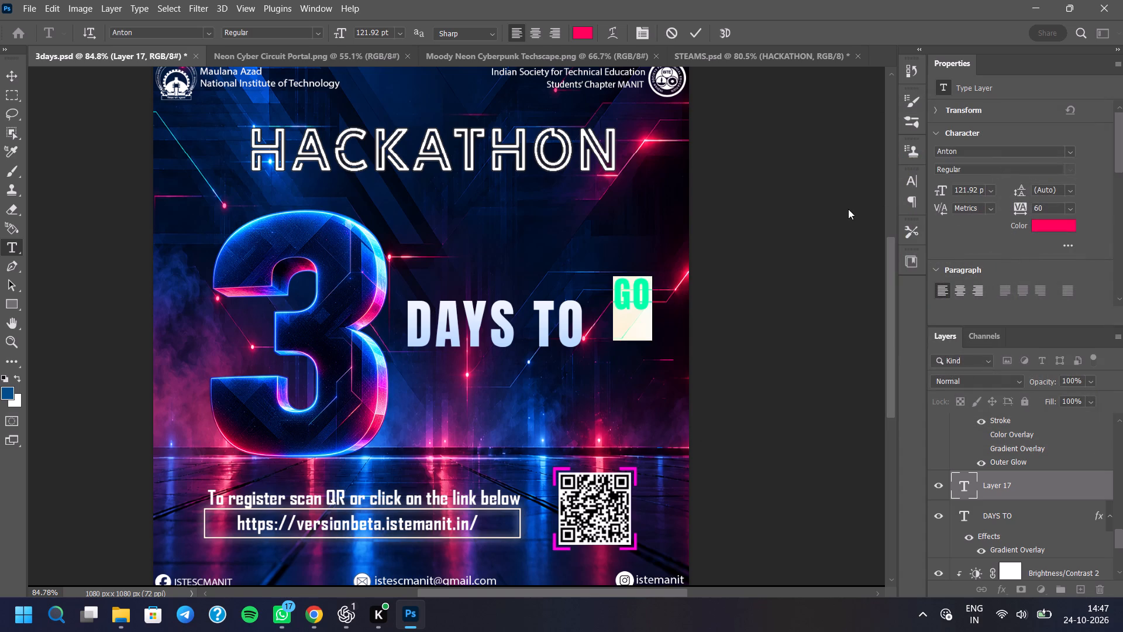
left_click(701, 26)
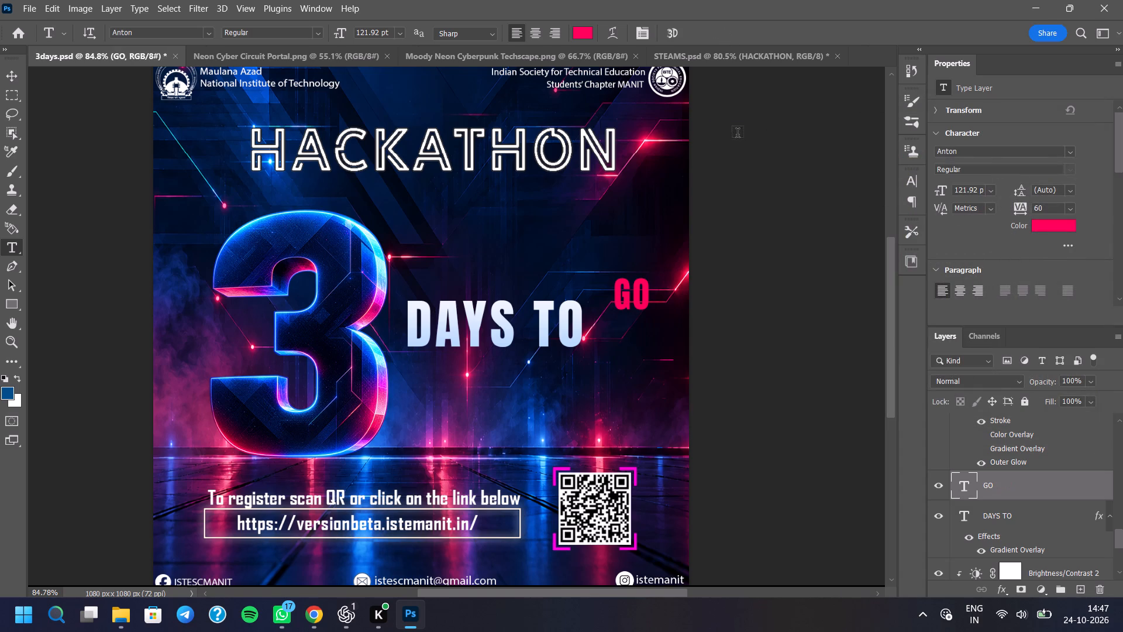
Enlarge the GO text to about 147% and place it just after DAYS TO, matching that text's height and alignment.
key("ctrl+t")
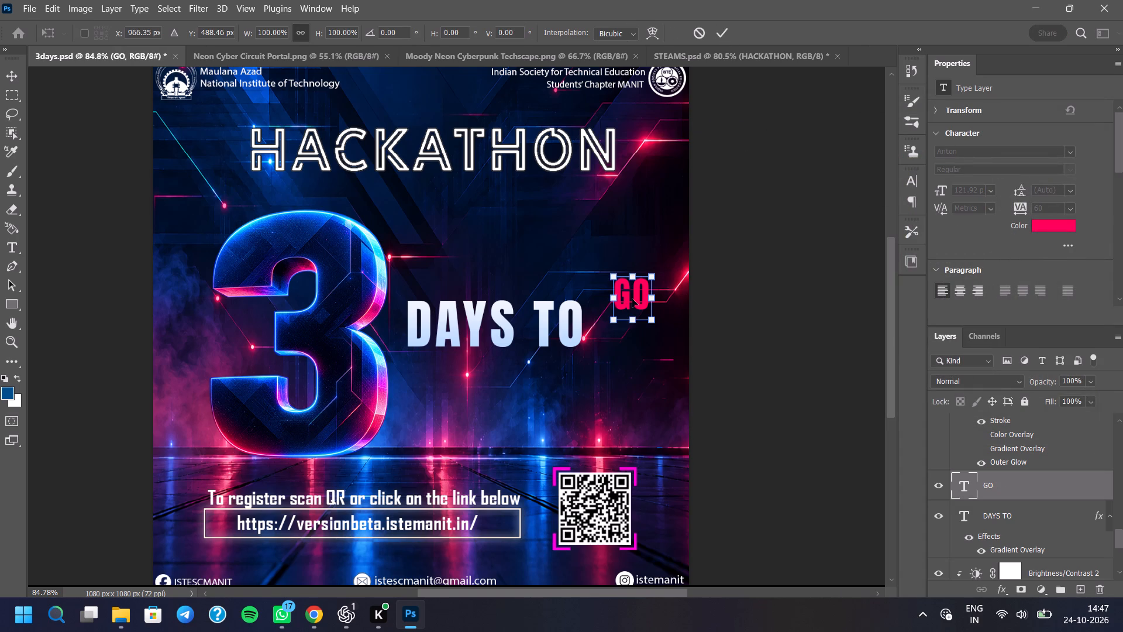
left_click_drag(631, 298, 627, 319)
left_click_drag(648, 345, 659, 359)
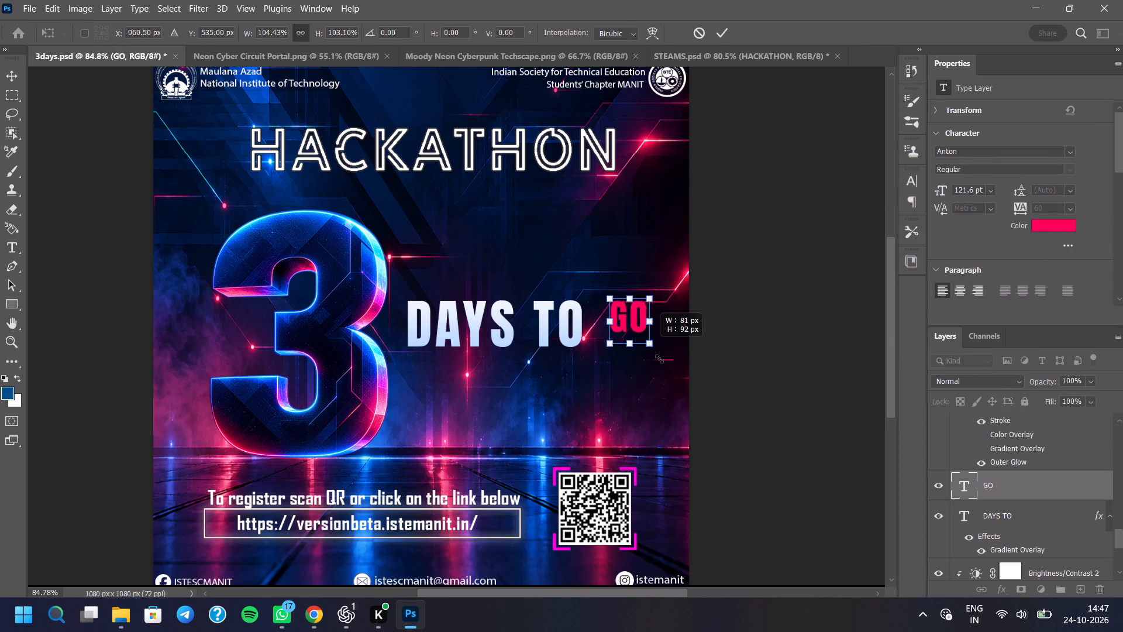
left_click_drag(659, 359, 675, 358)
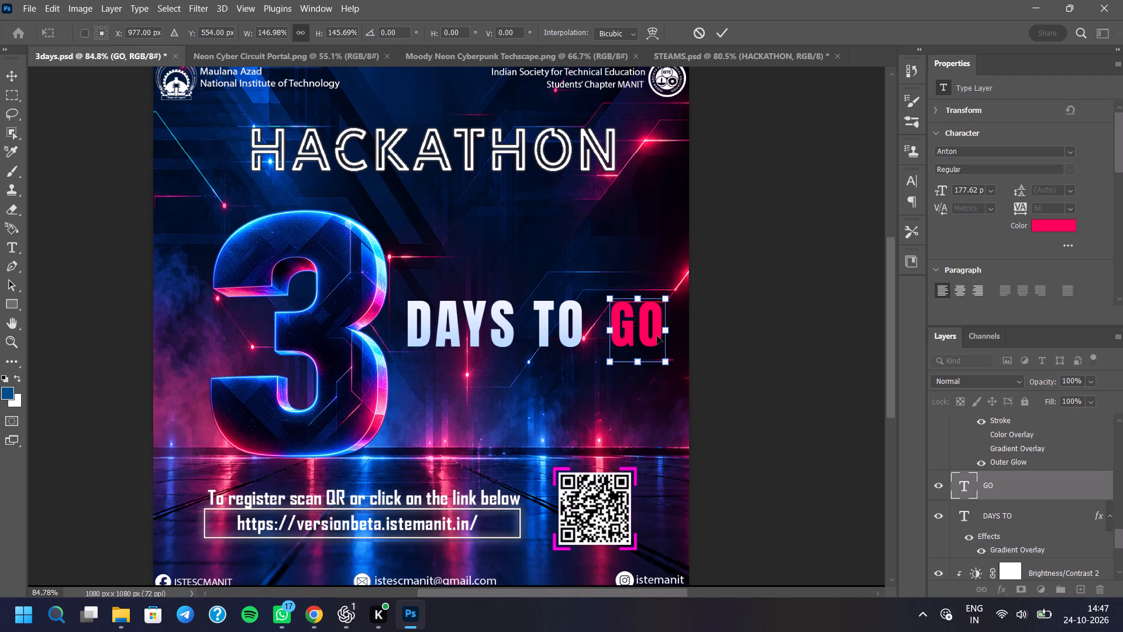
left_click_drag(657, 336, 648, 335)
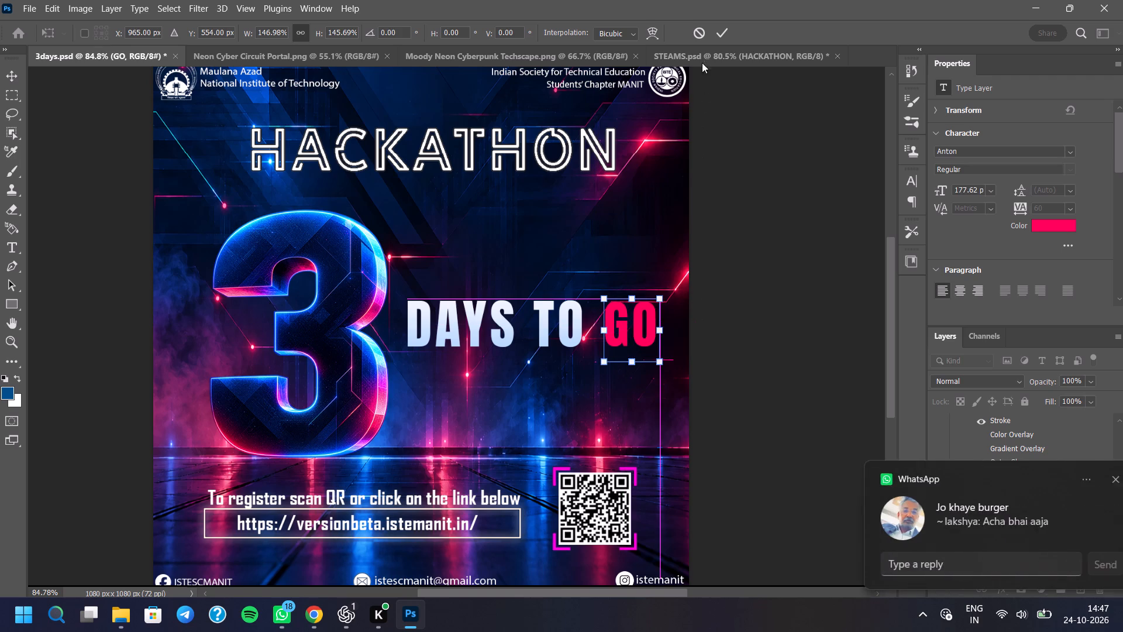
left_click(719, 33)
scroll(563, 300, "down", 4)
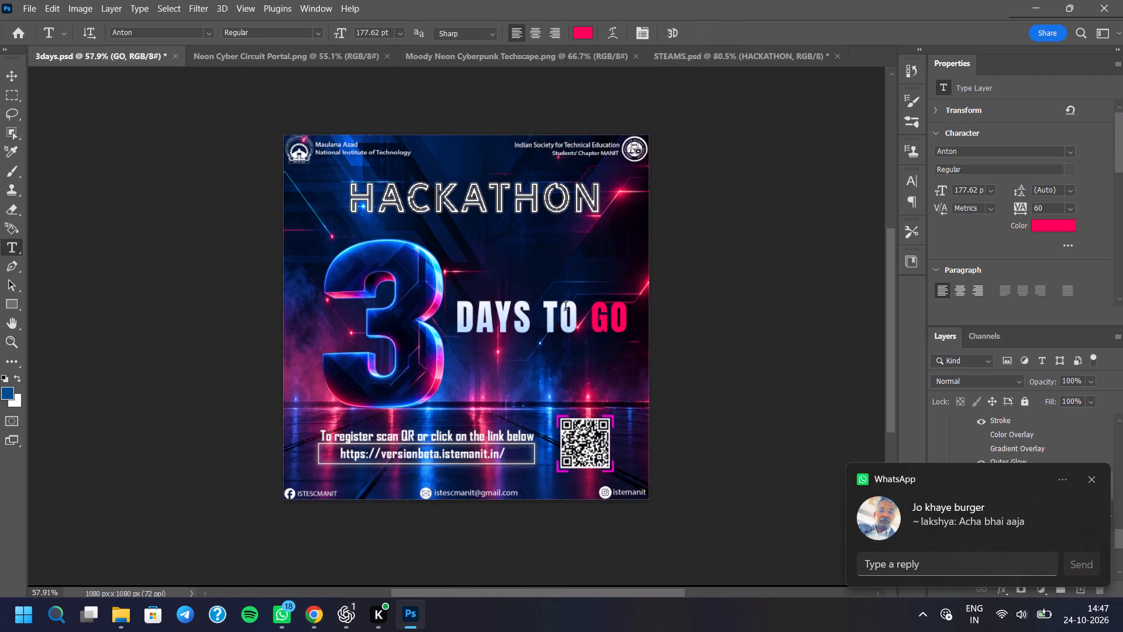
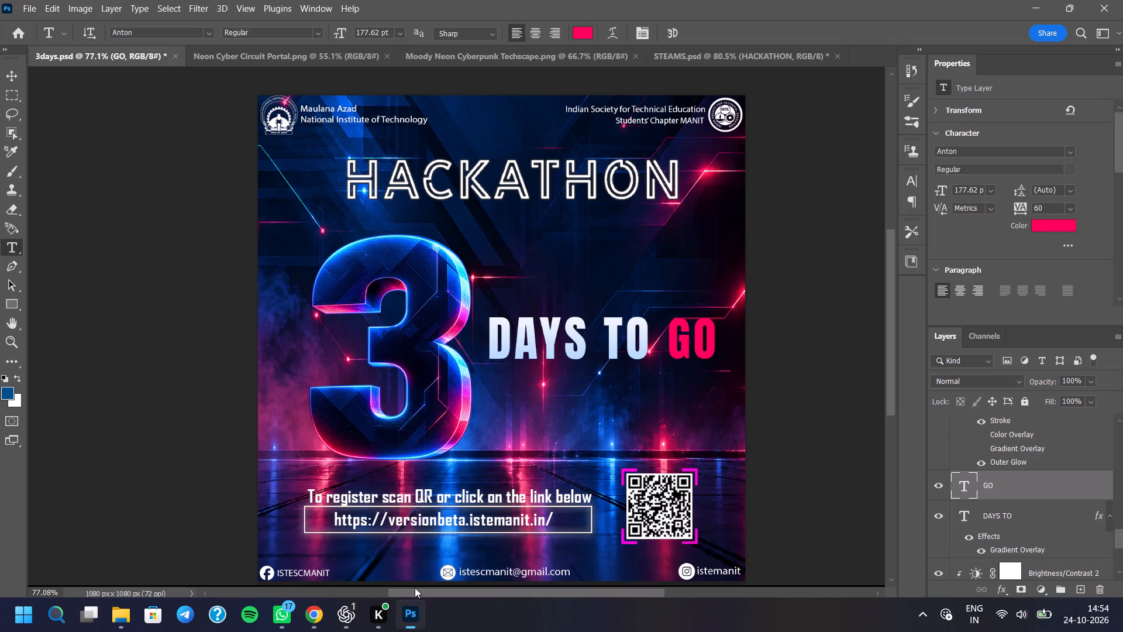
left_click(14, 11)
left_click(23, 5)
left_click(30, 39)
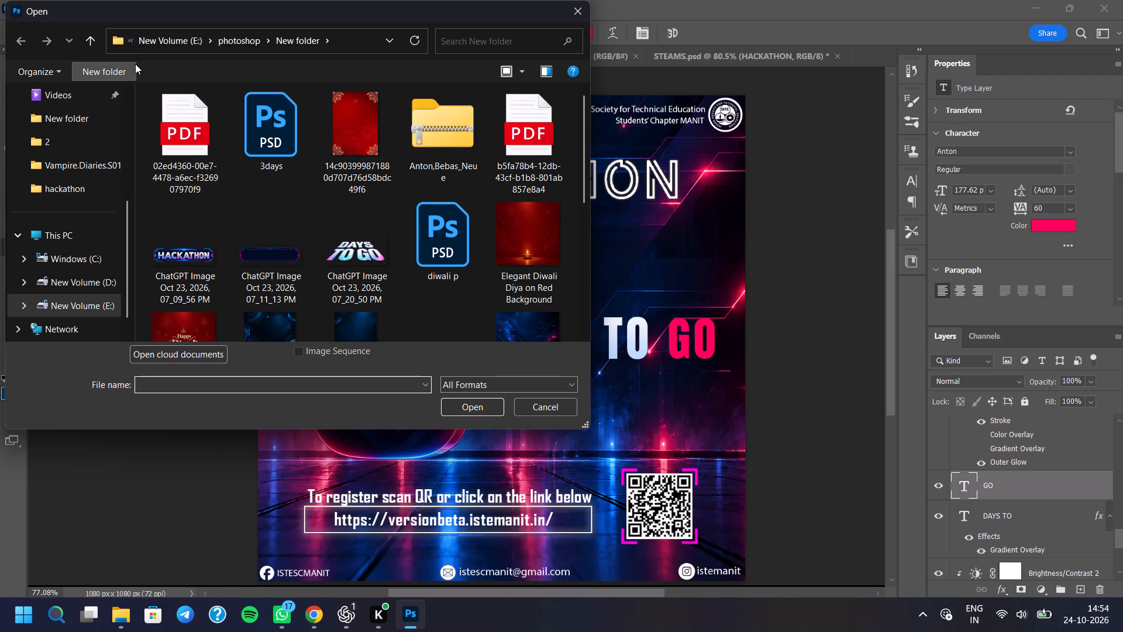
scroll(348, 183, "down", 5)
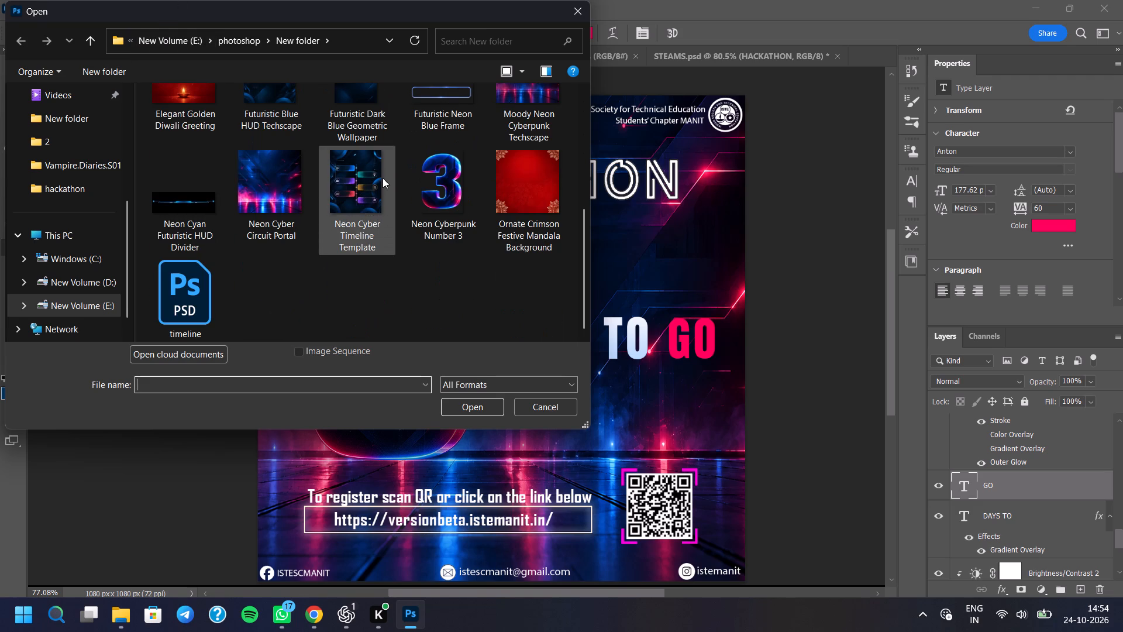
double_click(427, 107)
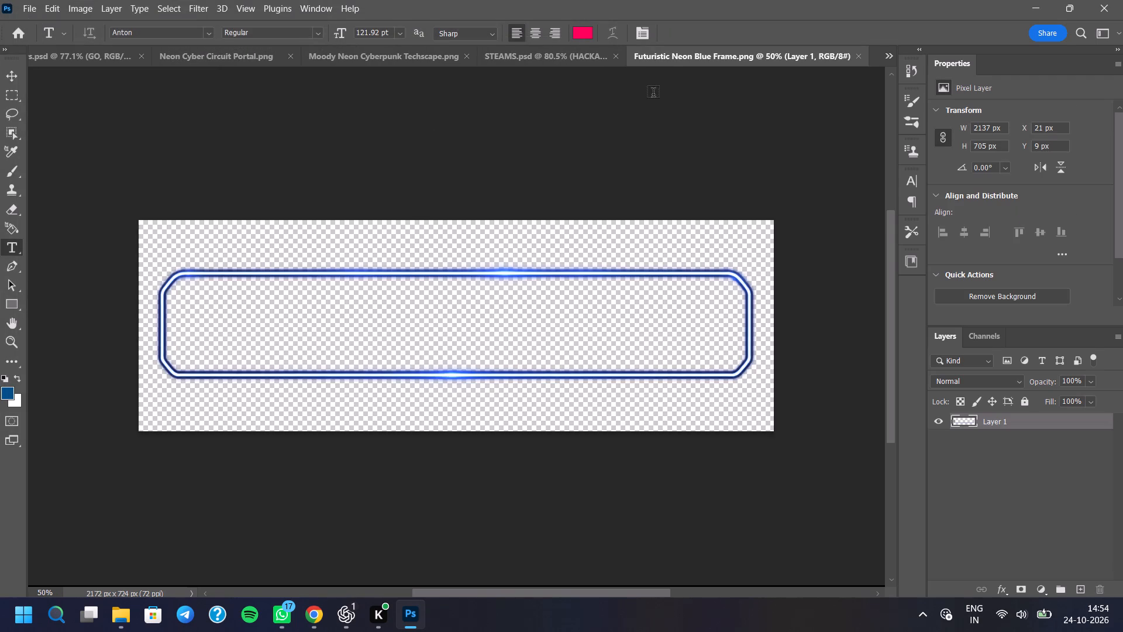
Place the frame document next to 3days.psd and copy its Layer 1 into the poster.
left_click_drag(674, 61, 229, 58)
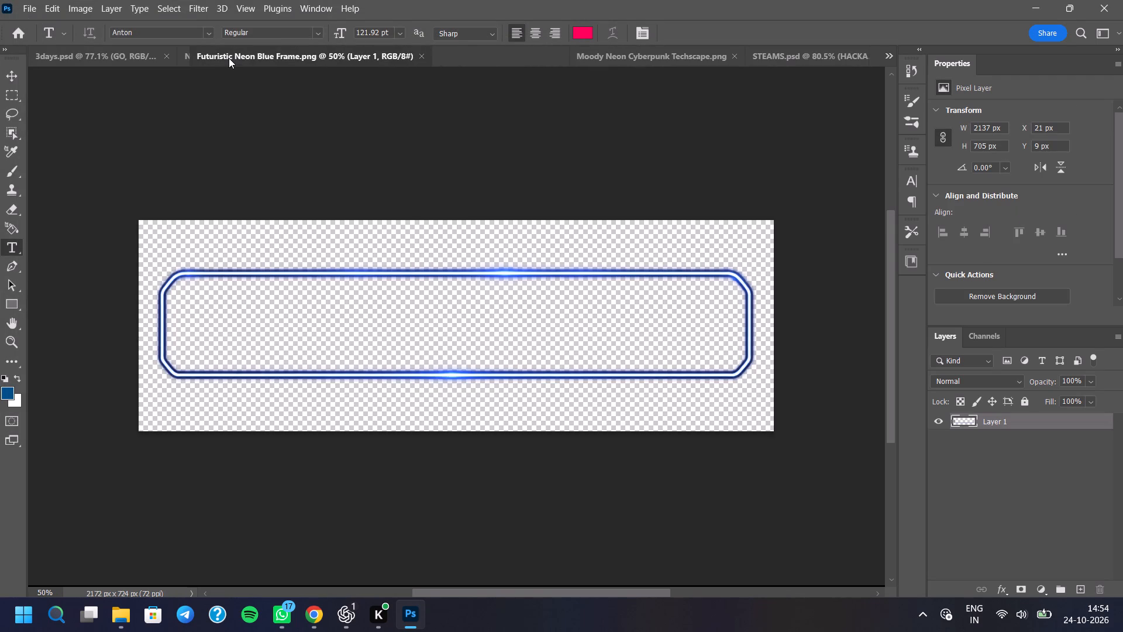
left_click_drag(229, 58, 225, 59)
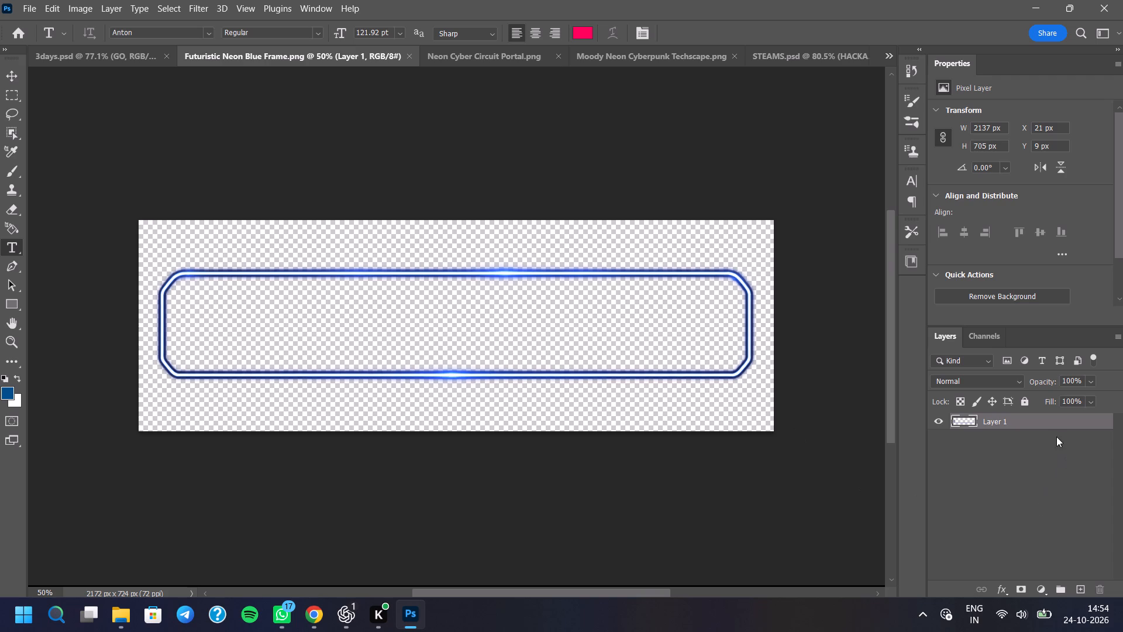
left_click_drag(1018, 425, 90, 51)
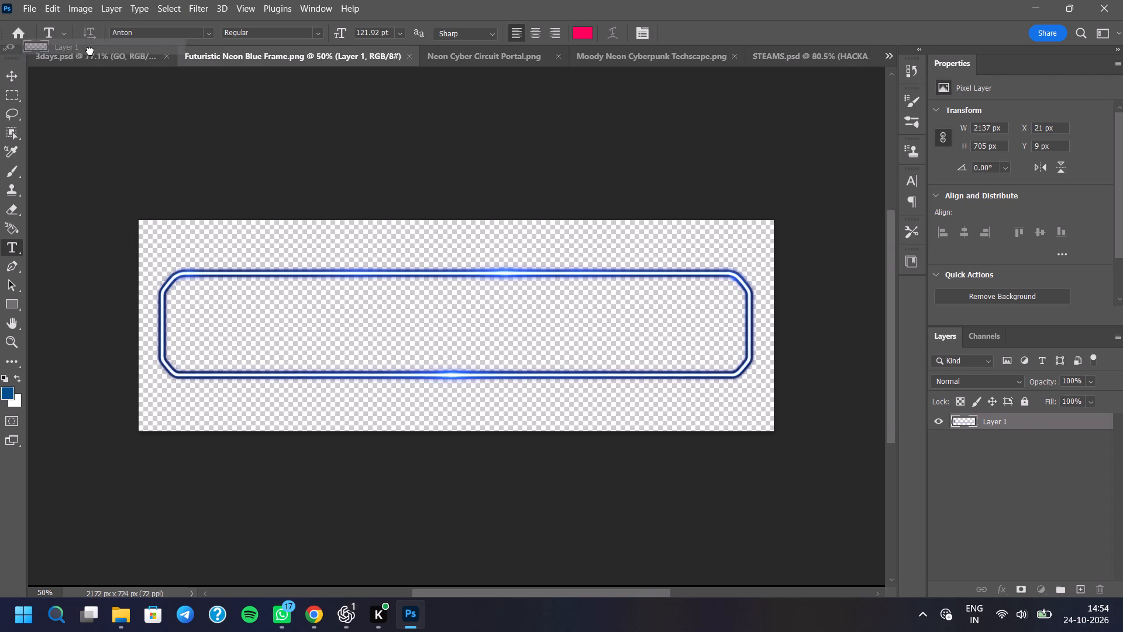
left_click_drag(90, 51, 498, 205)
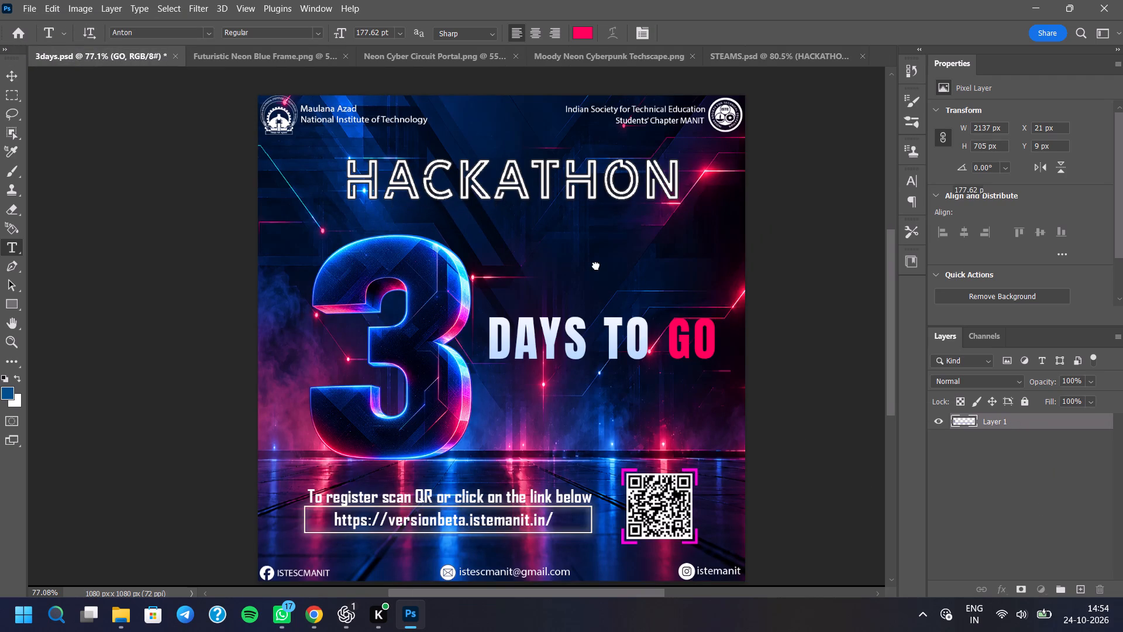
scroll(1017, 517, "down", 3)
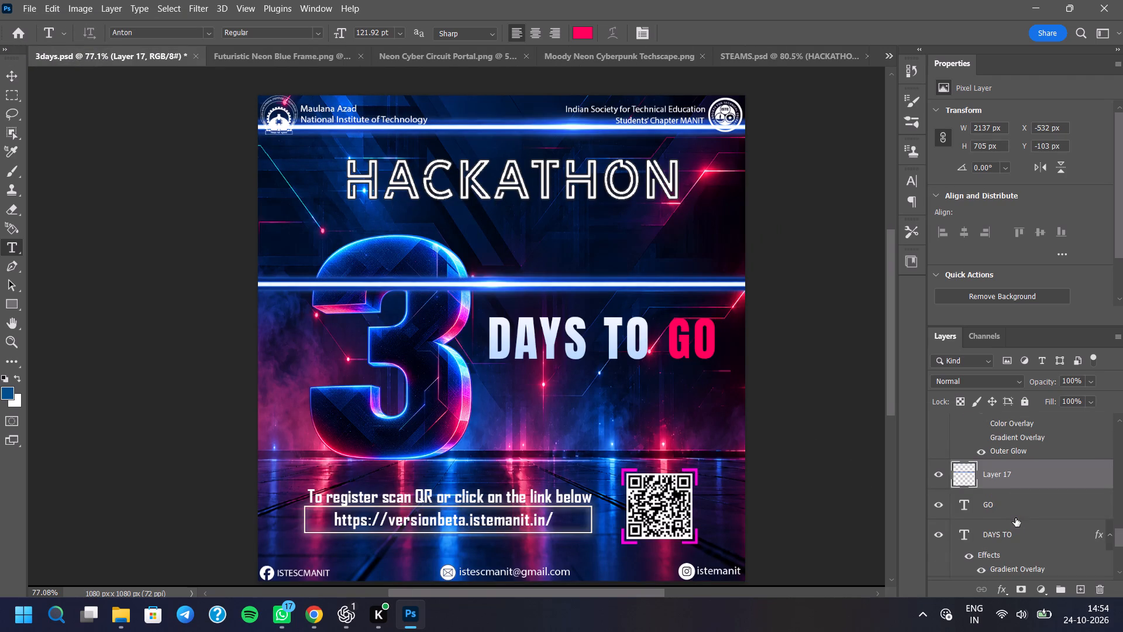
scroll(1016, 510, "up", 1)
Scale the neon frame layer proportionally to about 40.6% and position it around the HACKATHON title.
key("ctrl+t")
scroll(480, 235, "down", 6)
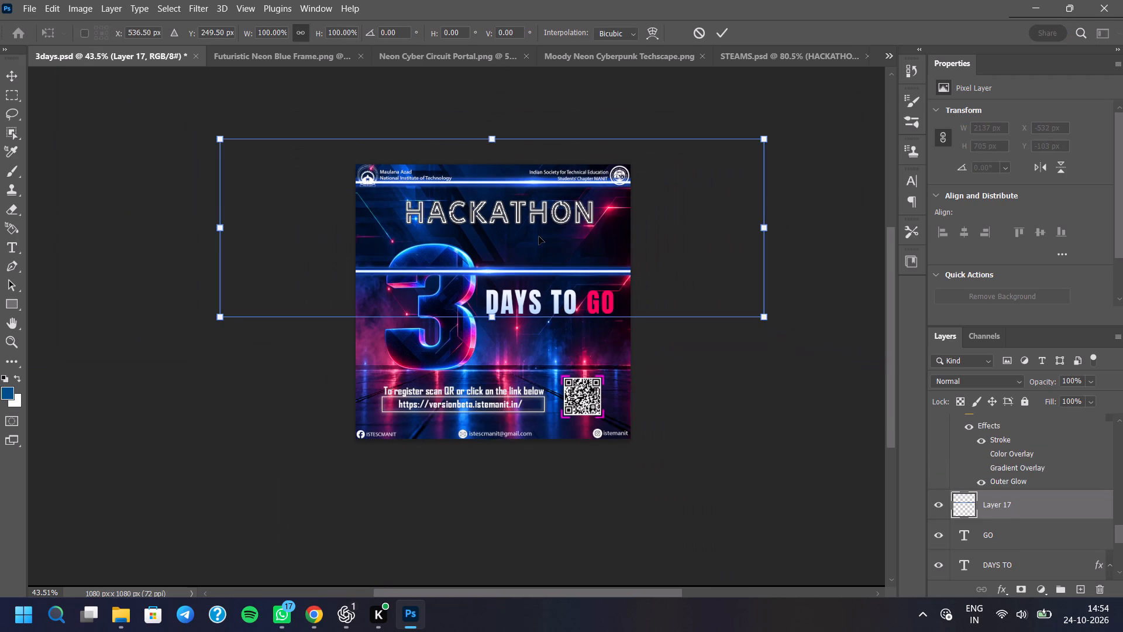
left_click_drag(764, 319, 600, 233)
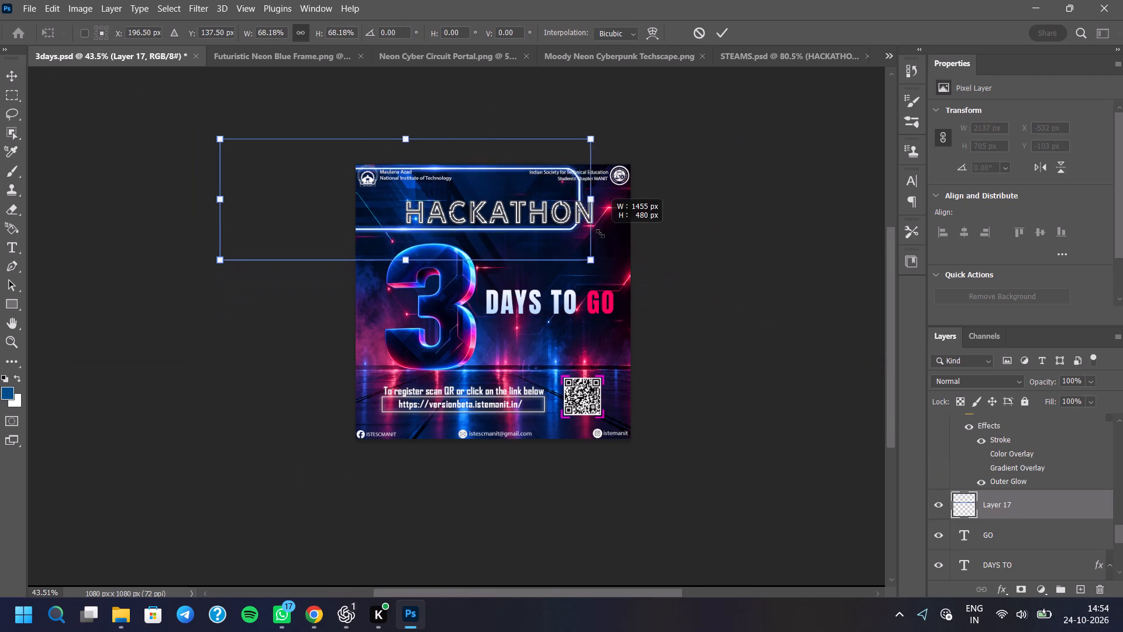
left_click_drag(600, 233, 597, 232)
scroll(573, 243, "up", 3)
left_click_drag(430, 184, 500, 209)
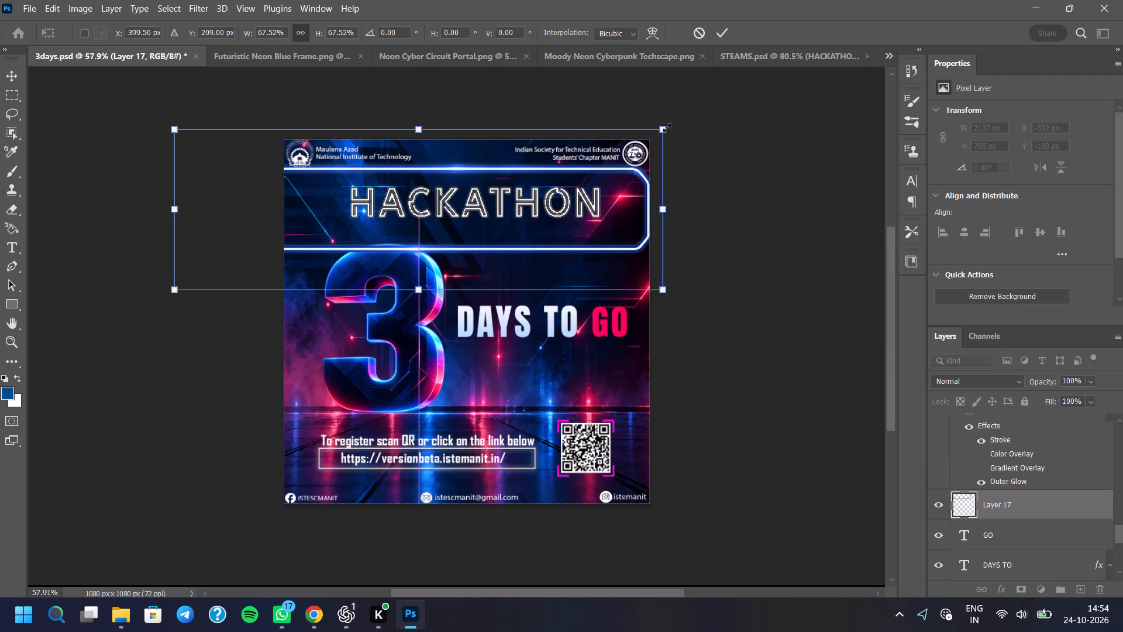
left_click_drag(667, 128, 504, 193)
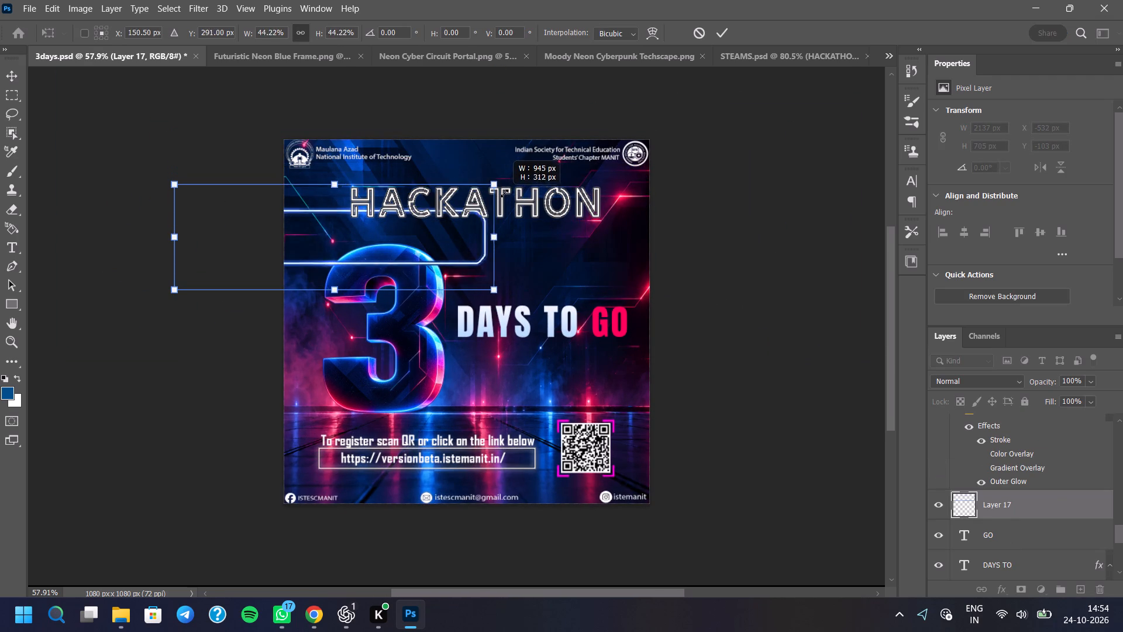
left_click_drag(504, 193, 508, 190)
left_click_drag(422, 236, 553, 201)
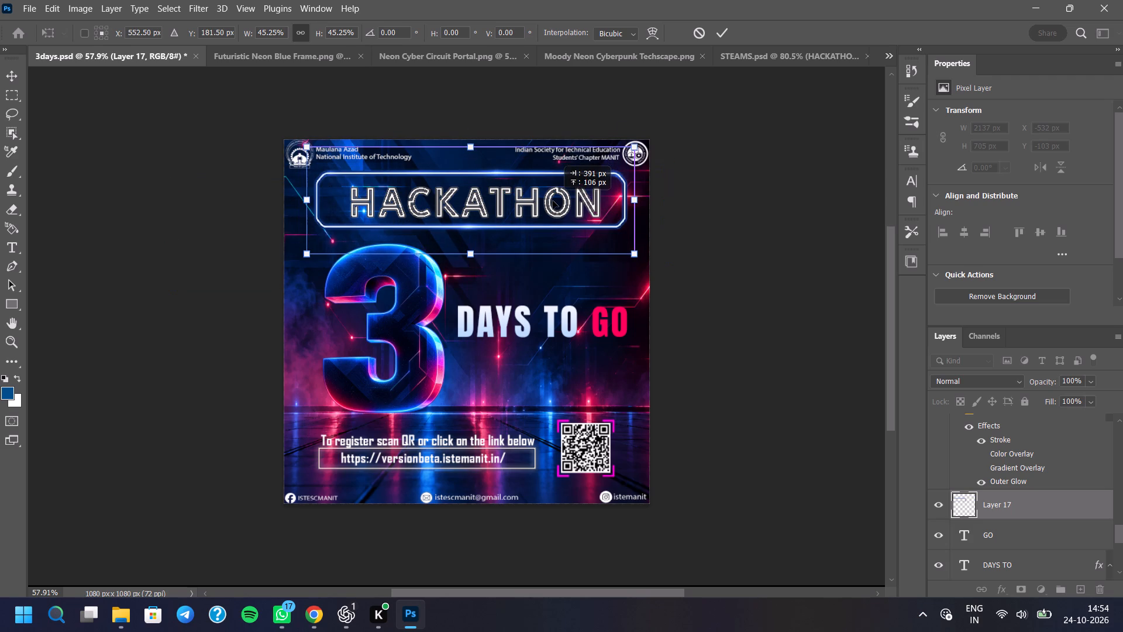
left_click_drag(553, 201, 555, 202)
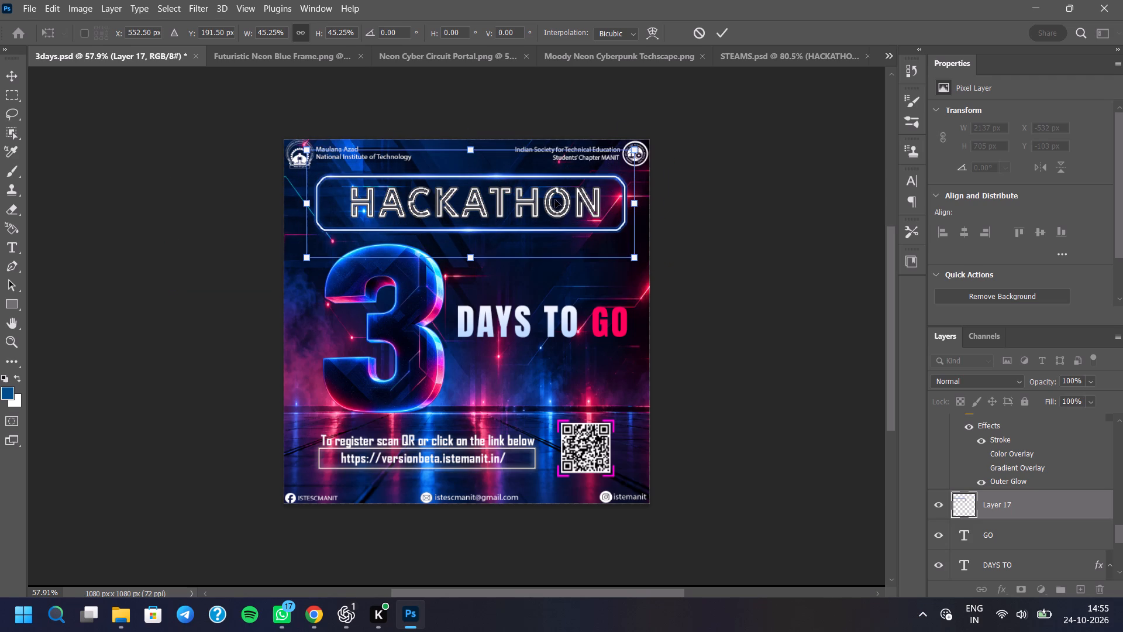
left_click_drag(631, 259, 600, 240)
left_click_drag(549, 200, 566, 206)
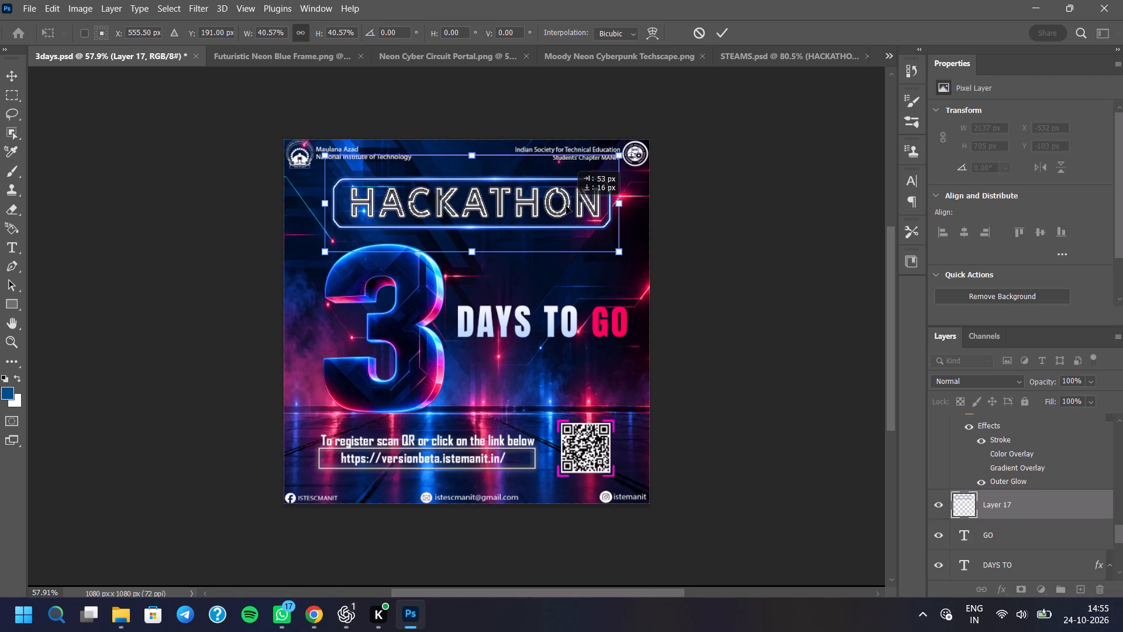
left_click_drag(566, 206, 569, 205)
left_click(729, 35)
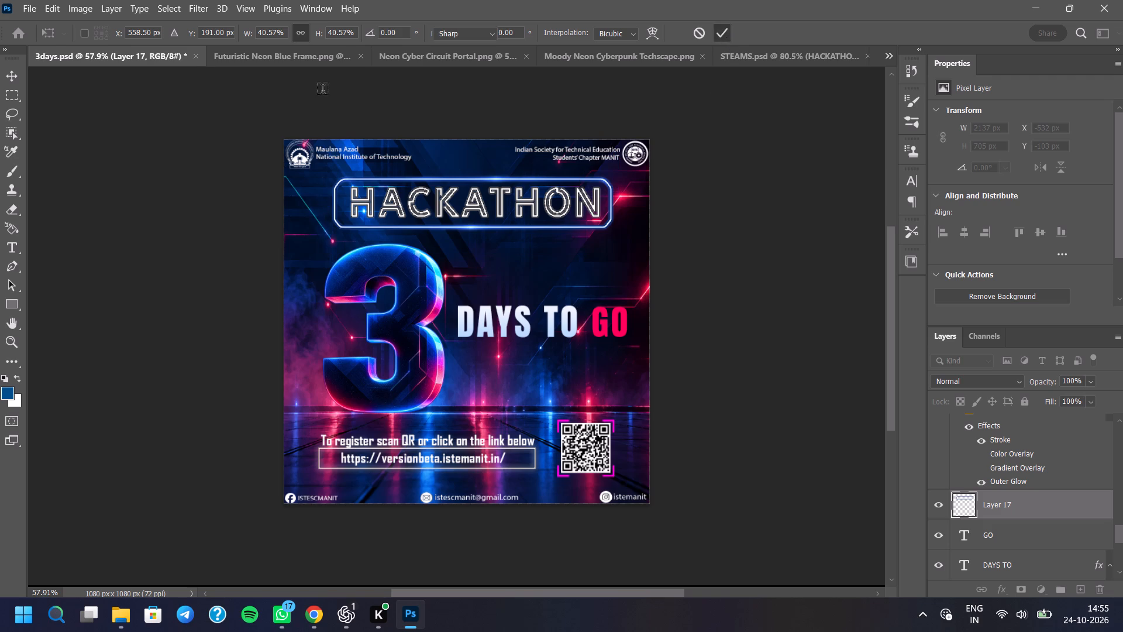
Set alignment to Canvas and centre the neon frame layer horizontally on the poster.
left_click(8, 80)
left_click(503, 31)
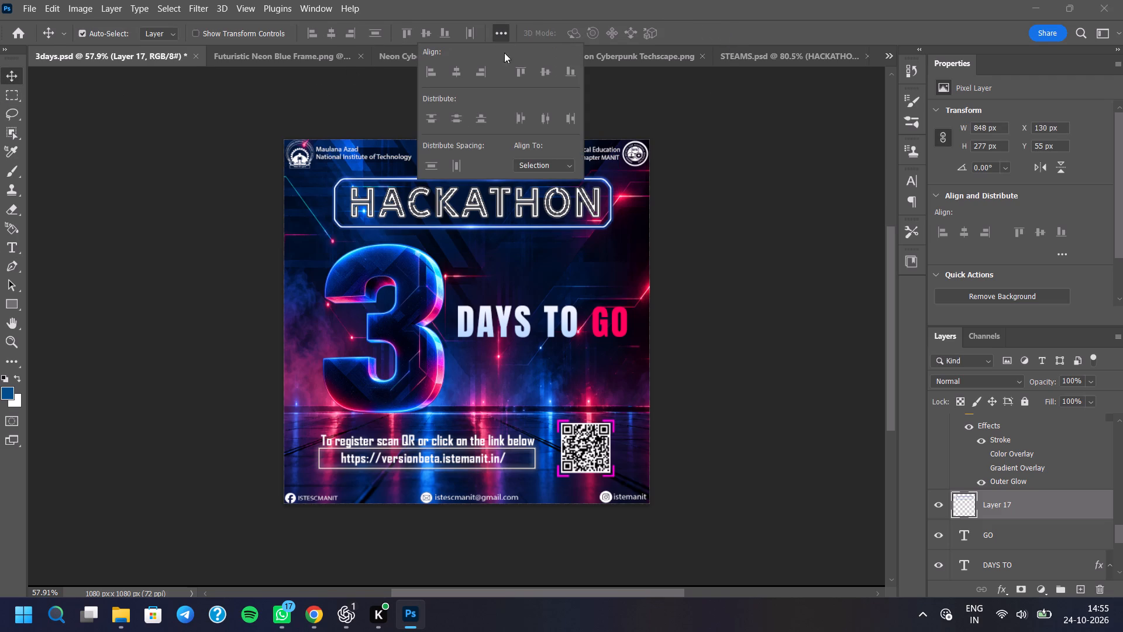
left_click(531, 163)
left_click(532, 187)
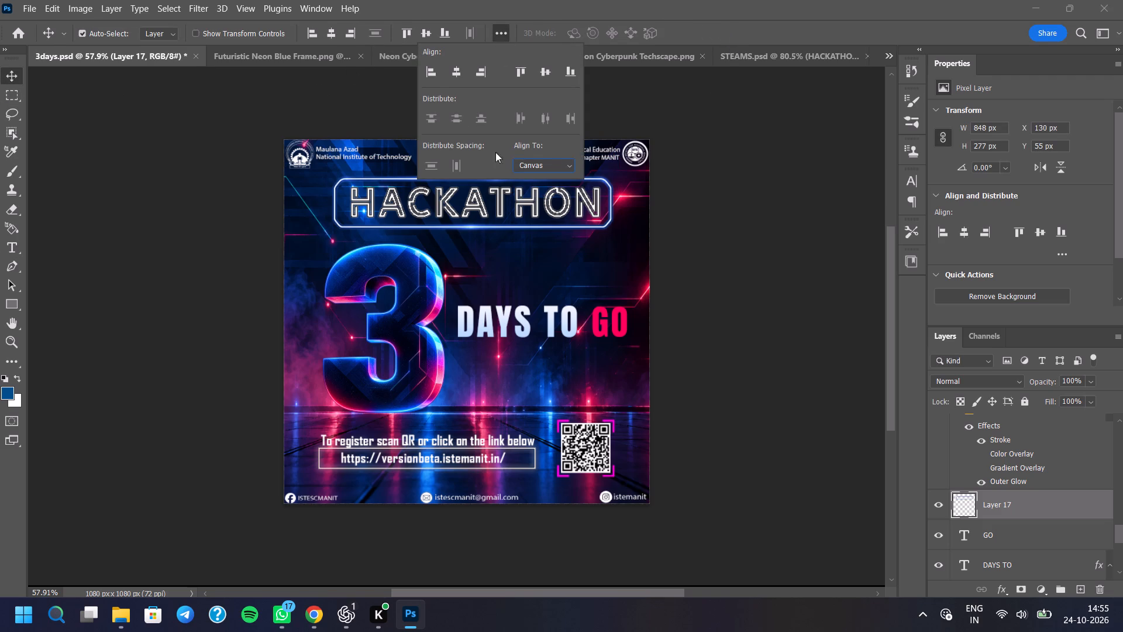
left_click(449, 70)
left_click(497, 26)
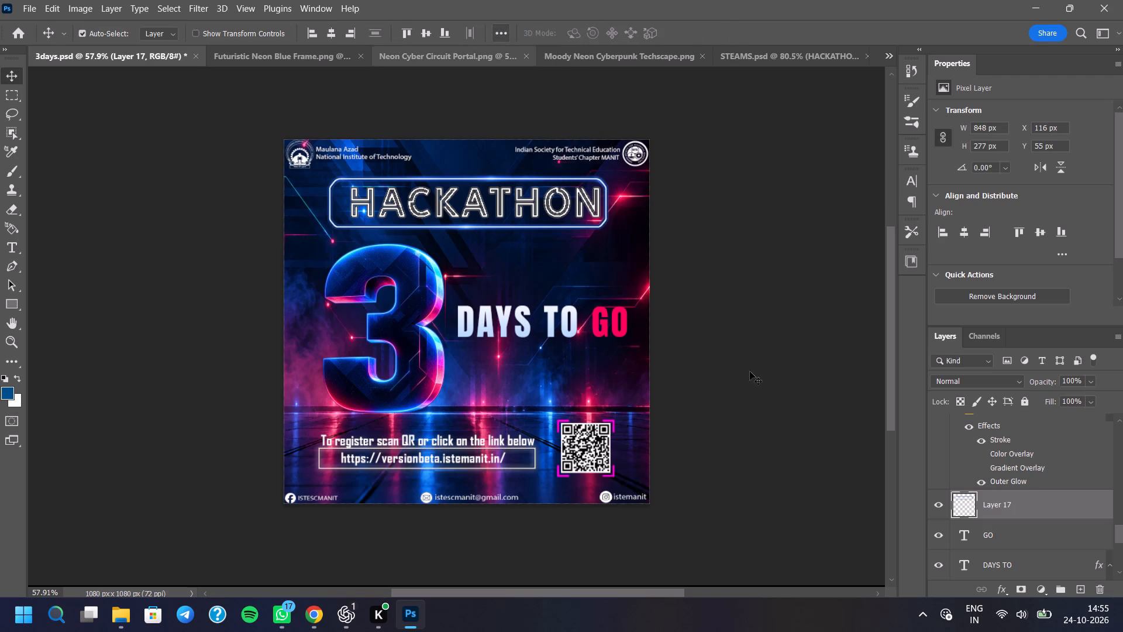
Centre the HACKATHON text layer horizontally on the canvas.
scroll(970, 440, "up", 1)
left_click(993, 426)
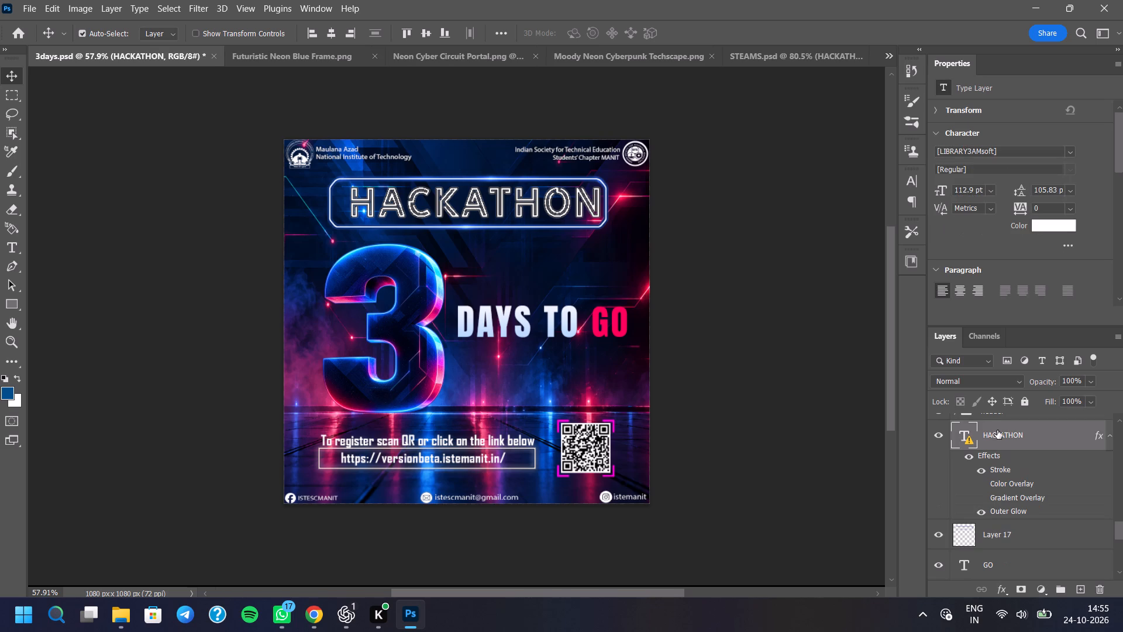
left_click(328, 34)
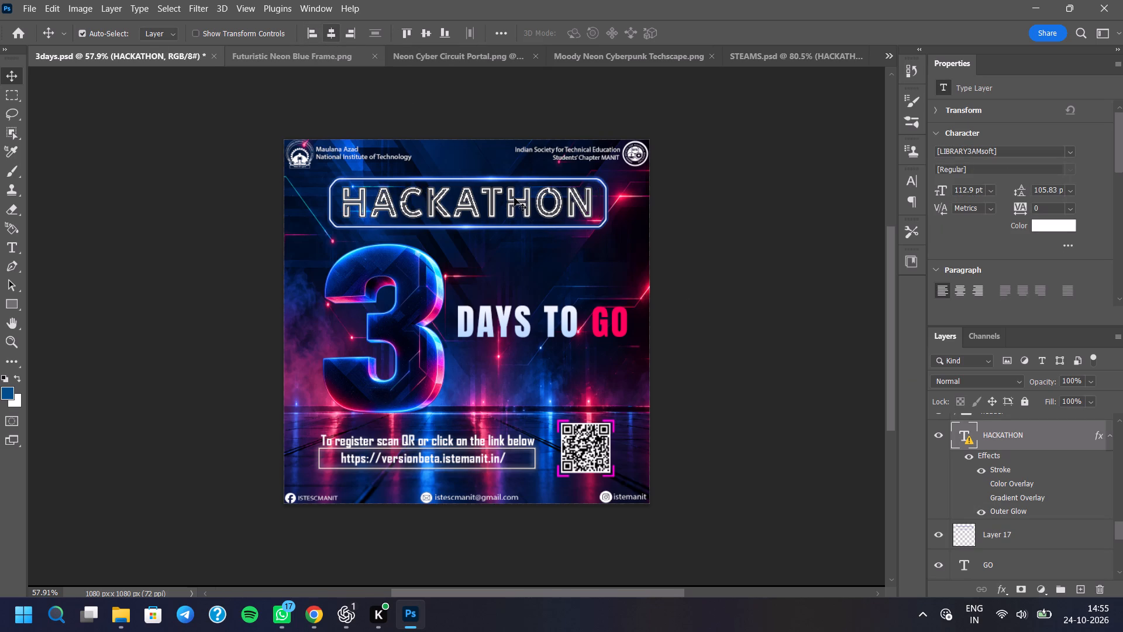
Examine the framed title, the 3 and the DAYS TO GO text up close and as a whole, and look through the layer stack.
scroll(503, 215, "up", 2)
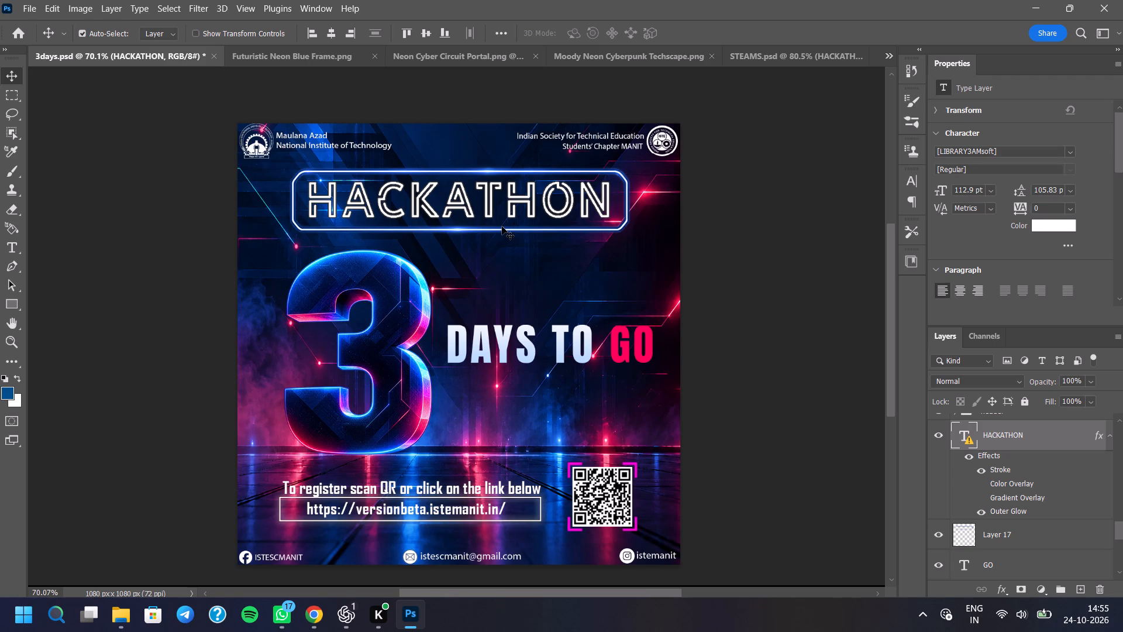
scroll(495, 247, "down", 2)
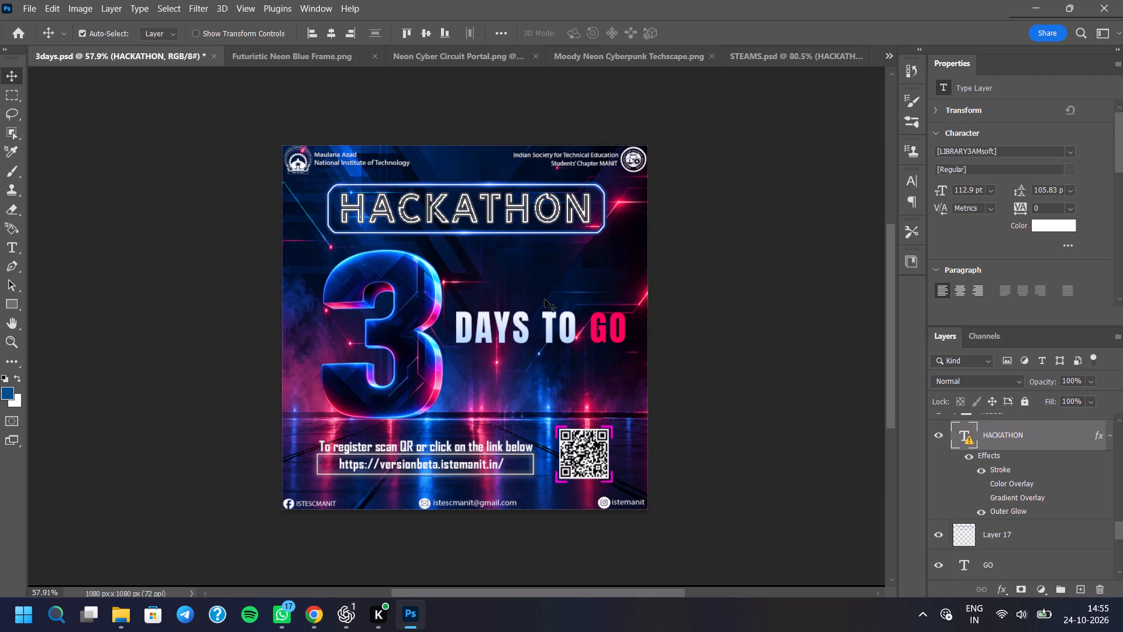
scroll(565, 290, "up", 18)
scroll(595, 287, "down", 6)
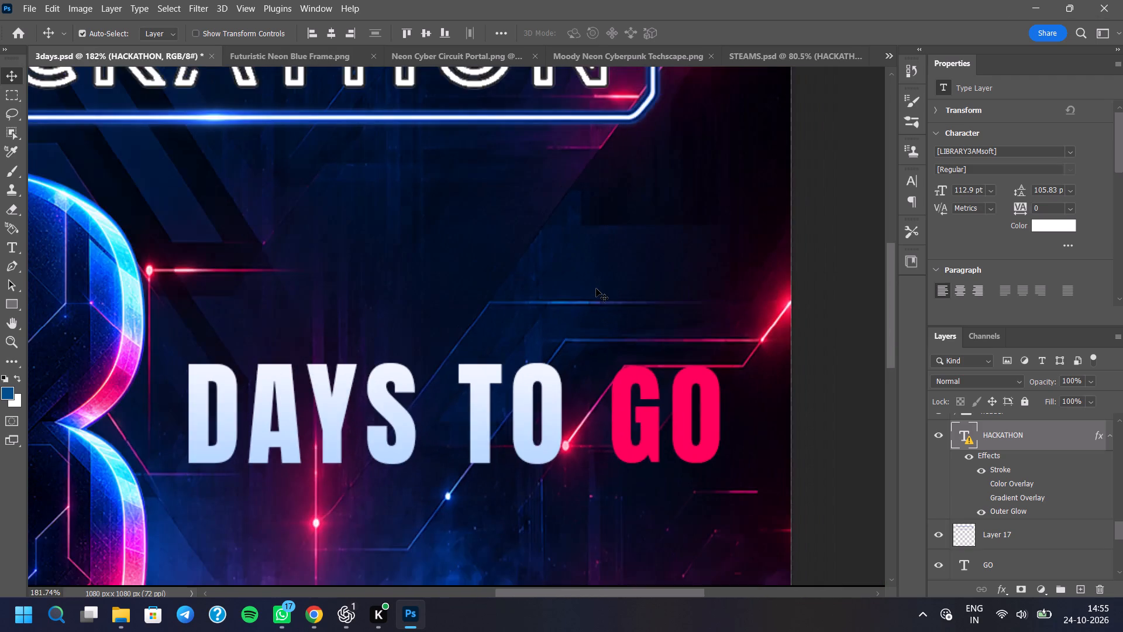
scroll(597, 288, "down", 12)
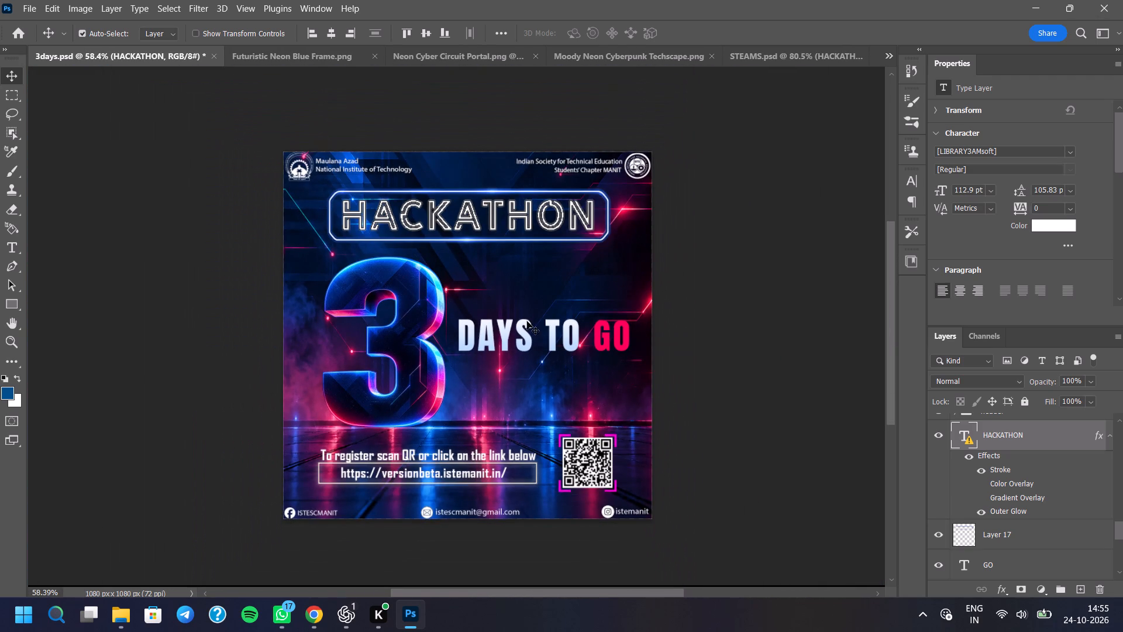
scroll(545, 310, "up", 1)
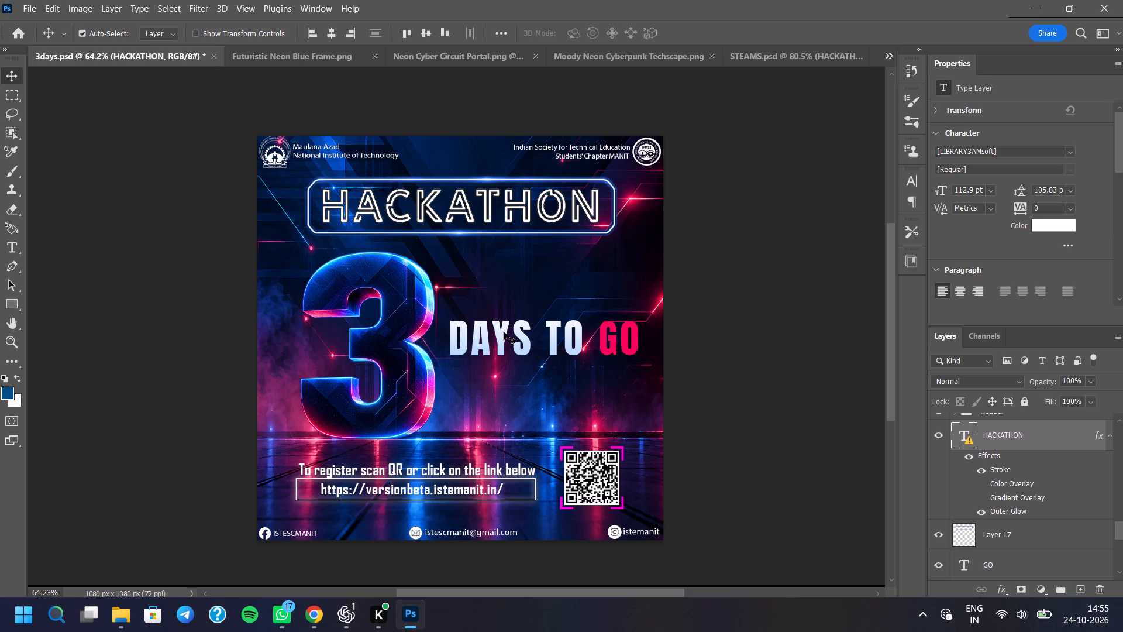
scroll(357, 372, "up", 8)
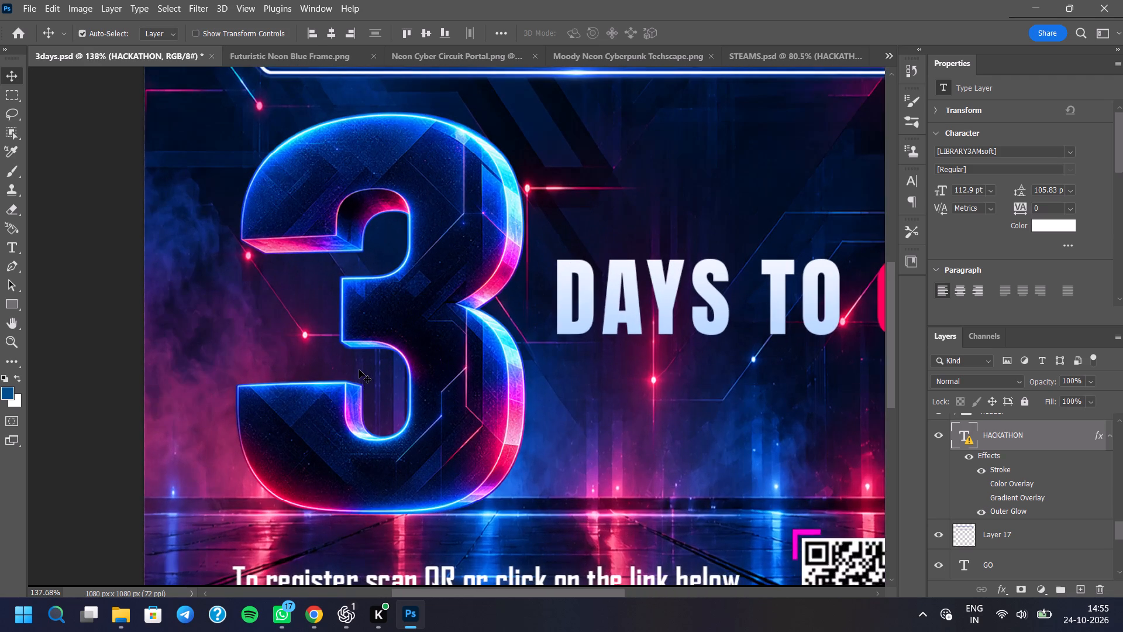
scroll(359, 370, "up", 4)
scroll(359, 370, "down", 2)
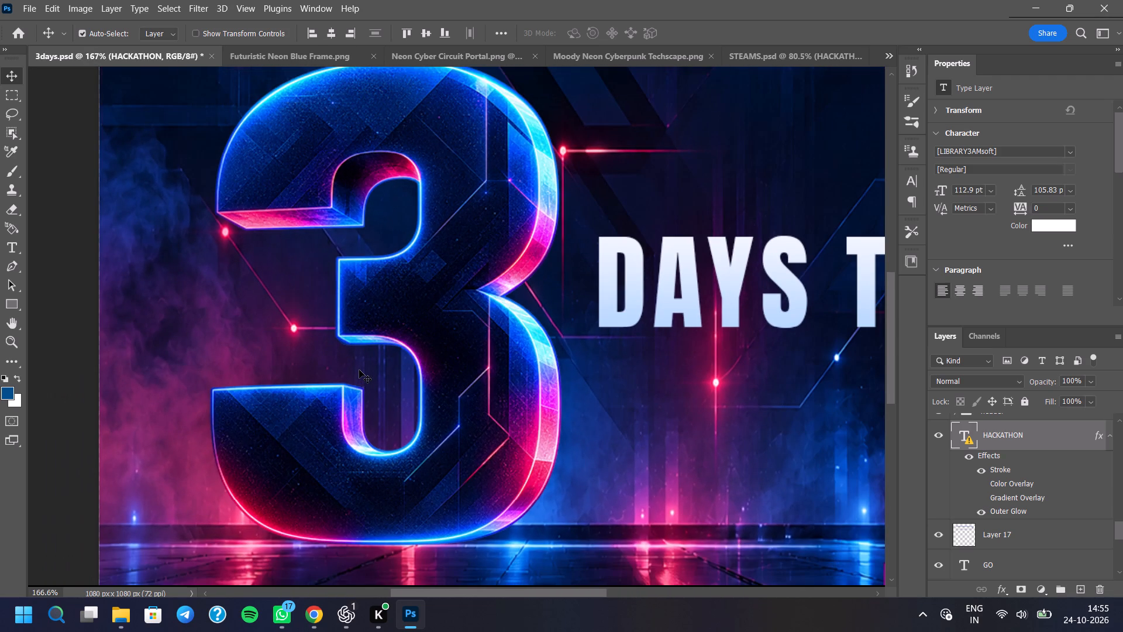
scroll(359, 372, "down", 10)
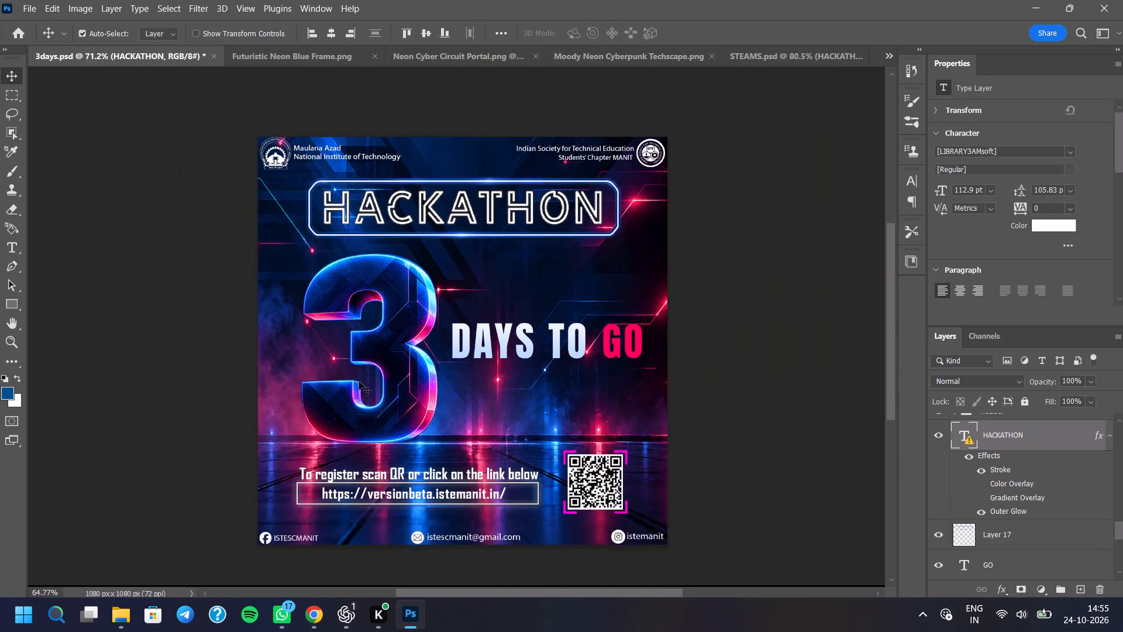
scroll(359, 382, "down", 1)
scroll(369, 365, "up", 2)
scroll(1032, 495, "up", 2)
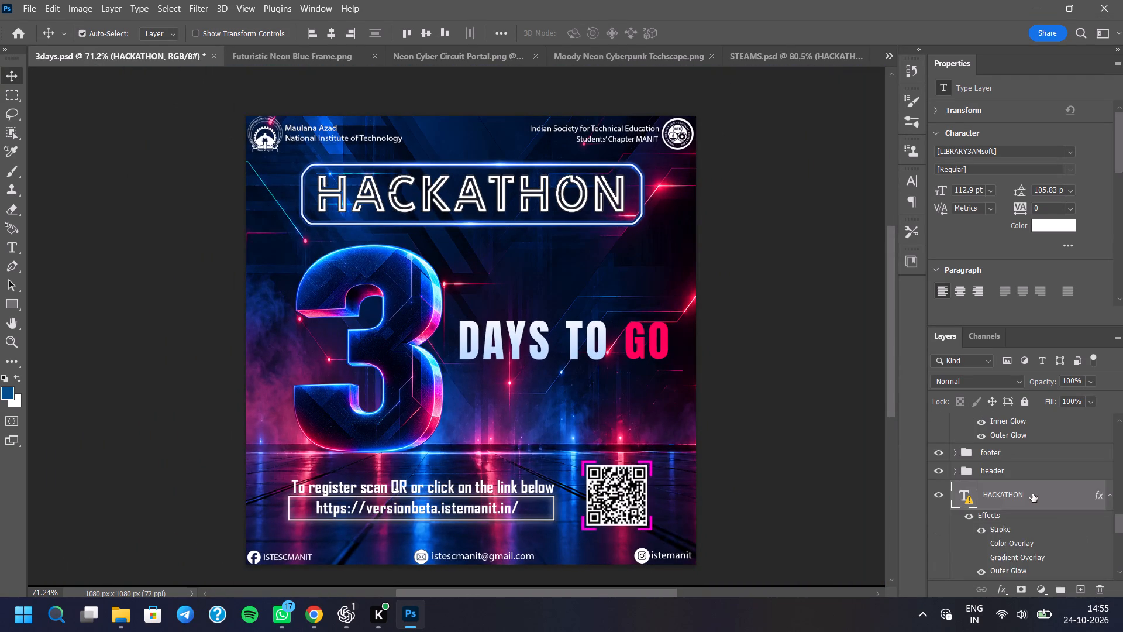
scroll(1031, 499, "up", 4)
scroll(1031, 499, "down", 11)
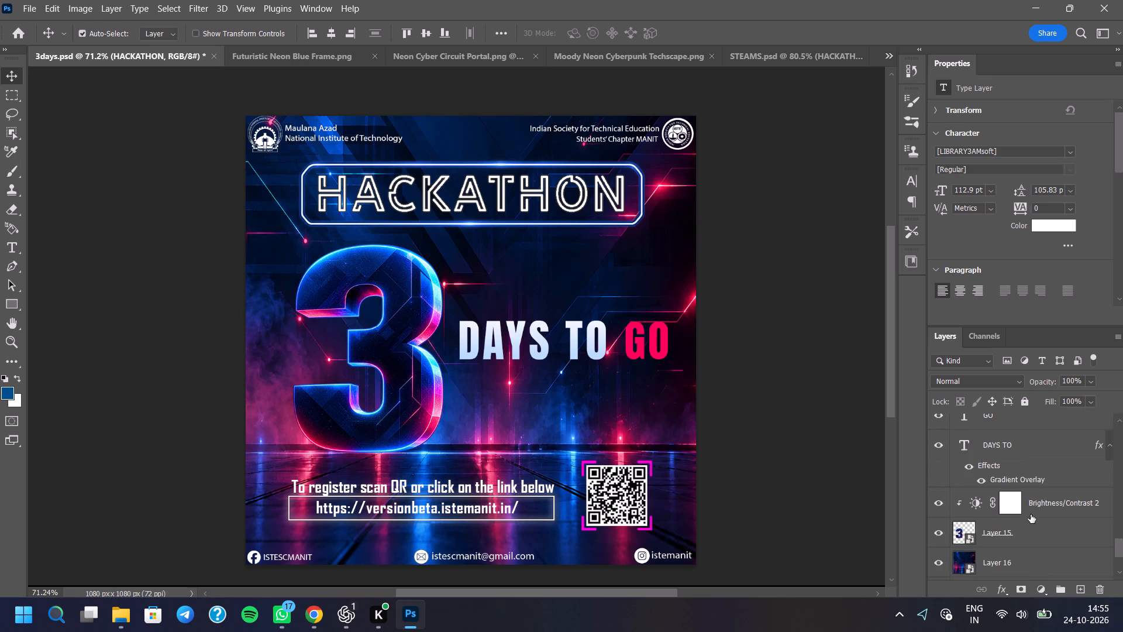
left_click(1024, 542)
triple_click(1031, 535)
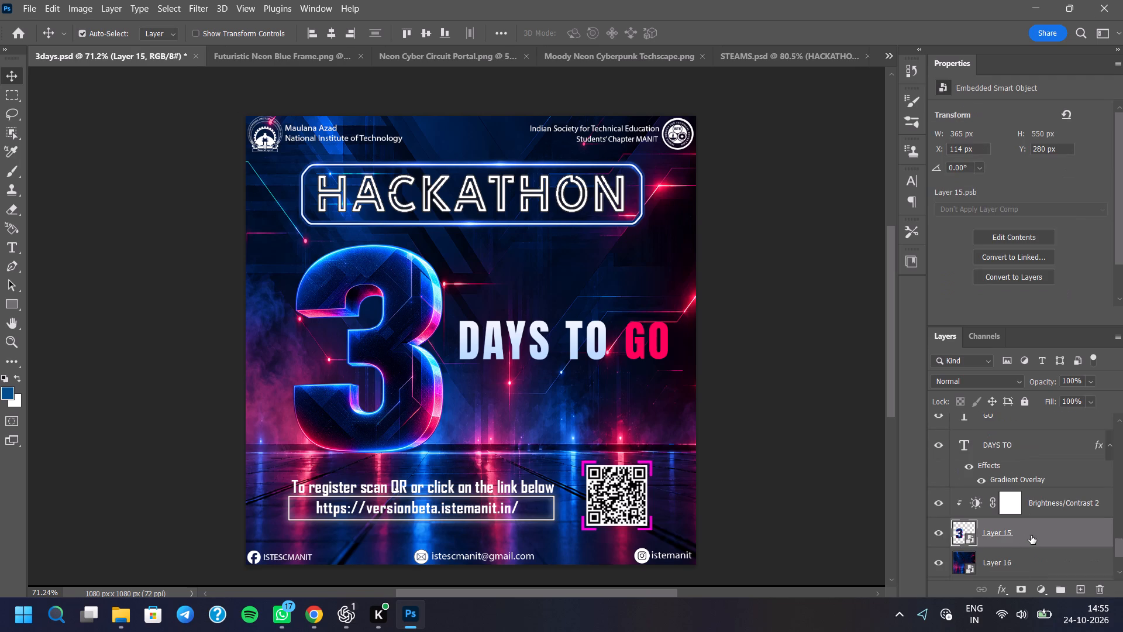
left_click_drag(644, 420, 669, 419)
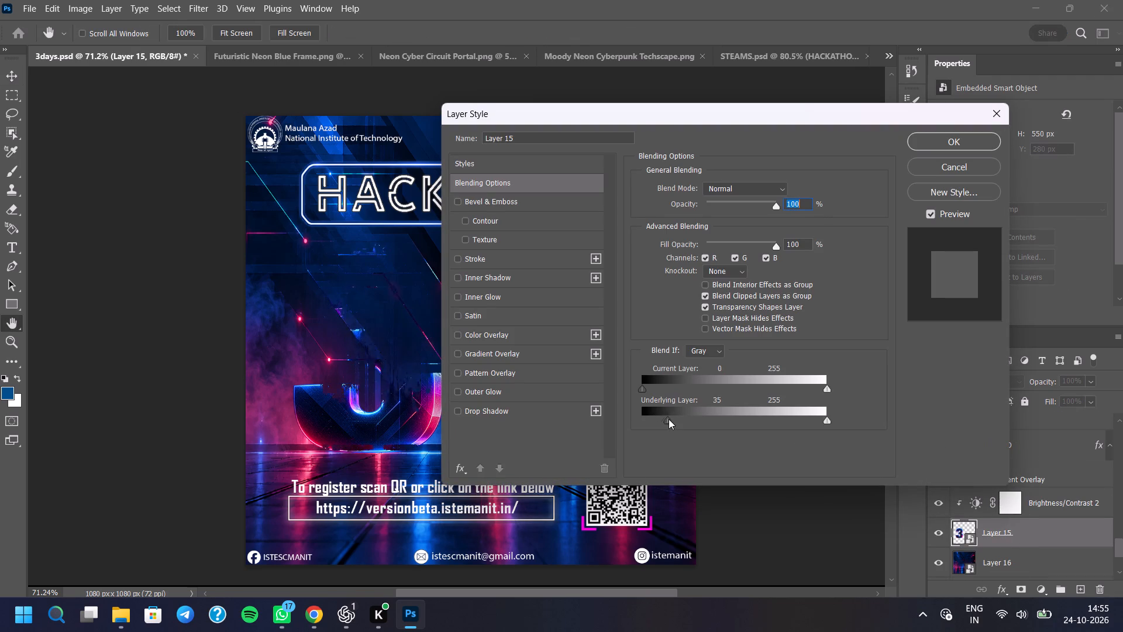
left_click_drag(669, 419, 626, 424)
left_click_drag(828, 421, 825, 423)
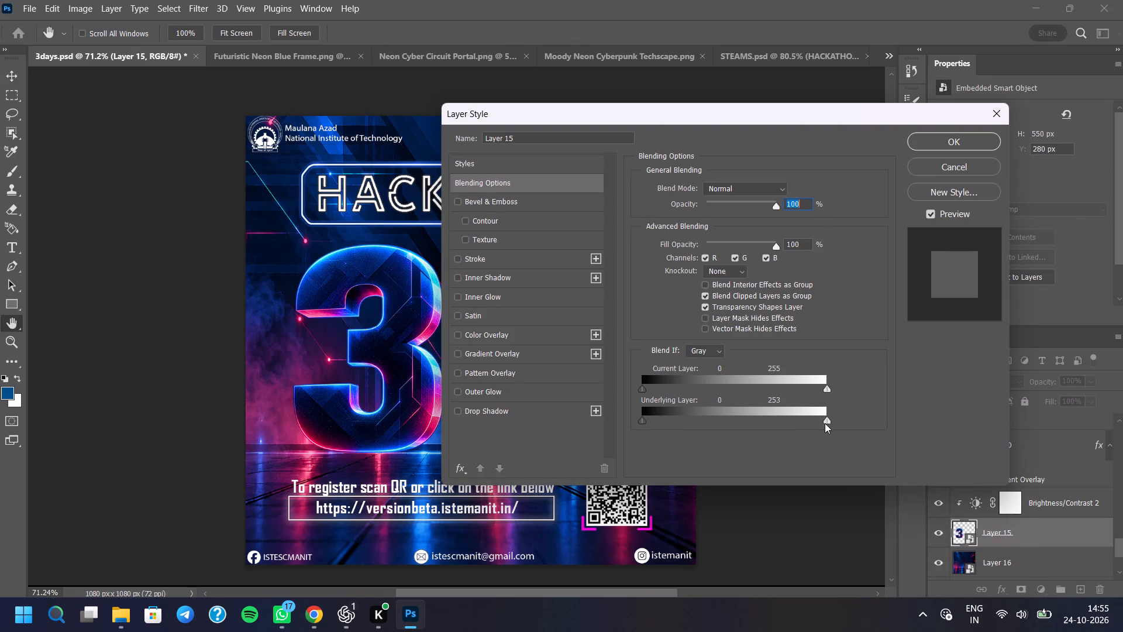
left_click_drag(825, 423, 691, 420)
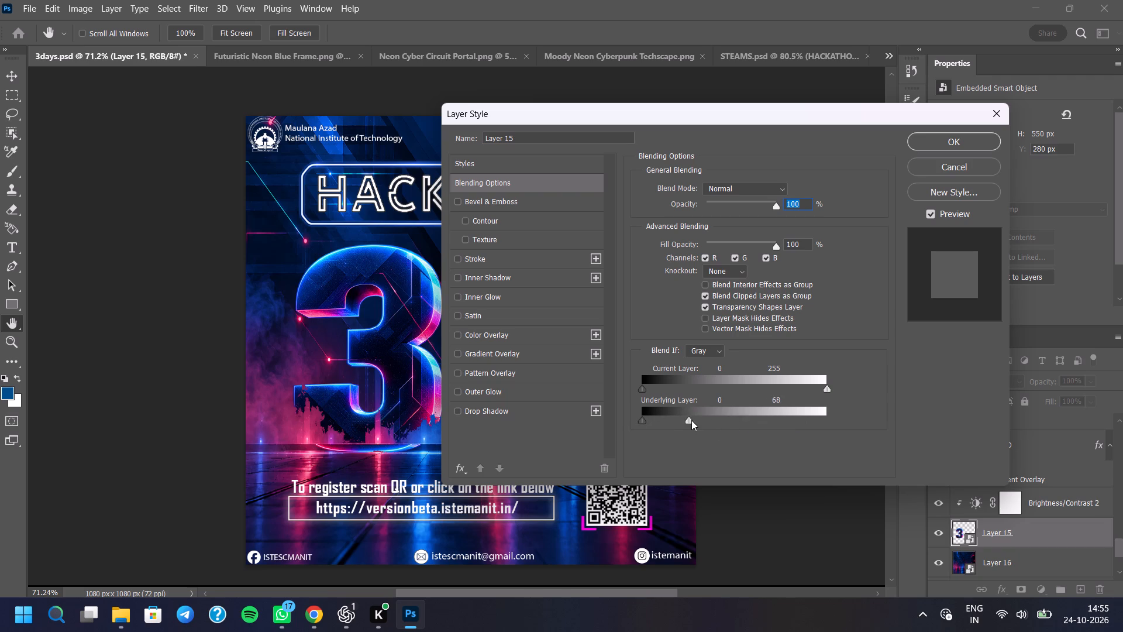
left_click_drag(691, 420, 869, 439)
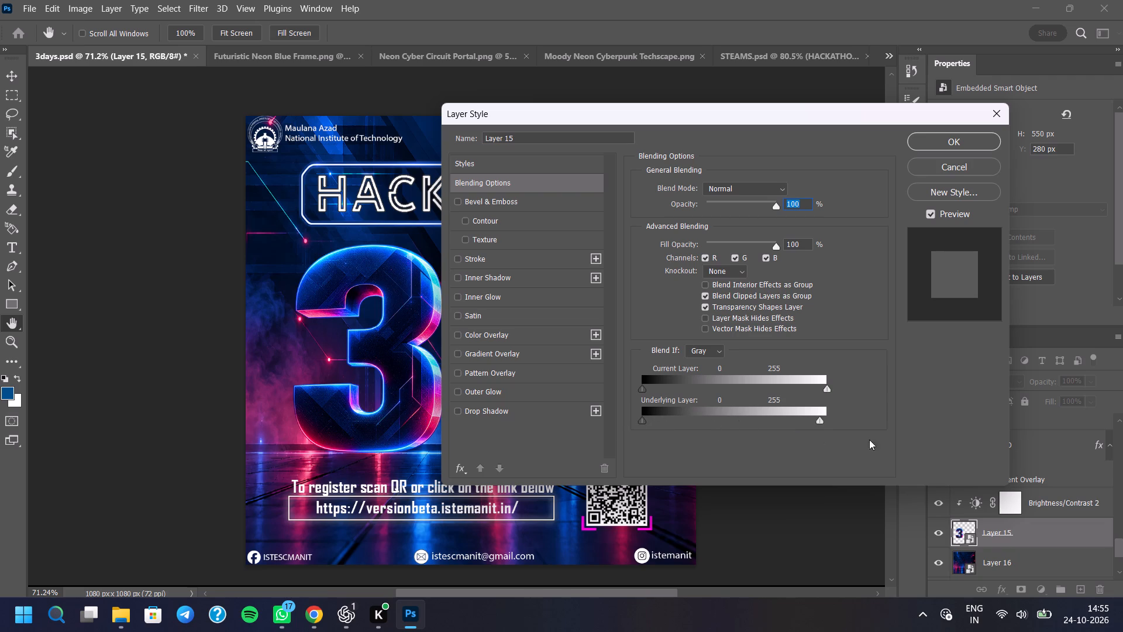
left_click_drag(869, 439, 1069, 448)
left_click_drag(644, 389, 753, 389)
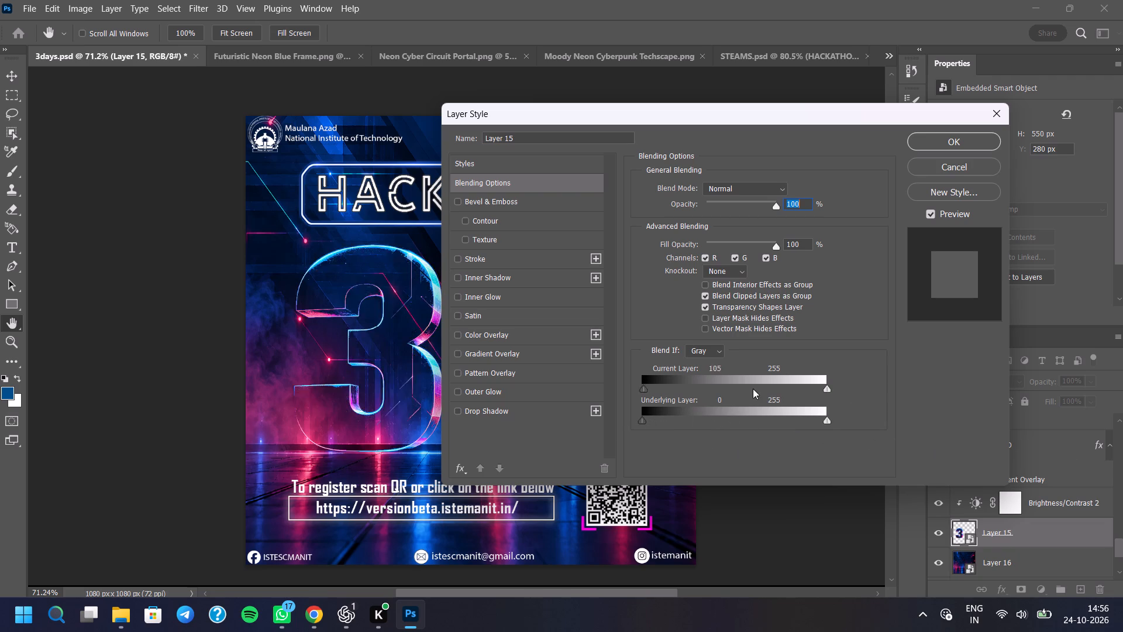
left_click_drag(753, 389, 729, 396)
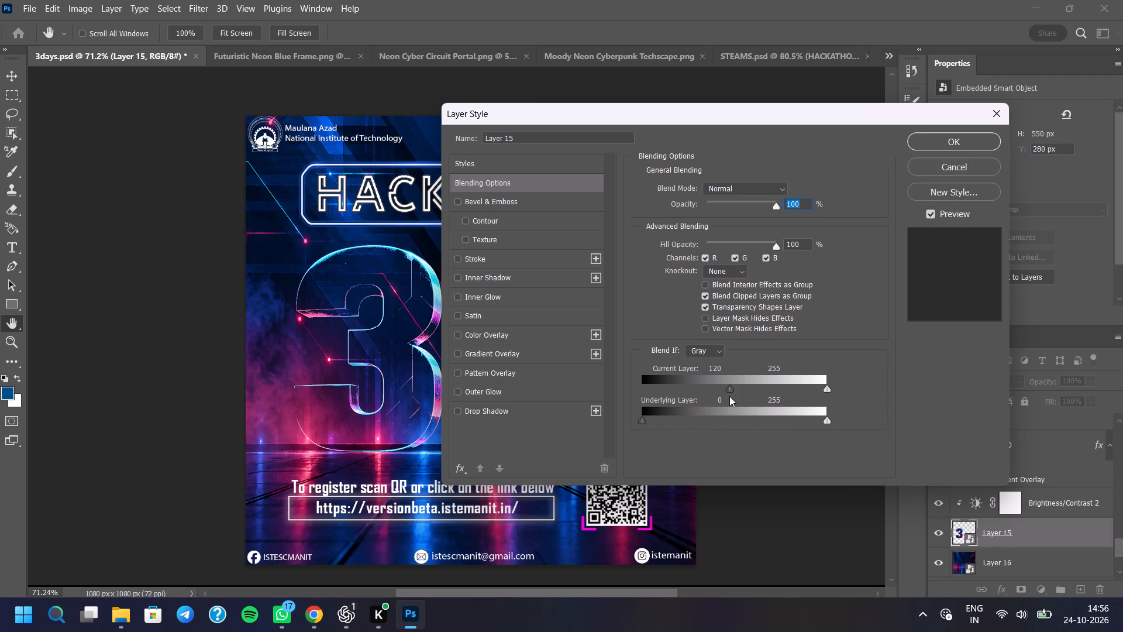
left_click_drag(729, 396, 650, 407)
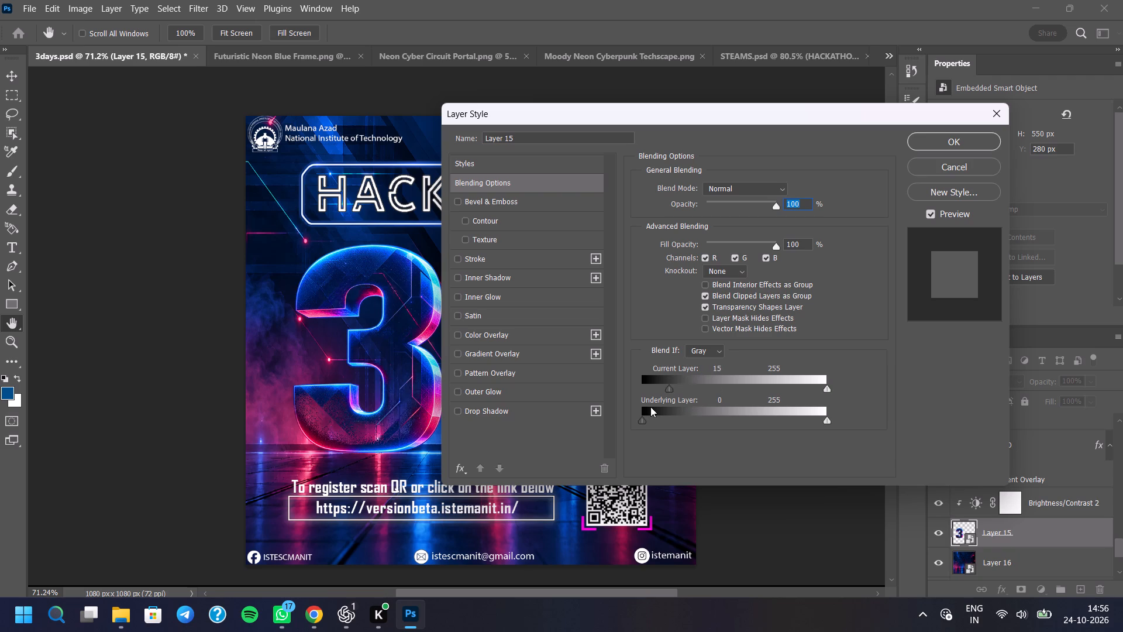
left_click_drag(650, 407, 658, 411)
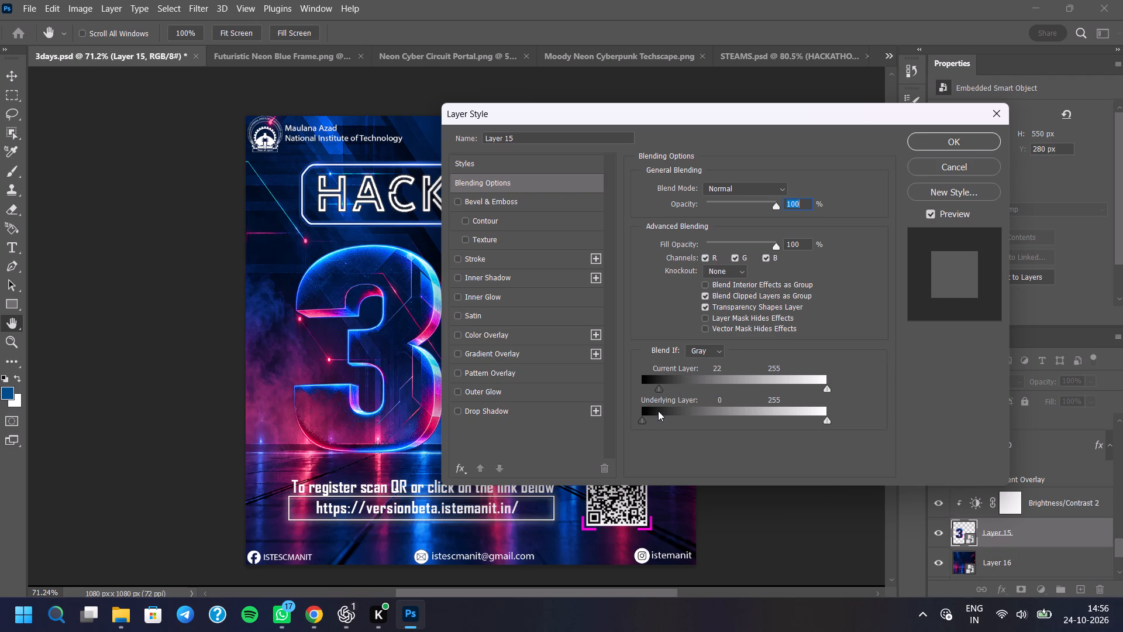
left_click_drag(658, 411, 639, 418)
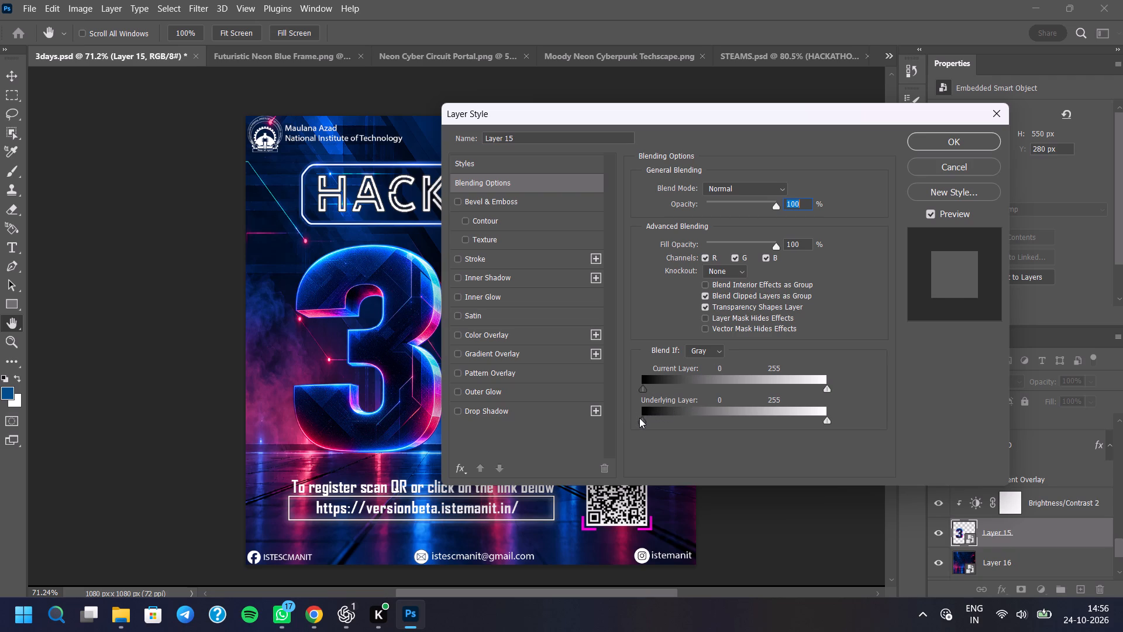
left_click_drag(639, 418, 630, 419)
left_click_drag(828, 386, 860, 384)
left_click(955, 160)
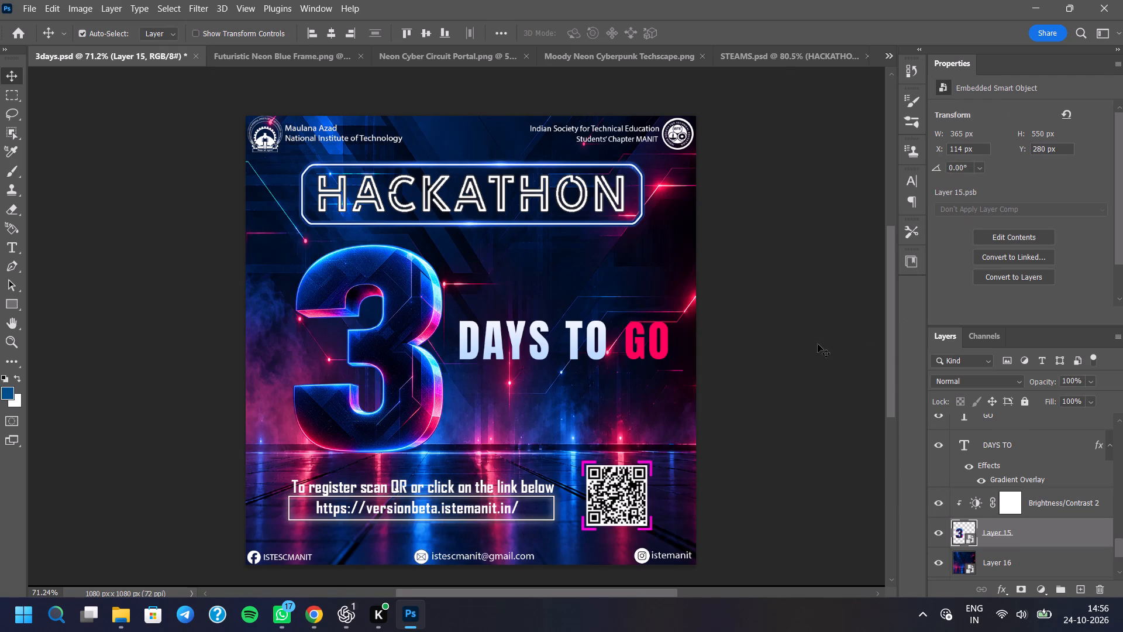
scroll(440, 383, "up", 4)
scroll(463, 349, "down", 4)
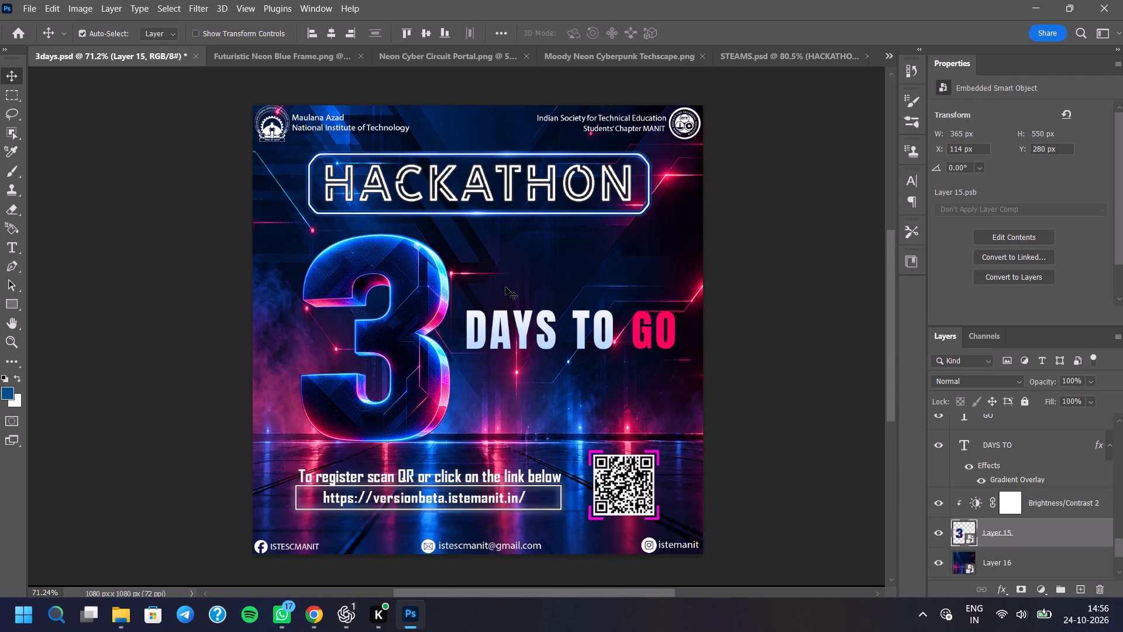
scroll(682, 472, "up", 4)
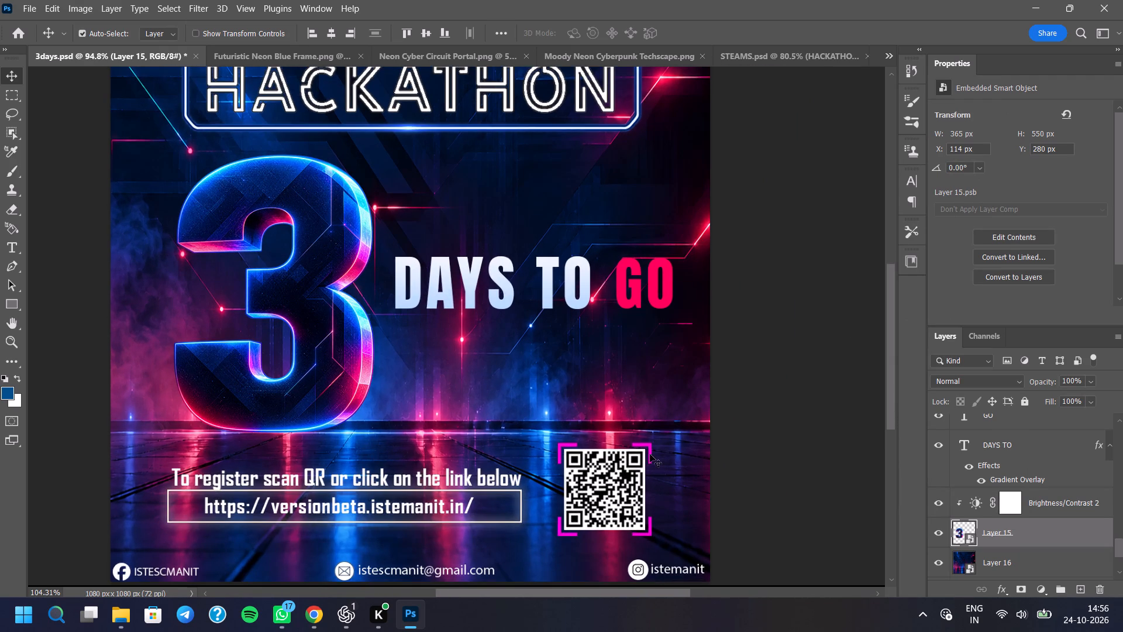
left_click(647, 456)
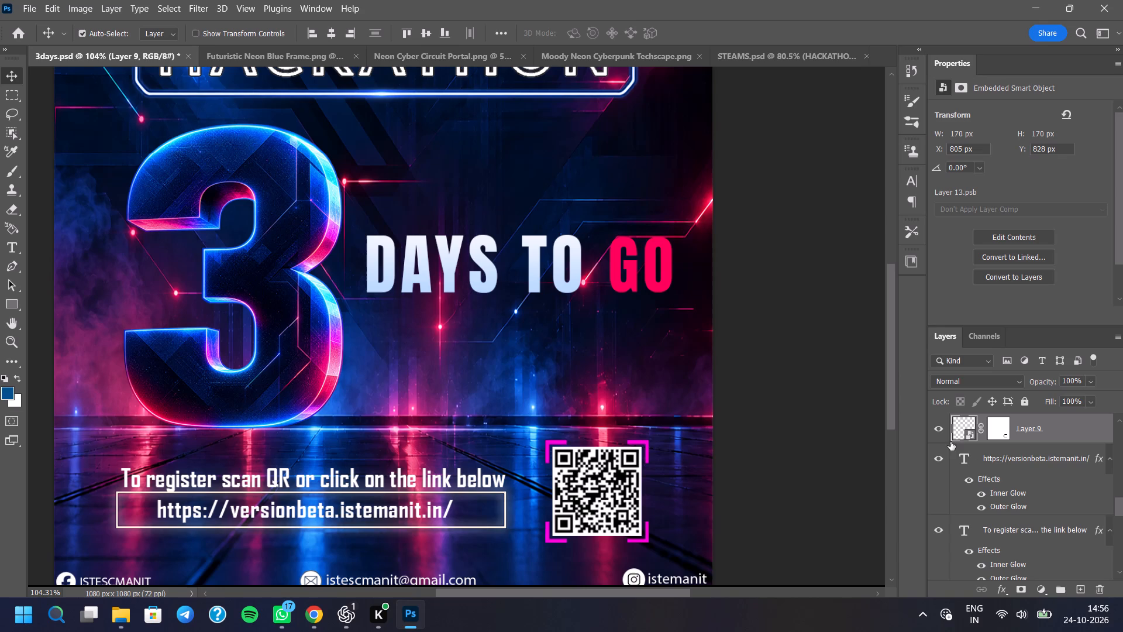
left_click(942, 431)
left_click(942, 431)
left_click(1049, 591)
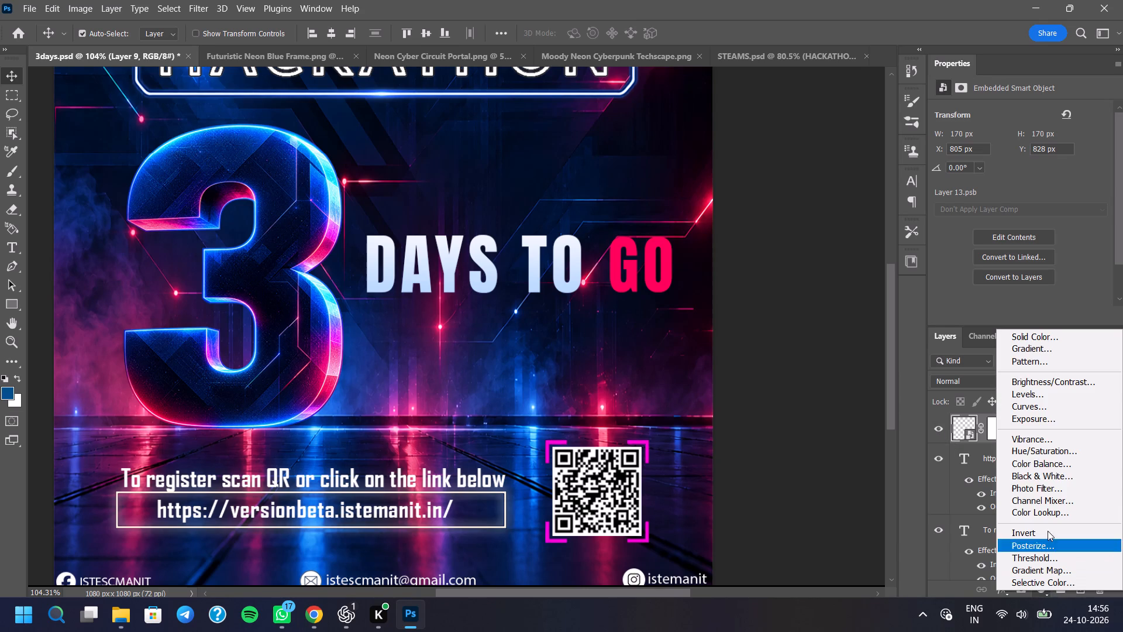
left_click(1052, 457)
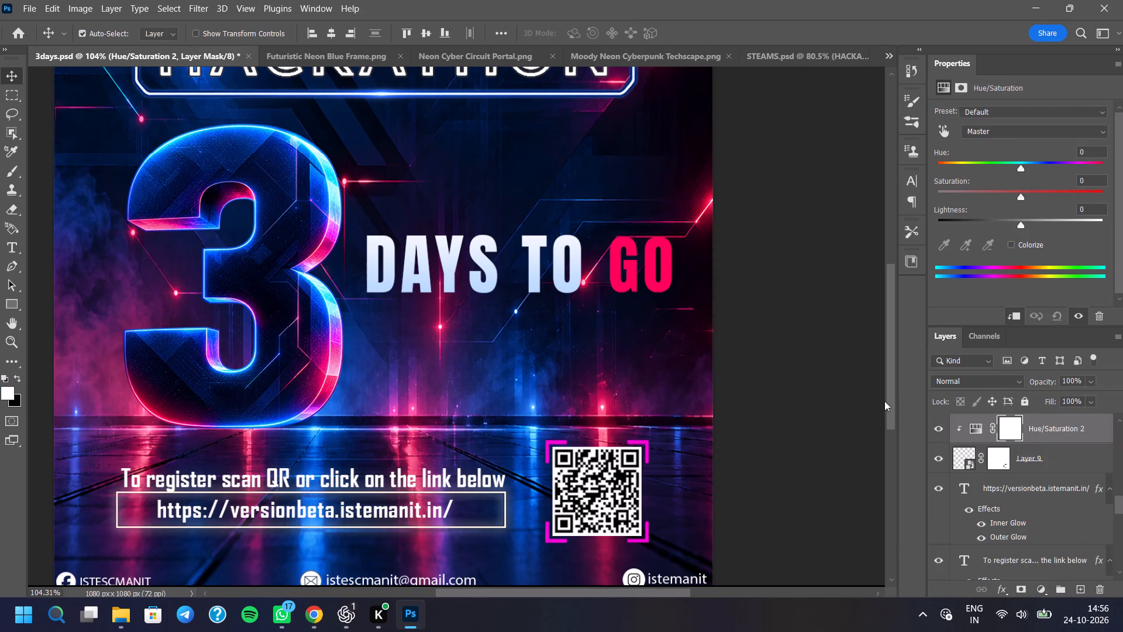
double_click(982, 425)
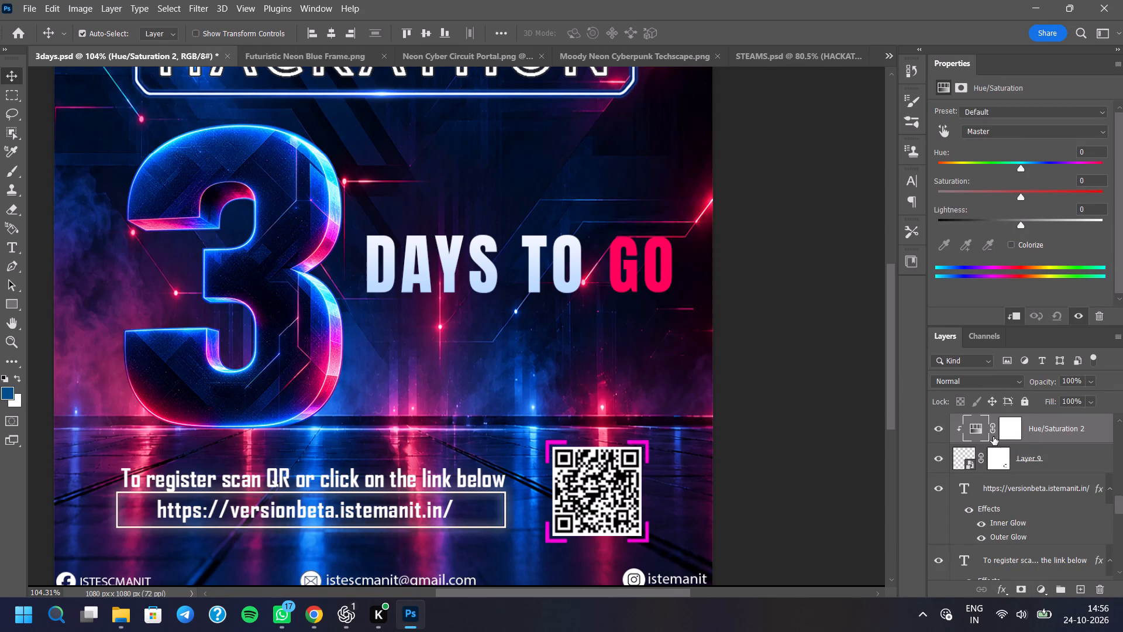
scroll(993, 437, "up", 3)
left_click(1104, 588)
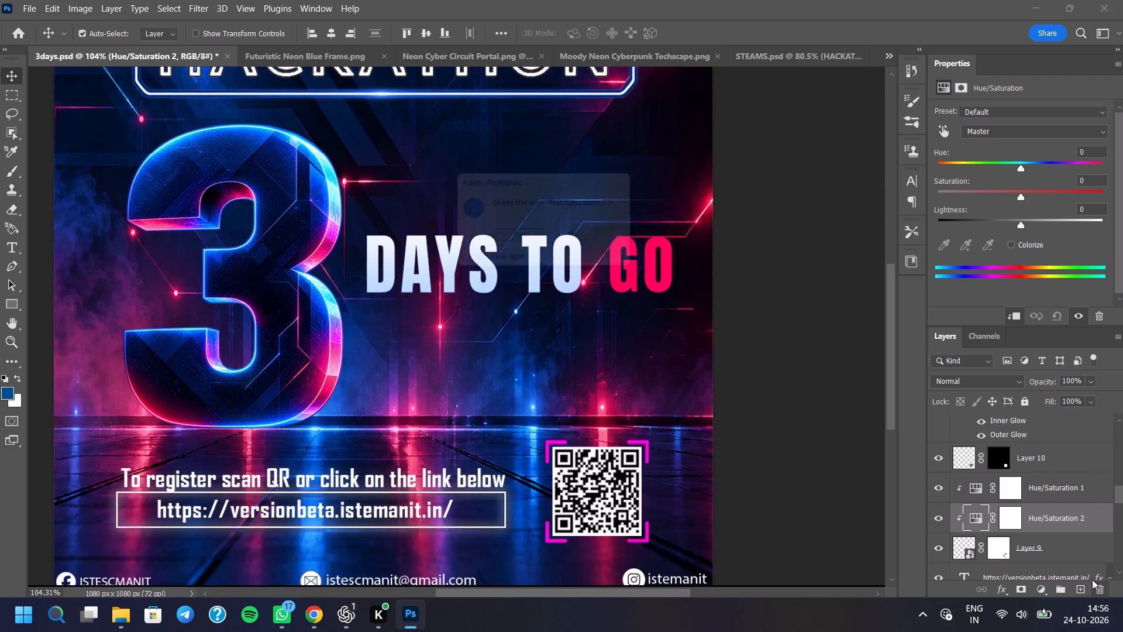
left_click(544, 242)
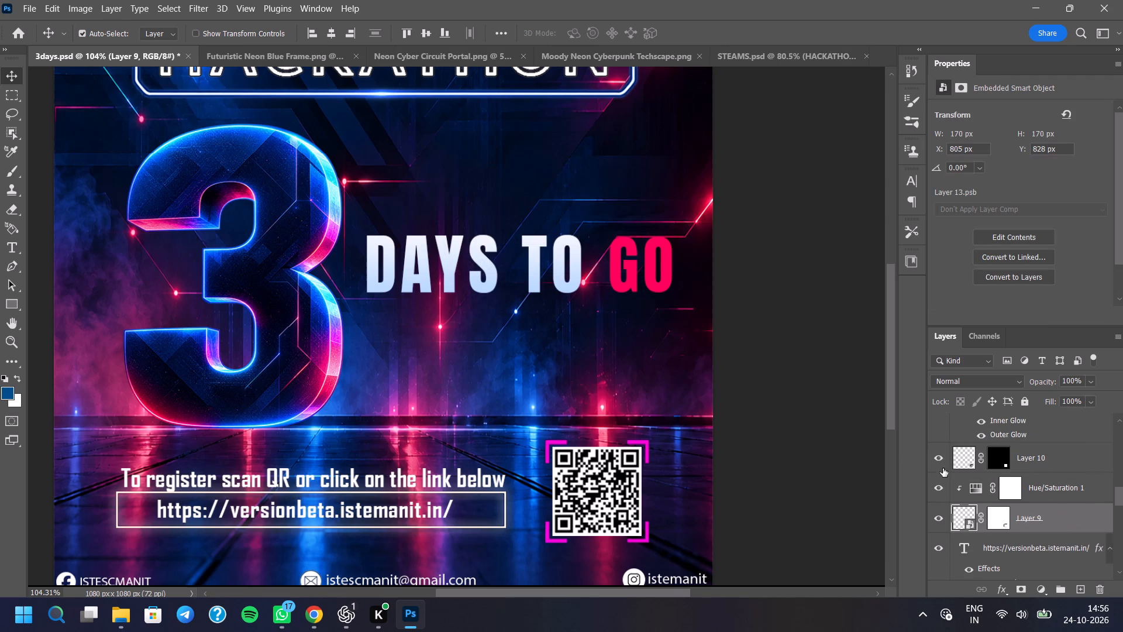
Set the existing Hue/Saturation adjustment on the QR code's corner brackets to hue +38 and saturation +64, with its properties floated and enlarged.
double_click(970, 487)
left_click(979, 483)
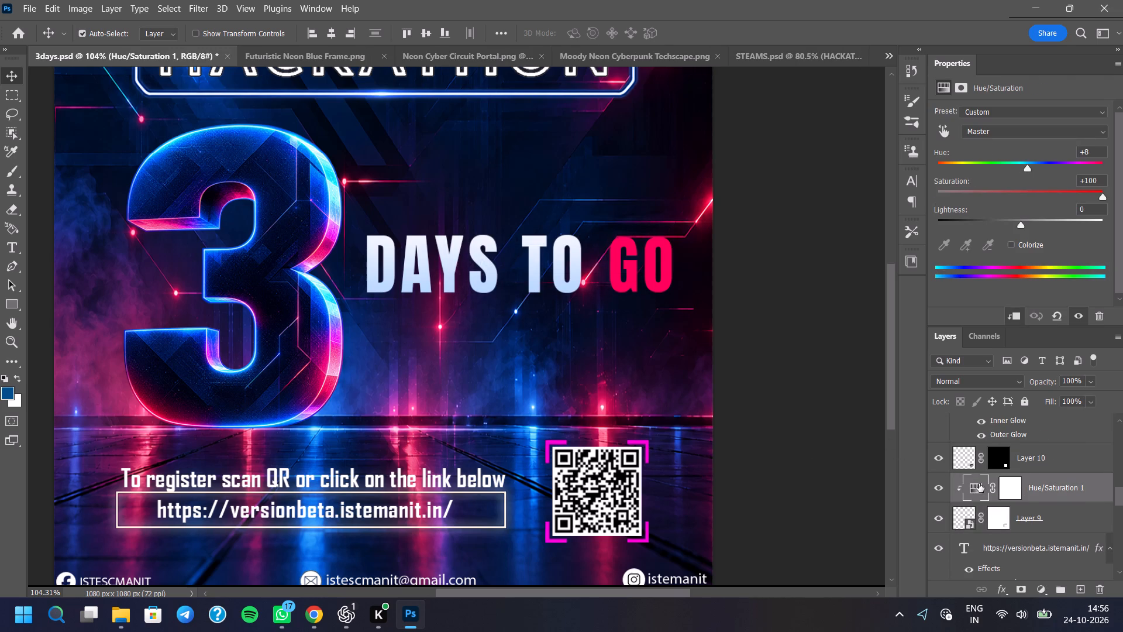
left_click_drag(941, 62, 669, 160)
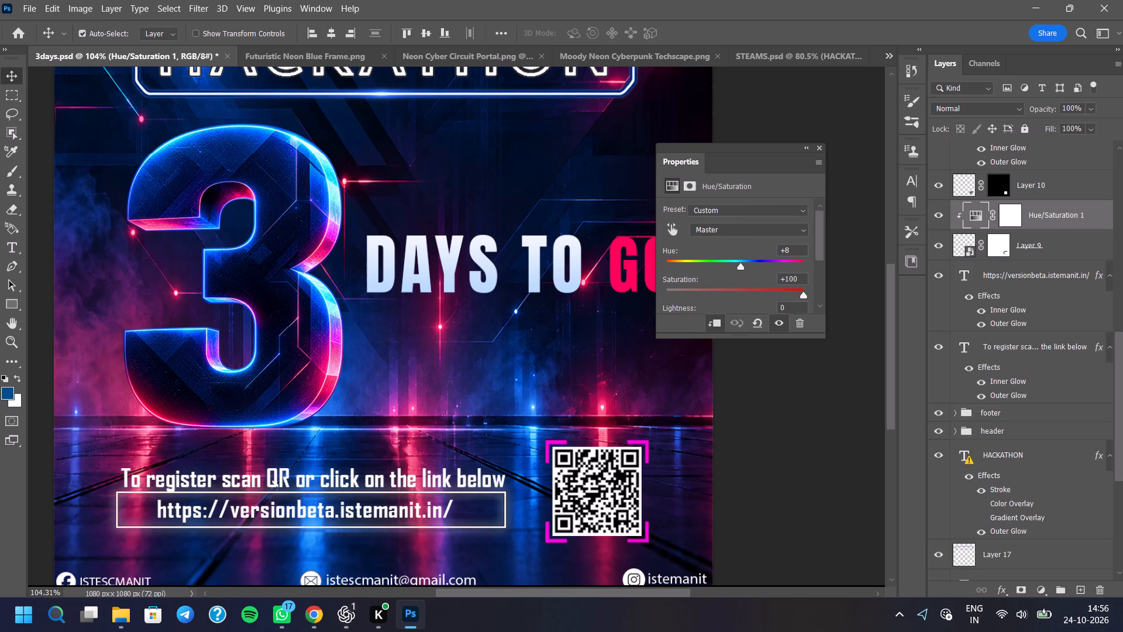
left_click_drag(821, 331, 829, 341)
left_click_drag(829, 341, 853, 374)
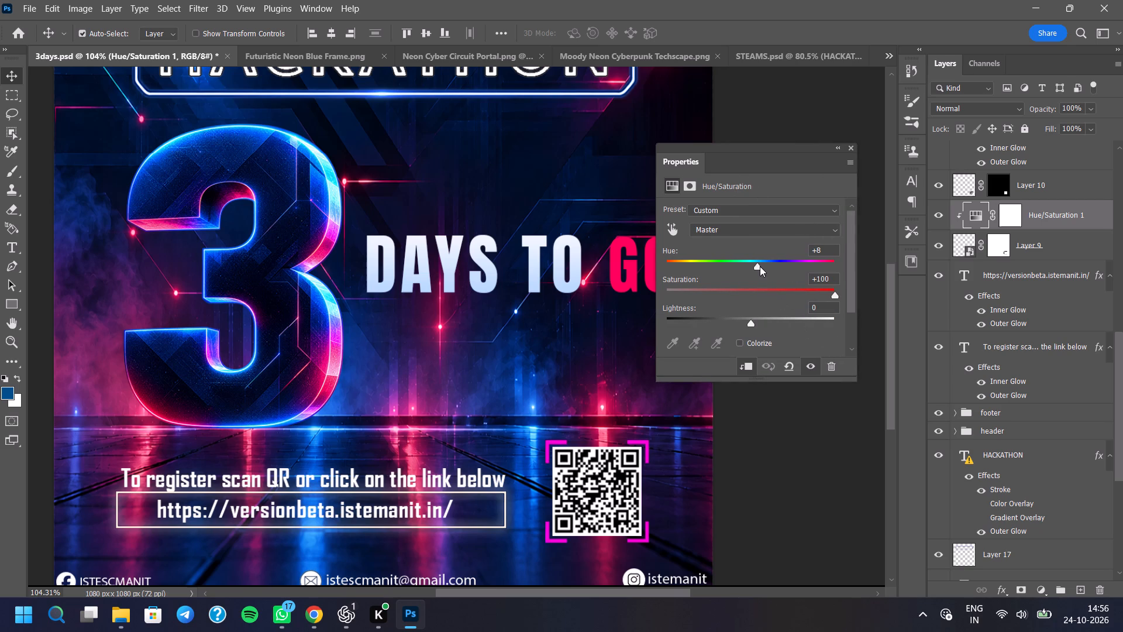
left_click_drag(760, 266, 804, 267)
left_click(782, 267)
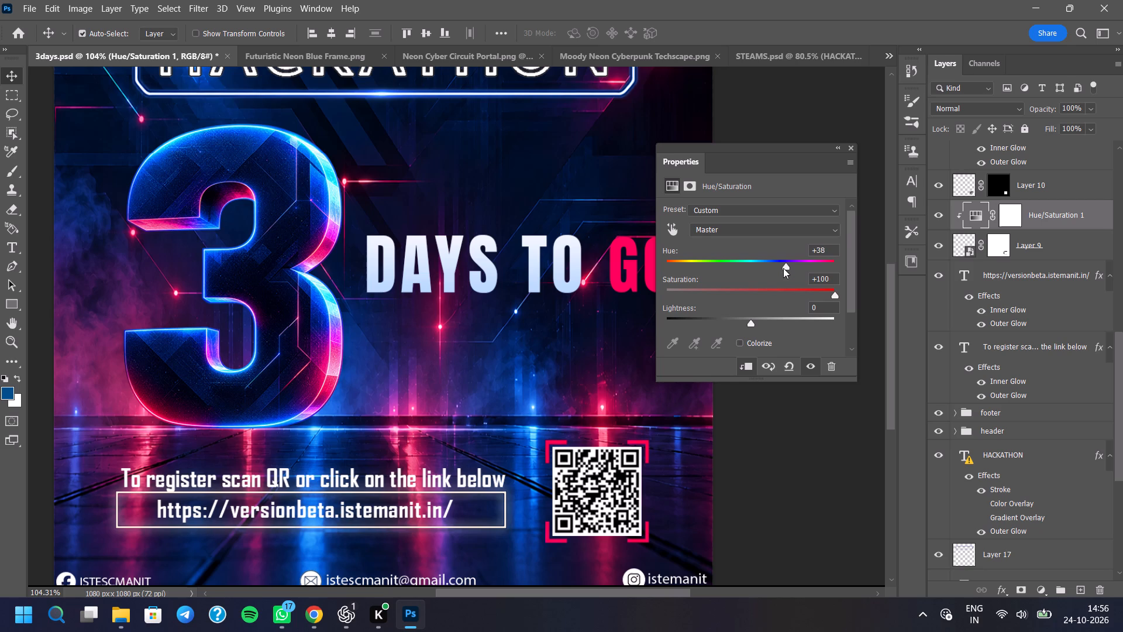
left_click(805, 291)
left_click(805, 291)
Collapse the floating Properties panel and move it clear of the poster.
left_click(835, 146)
left_click_drag(727, 169, 817, 201)
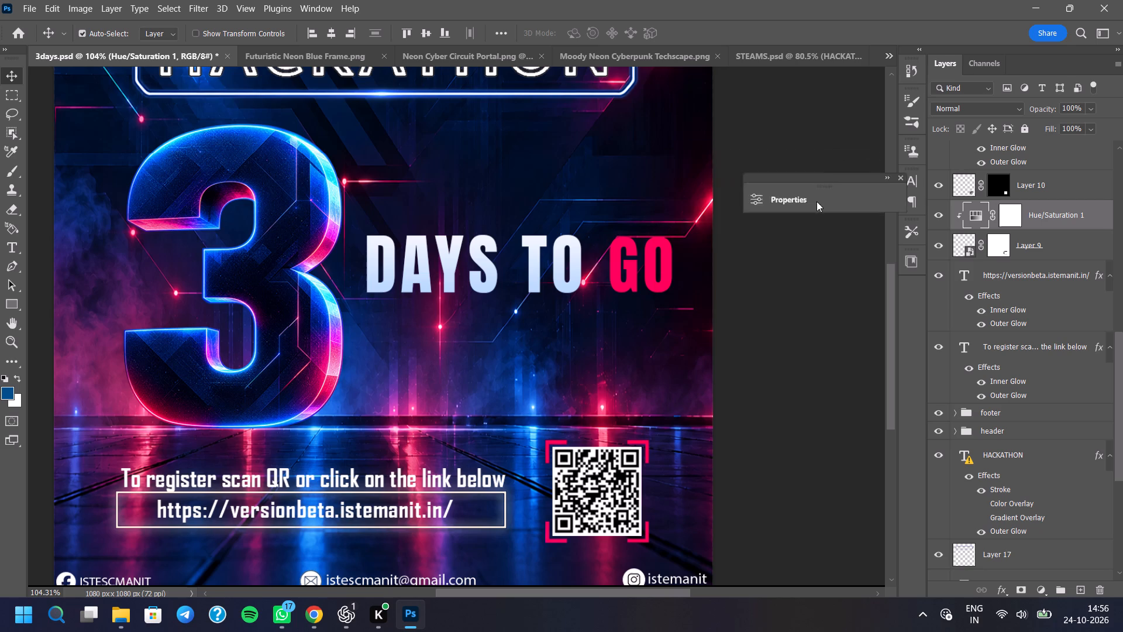
Dock the collapsed Properties panel at the end of the icon strip beside the Layers panel.
left_click_drag(817, 201, 926, 303)
left_click_drag(870, 281, 908, 283)
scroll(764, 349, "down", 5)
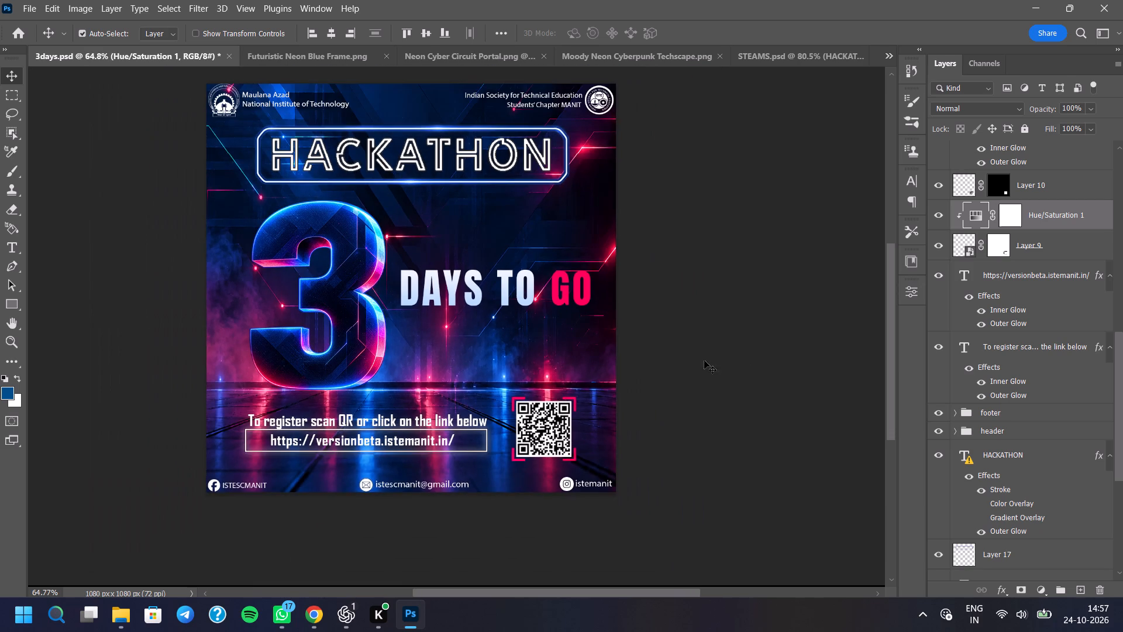